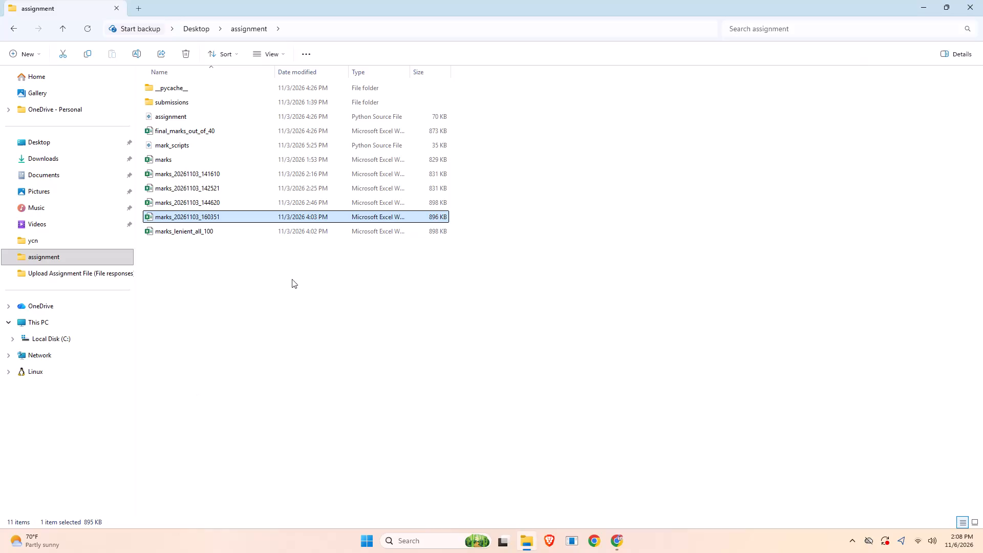
Minimise the assignment folder window and start Excel with a new blank workbook.
click(923, 0)
click(858, 540)
click(858, 539)
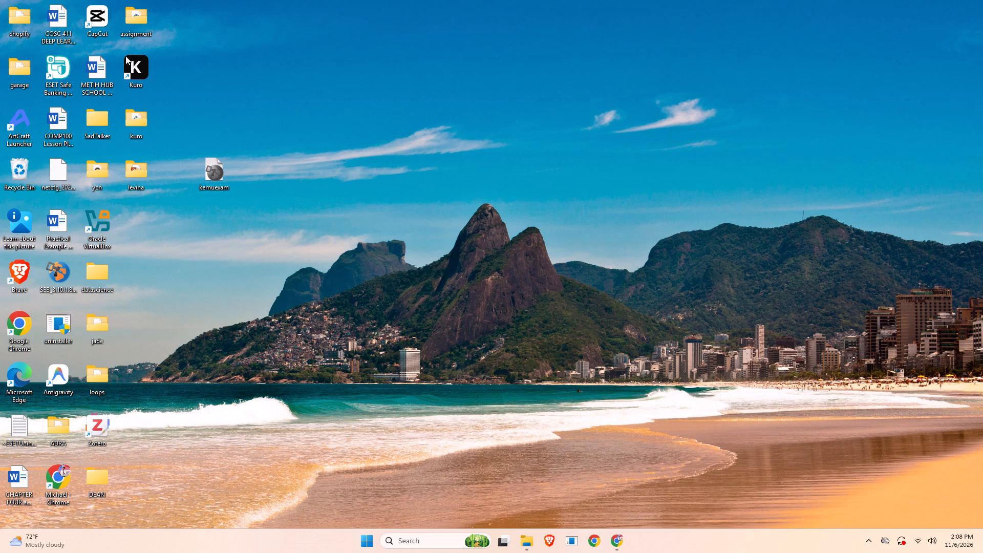
click(412, 537)
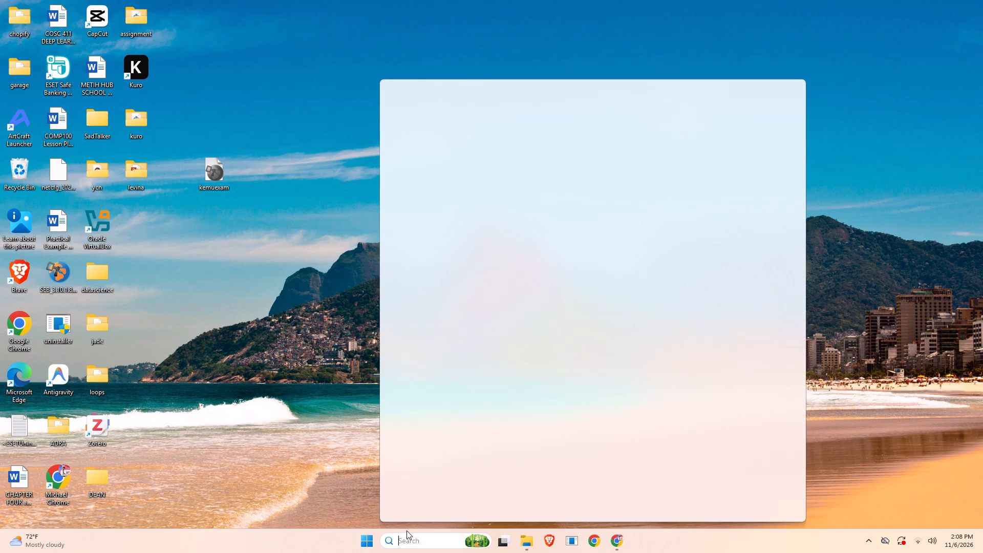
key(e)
double_click(407, 154)
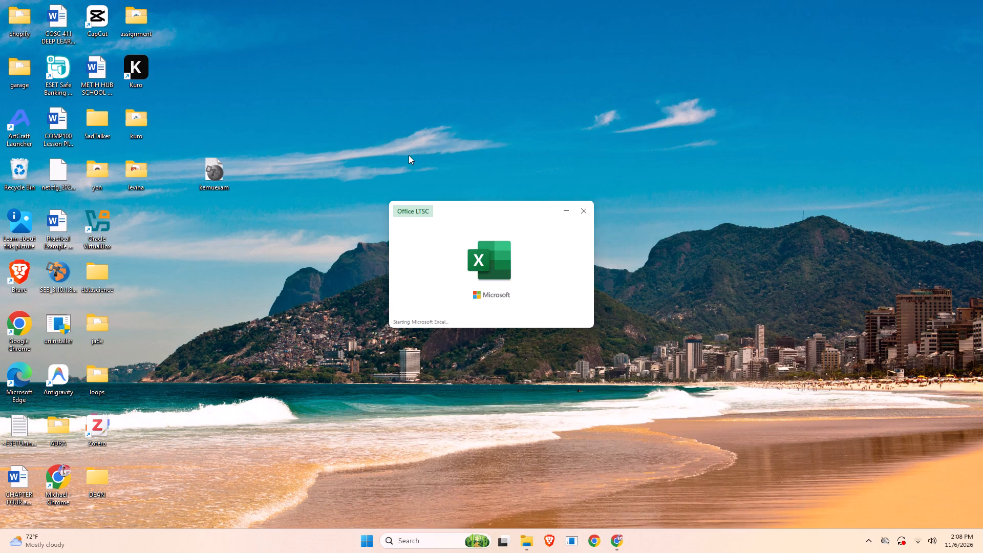
click(173, 117)
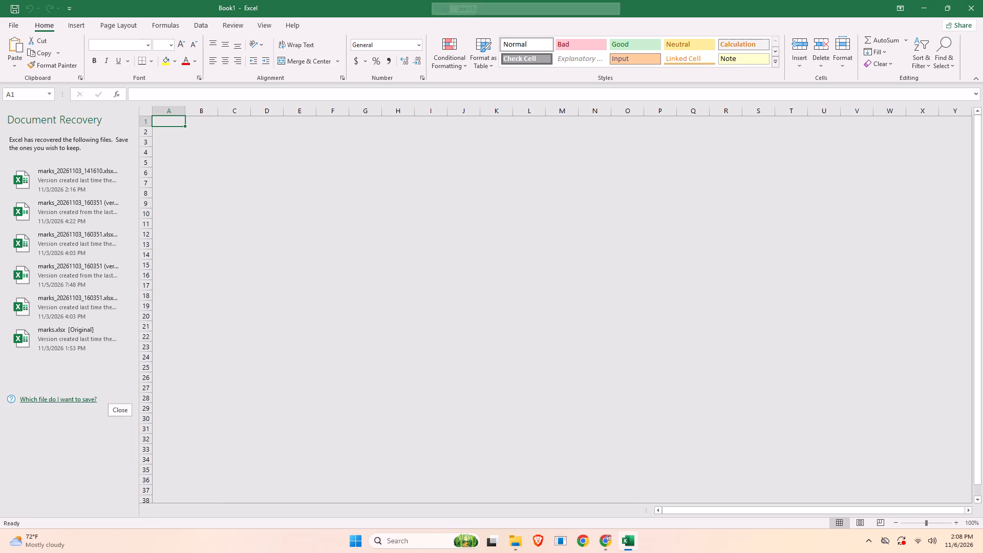
Enter the column headers Name, Red no, Comp100 and Theo 111 in cells A1 to D1.
click(164, 125)
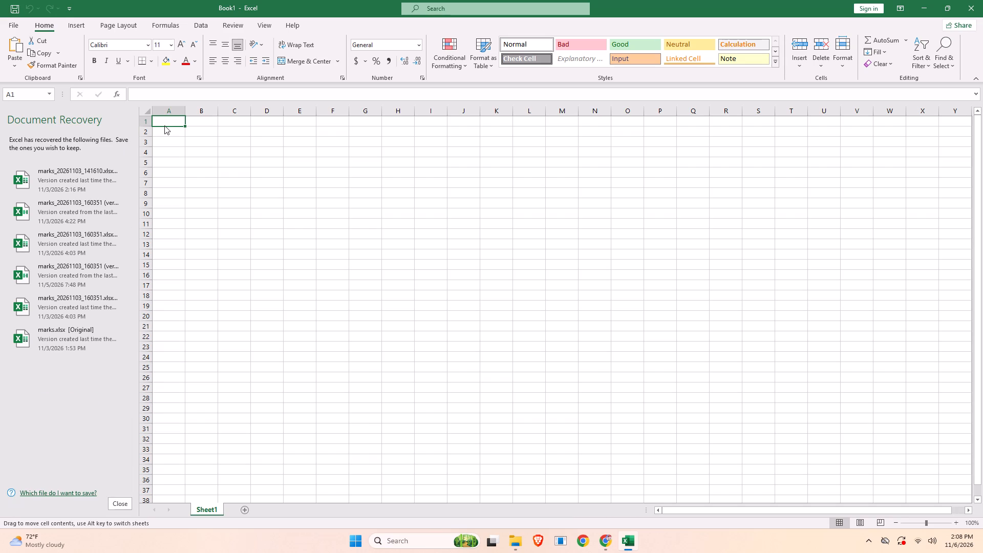
click(167, 122)
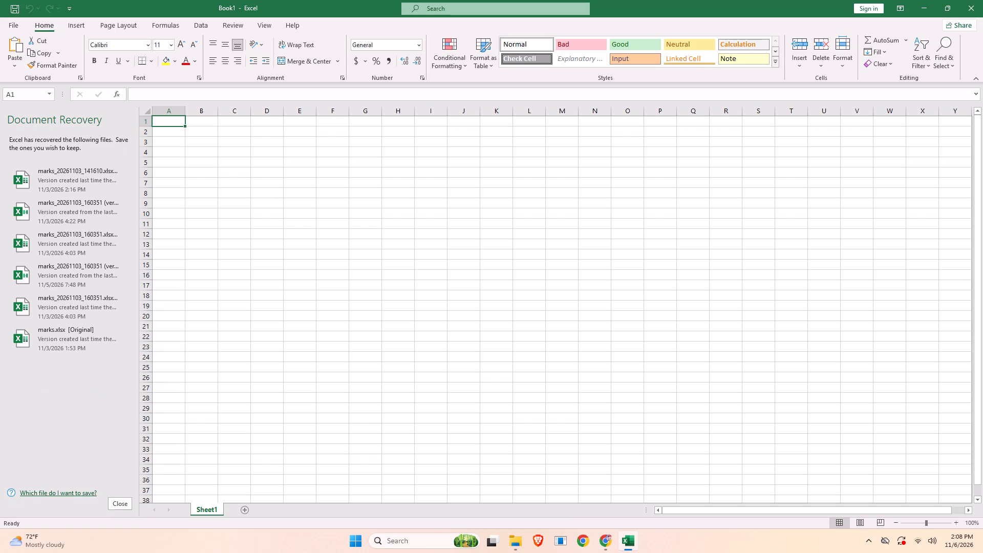
double_click(171, 122)
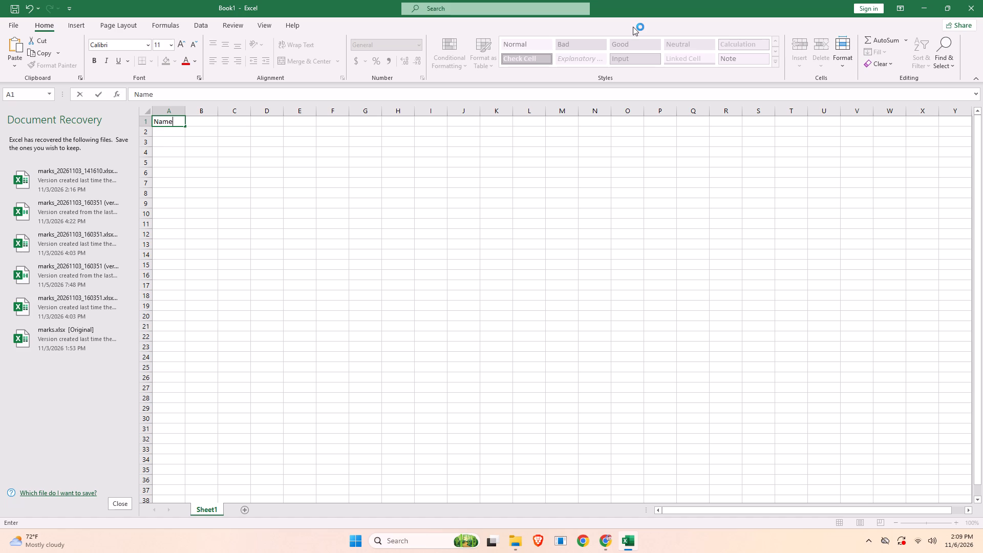
key(Tab)
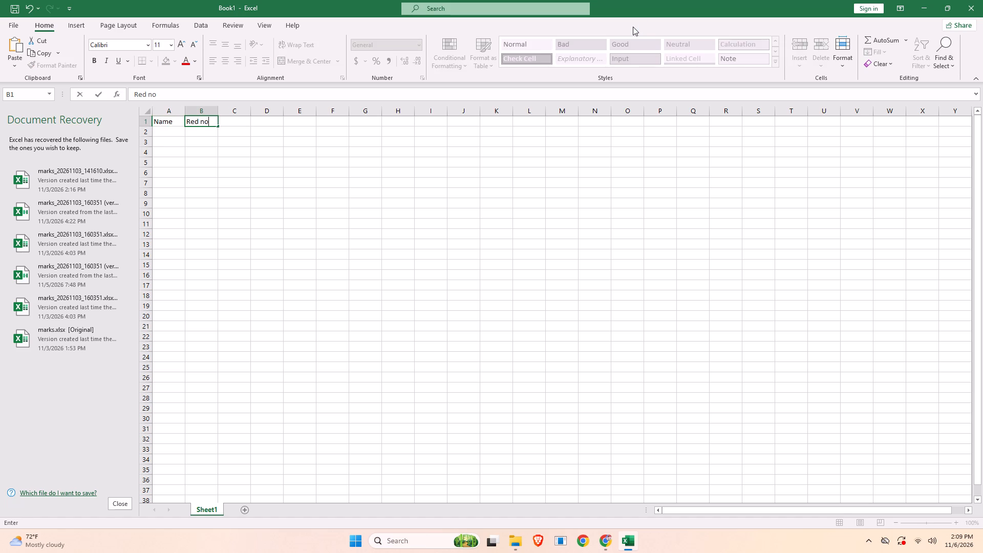
key(Tab)
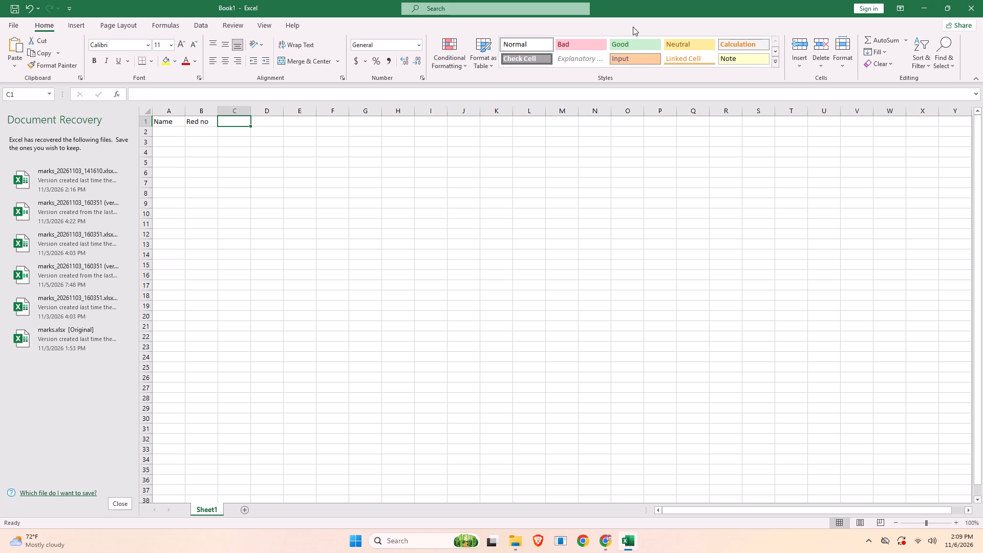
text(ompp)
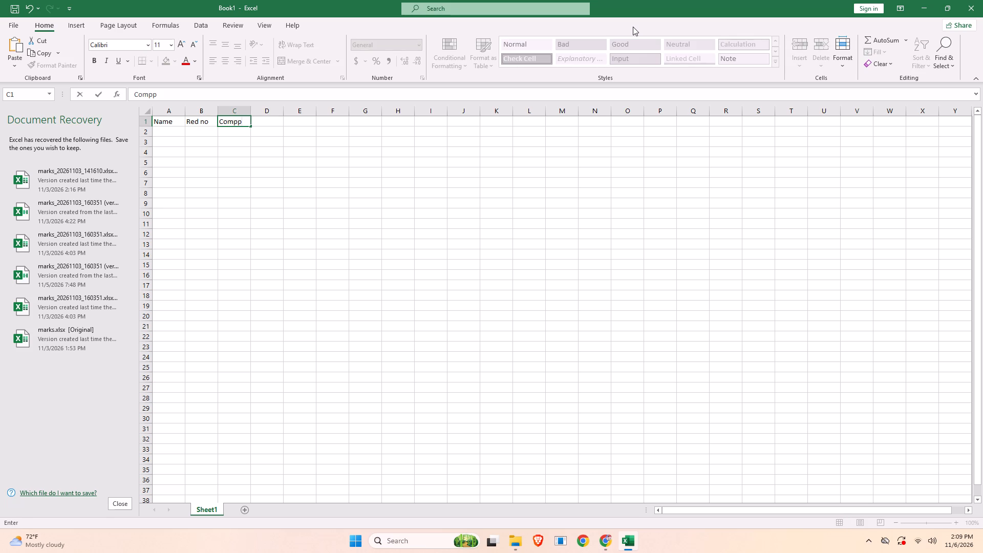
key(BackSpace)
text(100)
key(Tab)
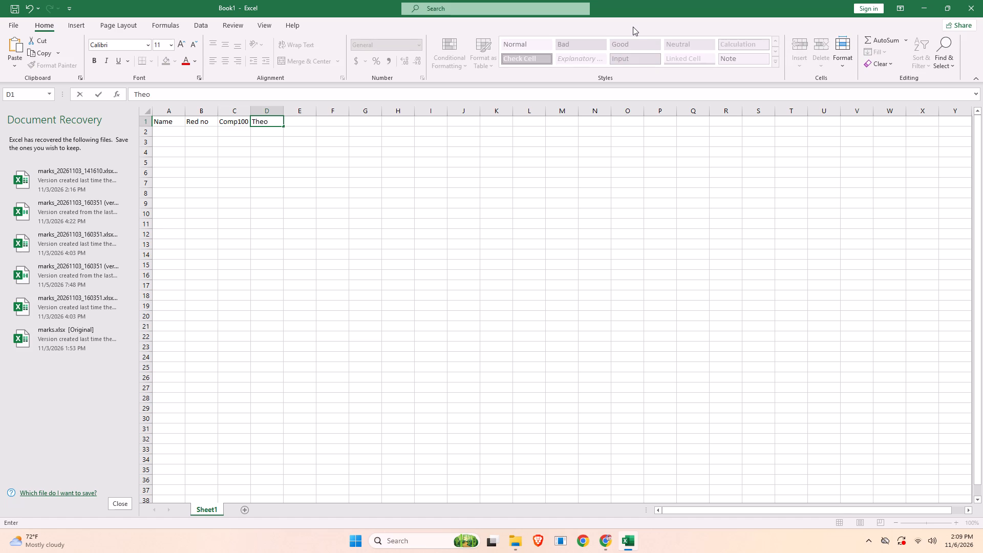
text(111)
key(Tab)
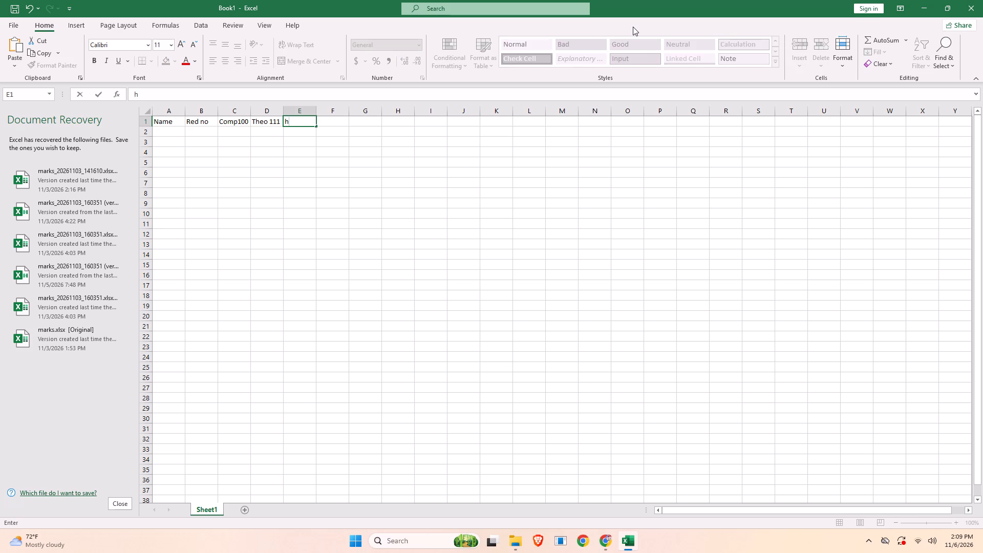
Continue the header row with hsci 225, medb 111, medb112 and medb113 in cells E1 to H1.
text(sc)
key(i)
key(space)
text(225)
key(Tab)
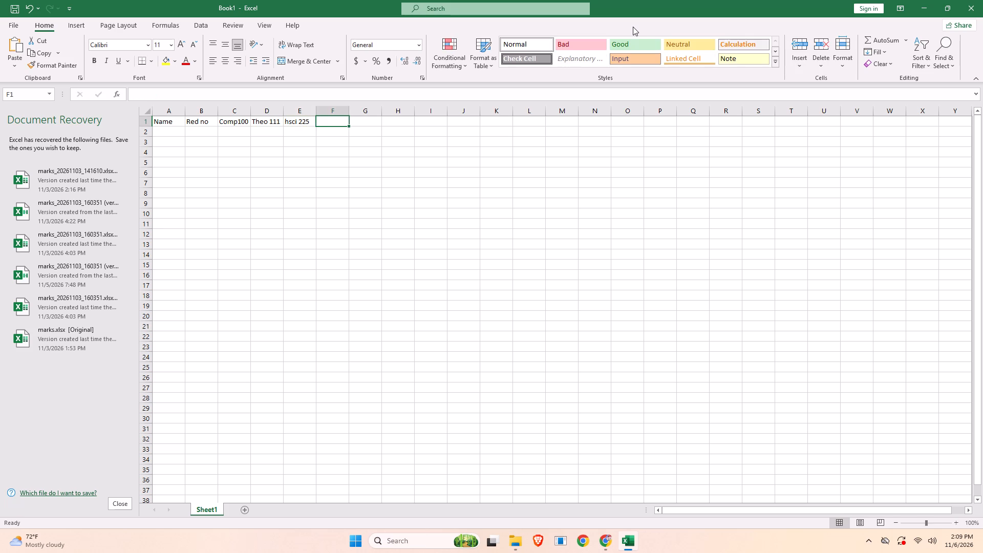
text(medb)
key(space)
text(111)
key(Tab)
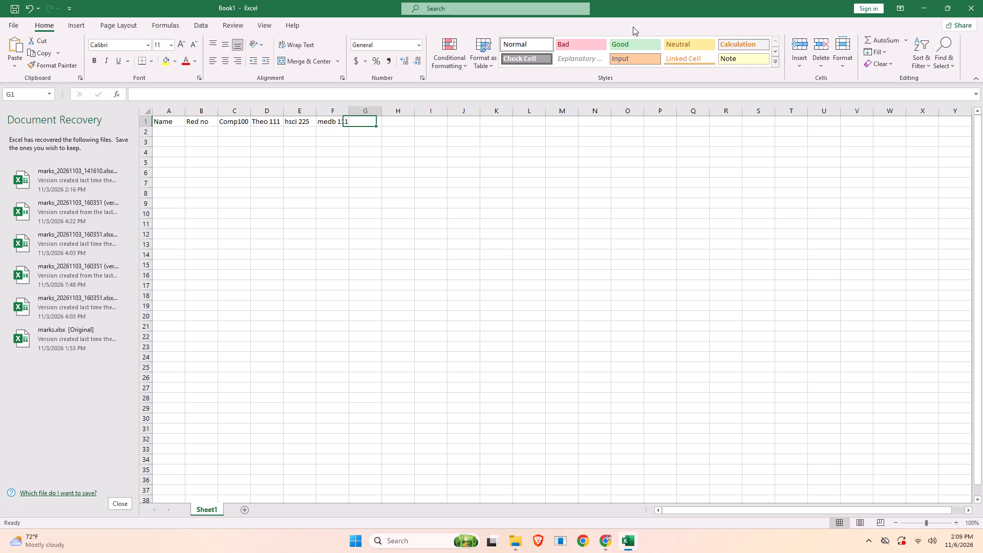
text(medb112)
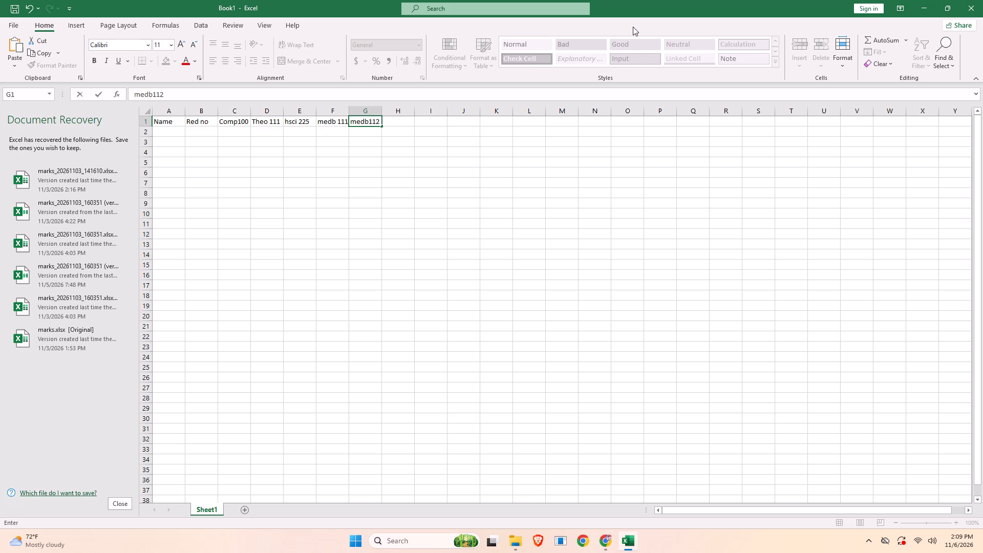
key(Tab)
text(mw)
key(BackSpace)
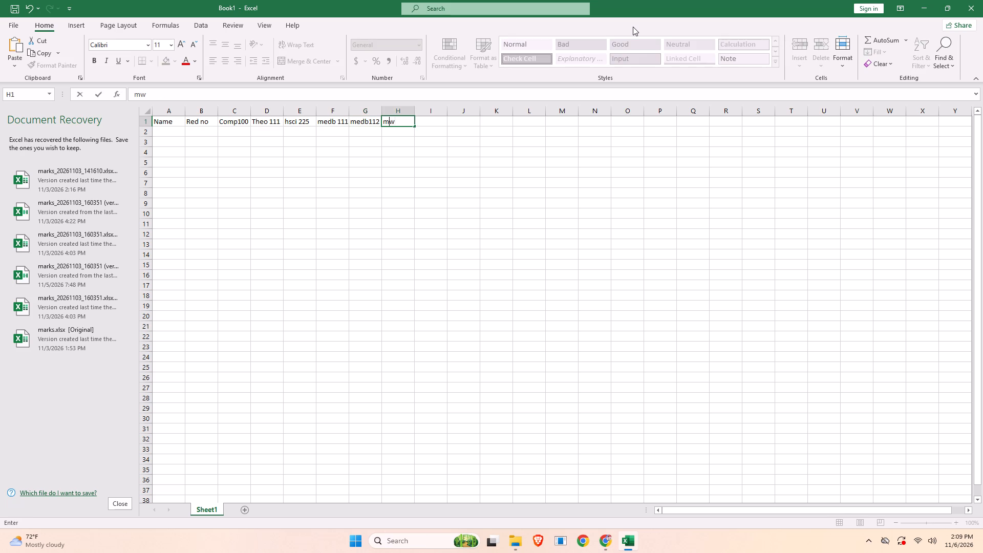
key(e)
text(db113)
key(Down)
Fill the Name column with the first student's full name in A2, victor in A3 and prudence in A4.
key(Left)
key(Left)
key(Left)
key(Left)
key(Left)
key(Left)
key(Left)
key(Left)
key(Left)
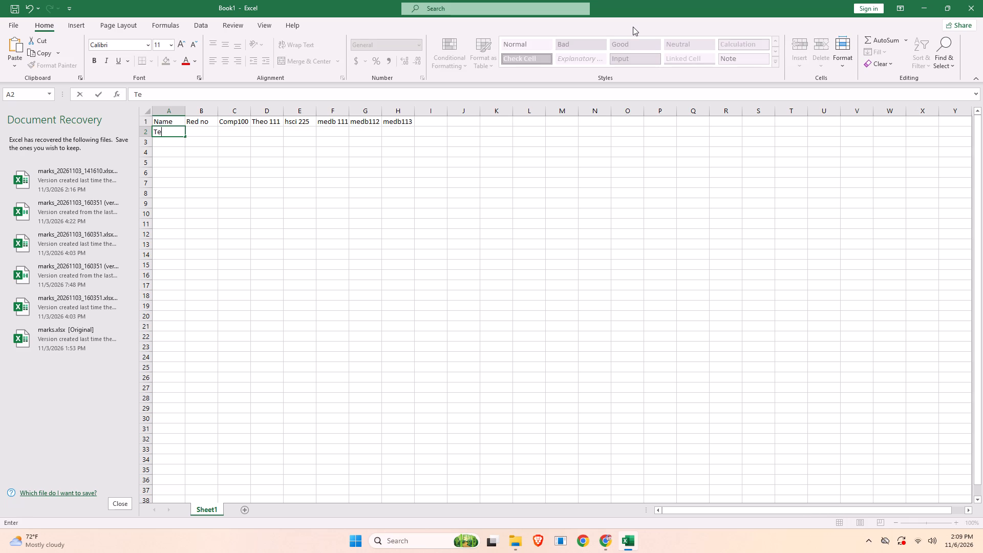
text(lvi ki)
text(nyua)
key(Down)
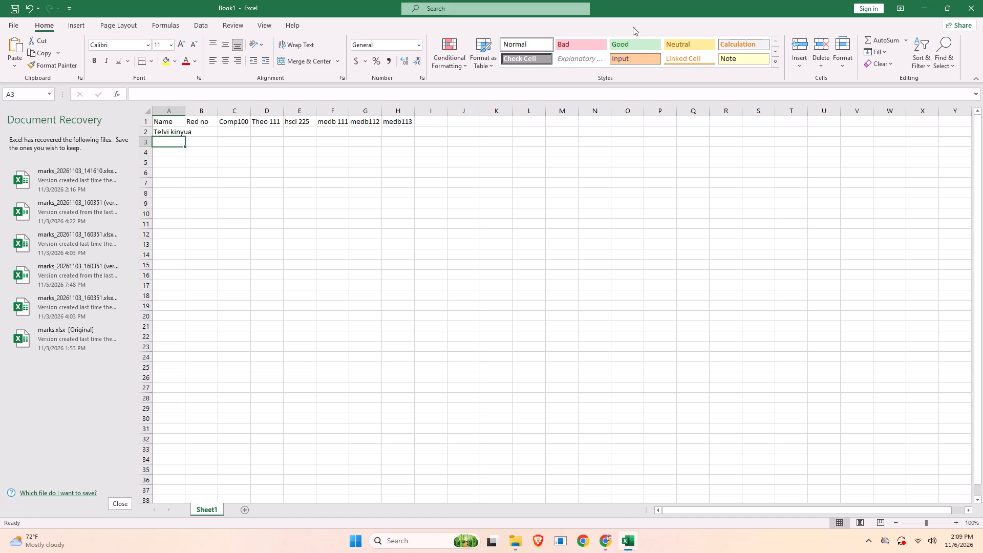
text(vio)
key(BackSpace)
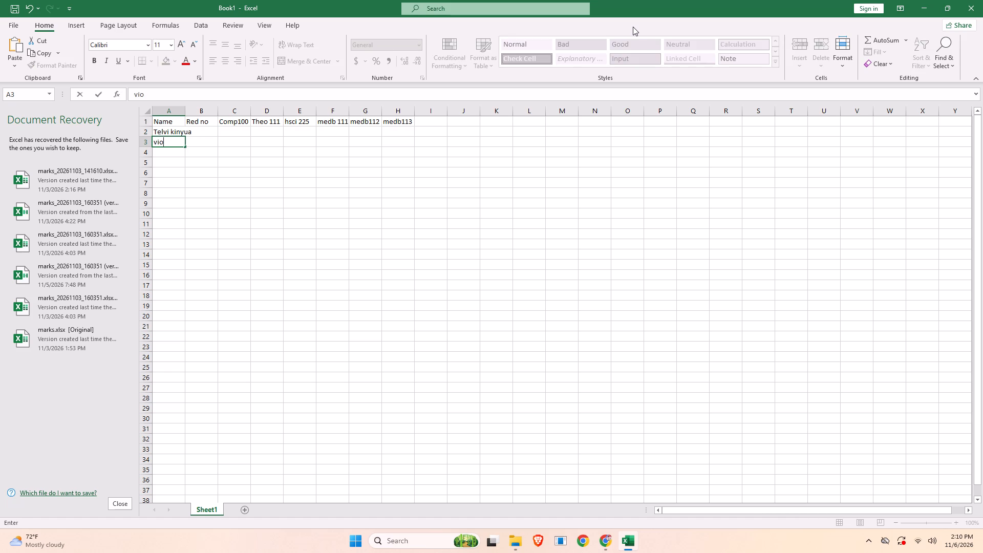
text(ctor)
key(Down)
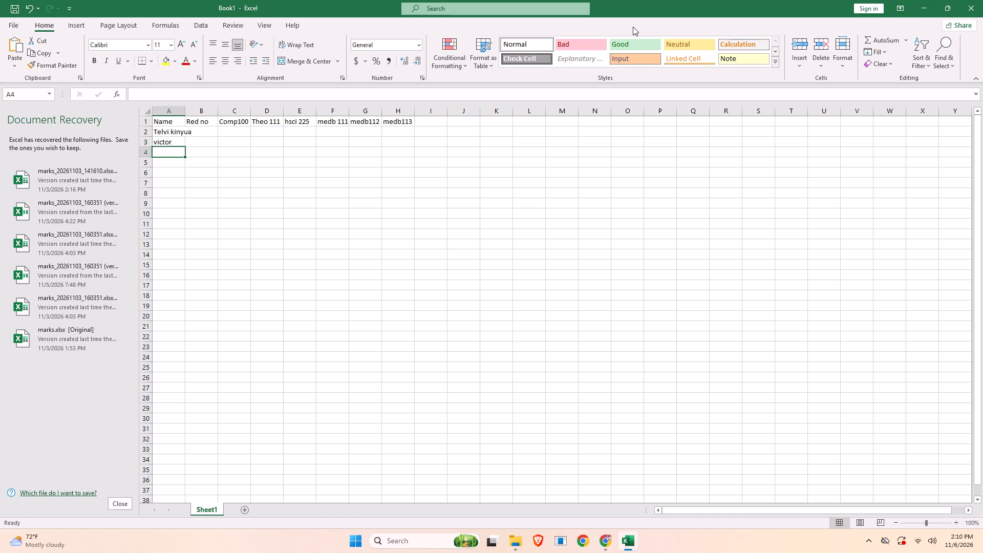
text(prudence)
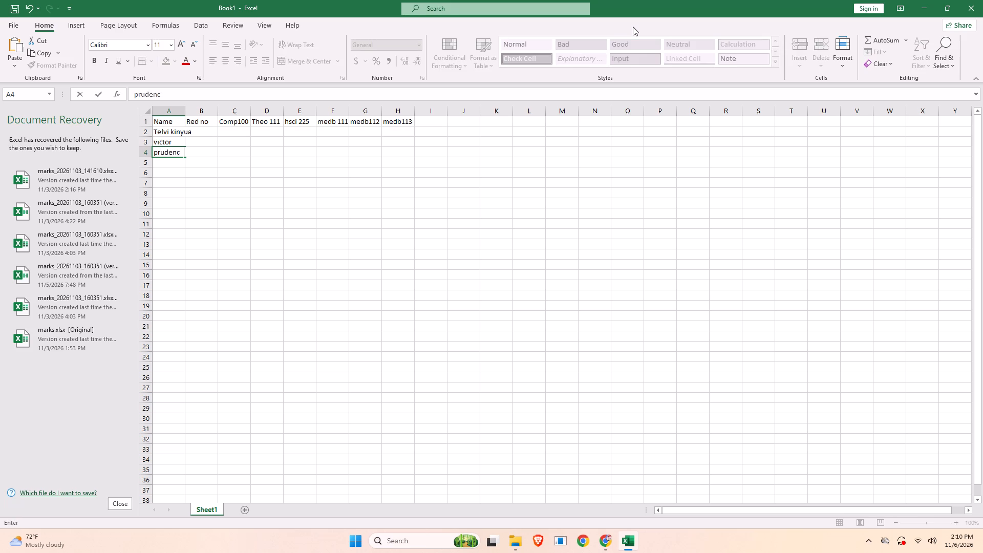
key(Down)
Continue the Name column with keziah, brandon, zoe and ivy in cells A5 to A8.
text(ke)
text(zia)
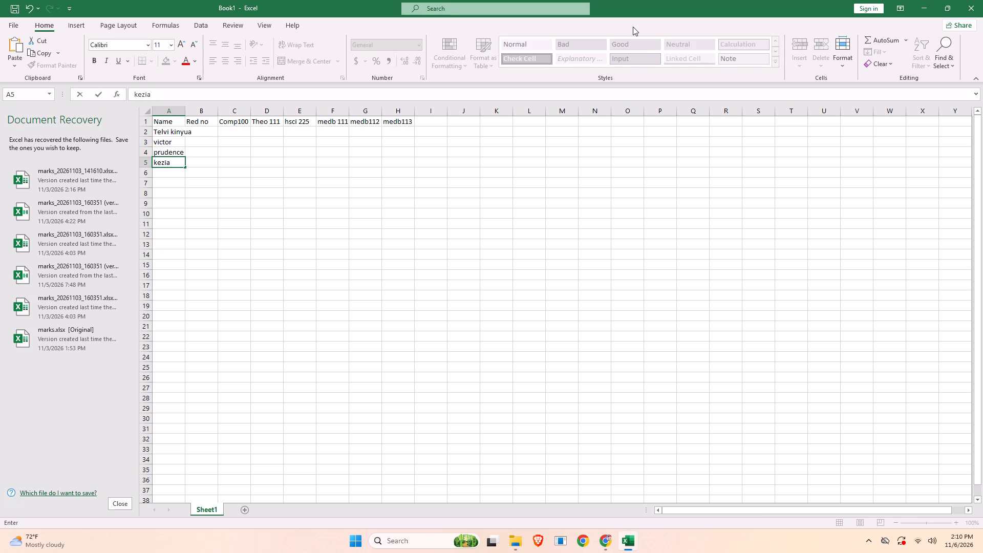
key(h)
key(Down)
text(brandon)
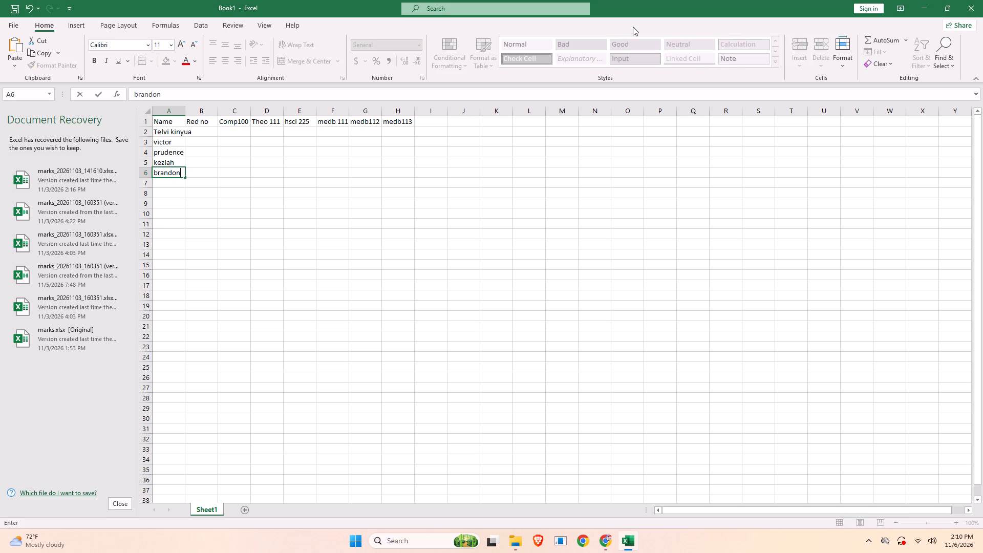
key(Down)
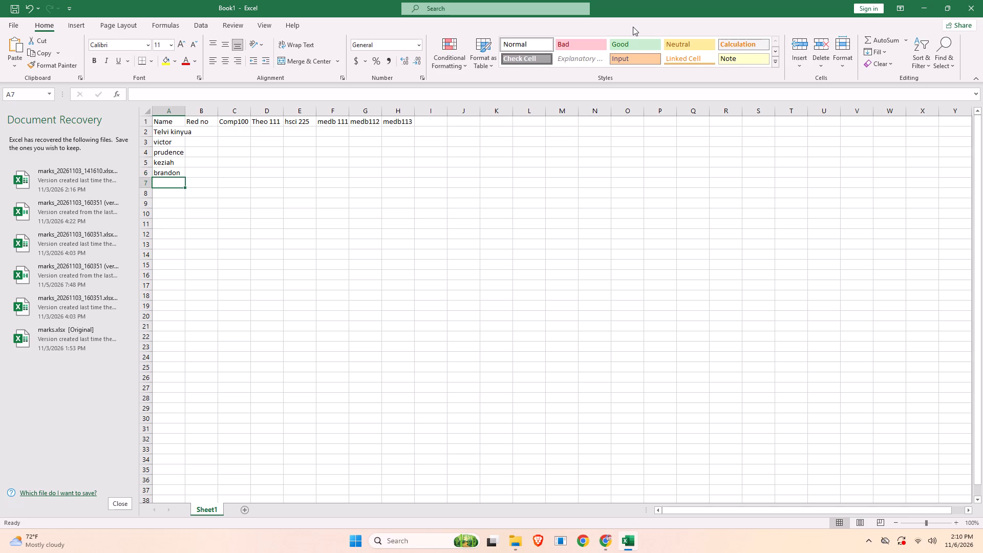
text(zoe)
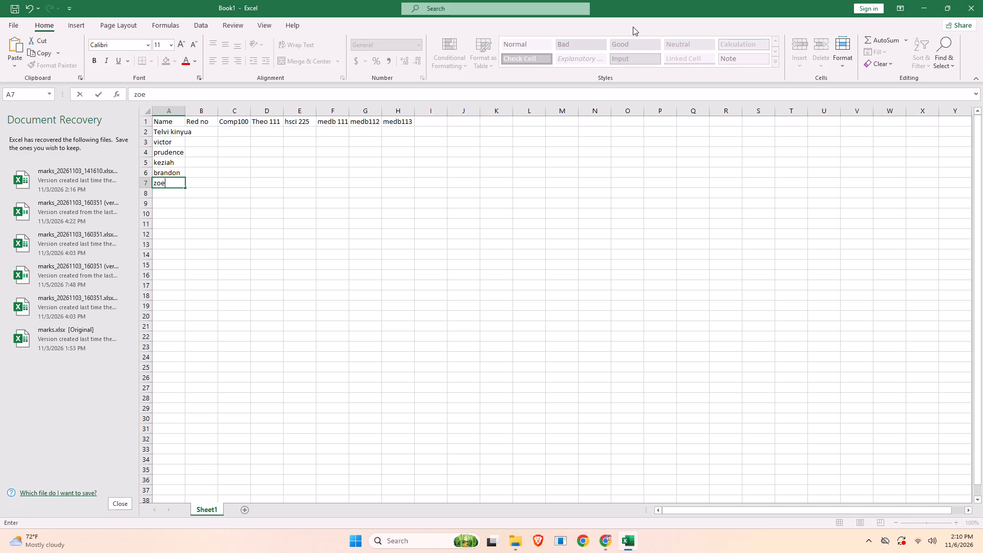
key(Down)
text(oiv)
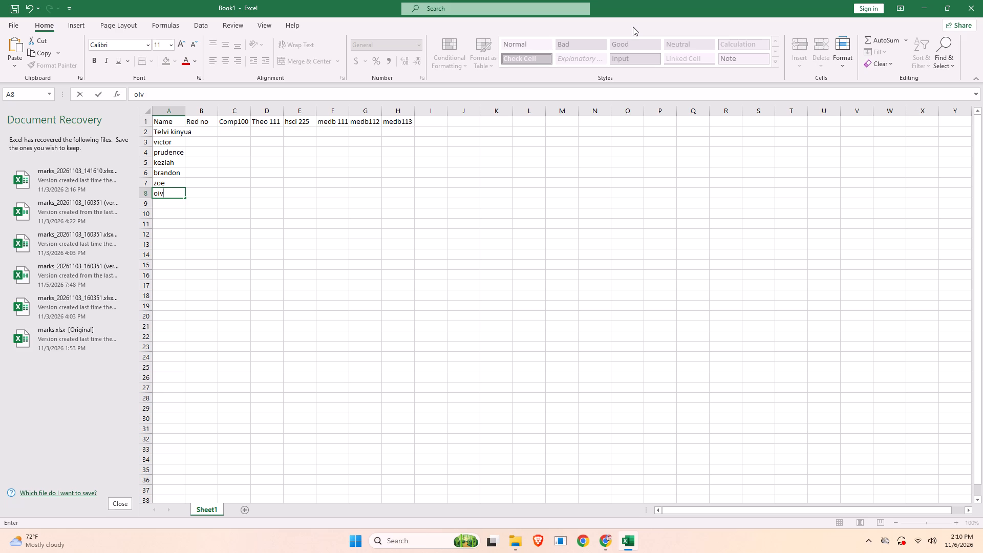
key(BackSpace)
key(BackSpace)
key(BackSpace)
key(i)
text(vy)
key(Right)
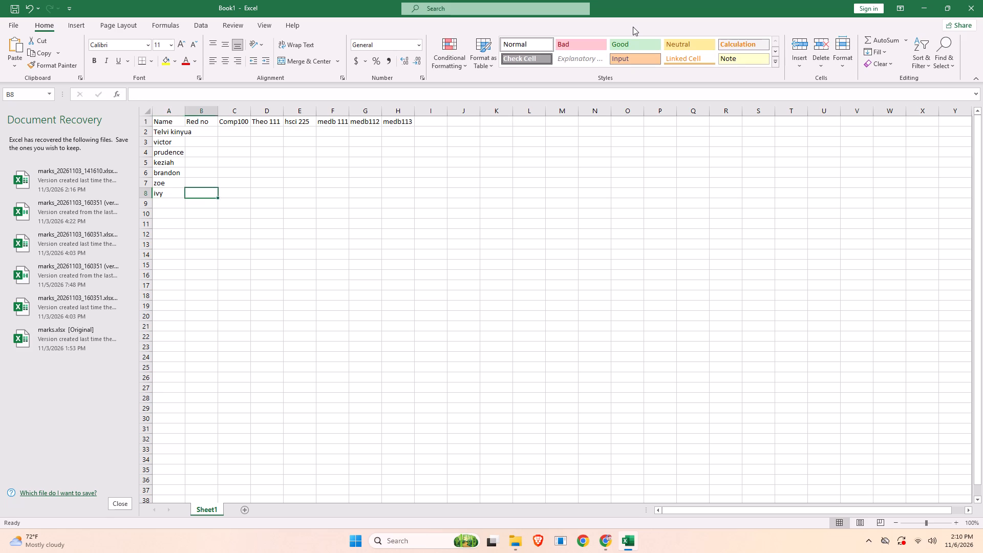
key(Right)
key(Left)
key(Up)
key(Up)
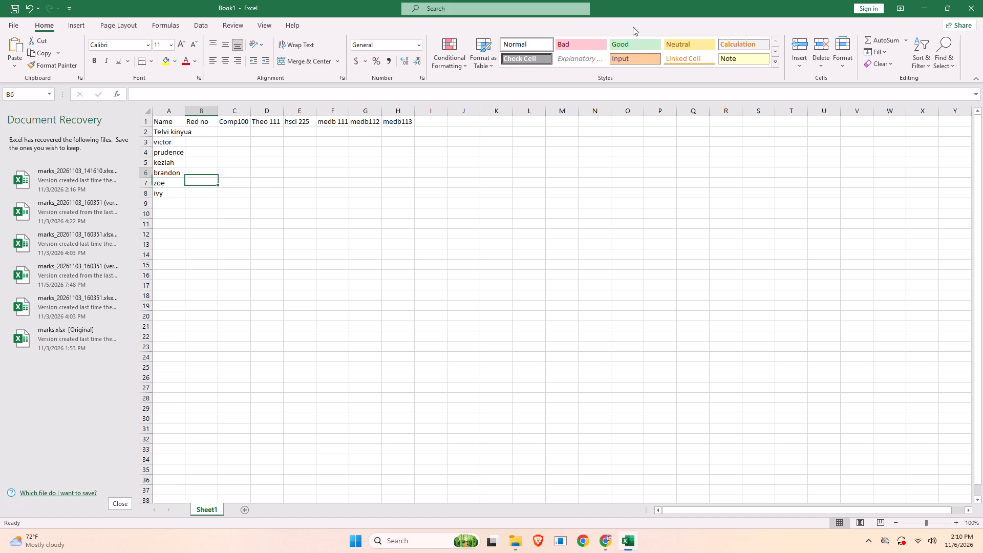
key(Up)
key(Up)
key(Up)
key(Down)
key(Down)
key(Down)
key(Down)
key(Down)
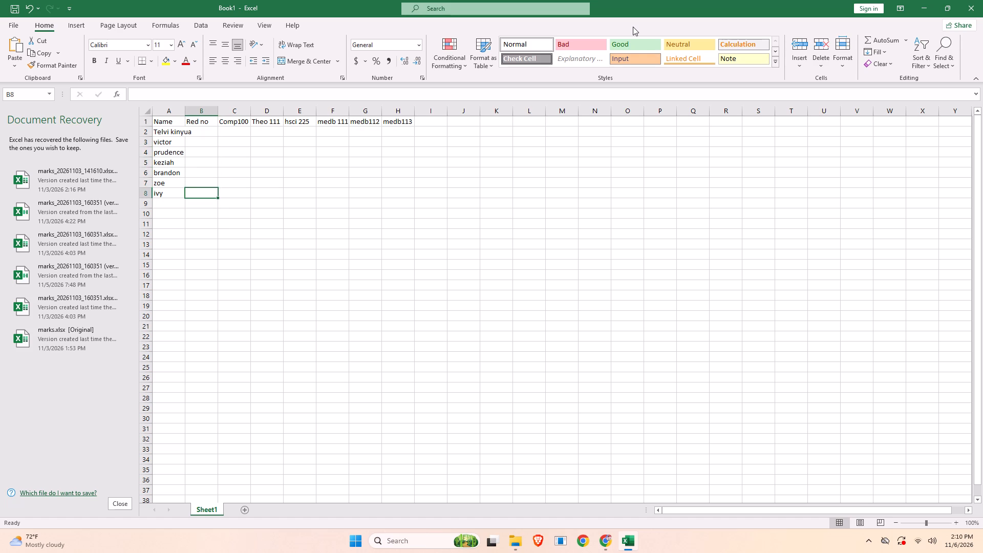
Continue the Name column with mark in A9 and joy in A10.
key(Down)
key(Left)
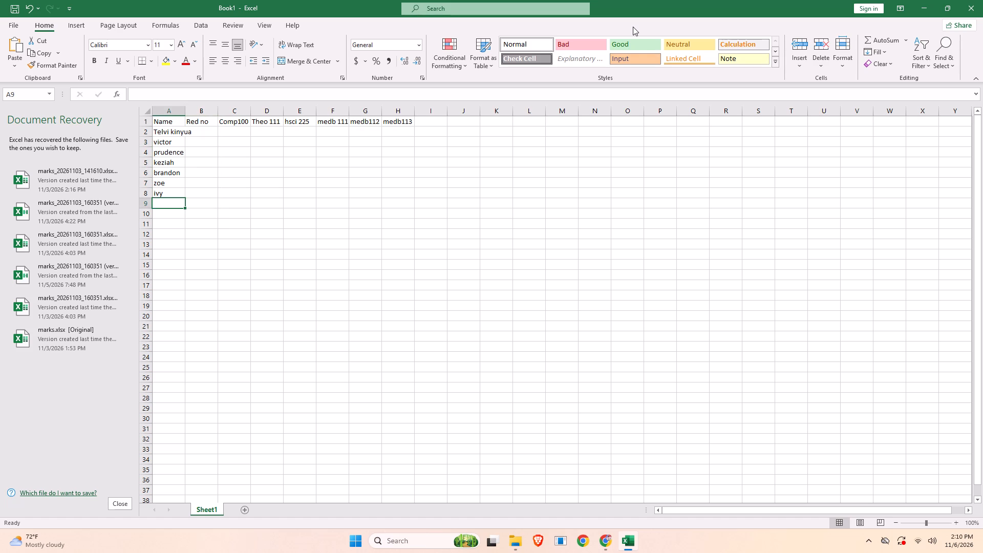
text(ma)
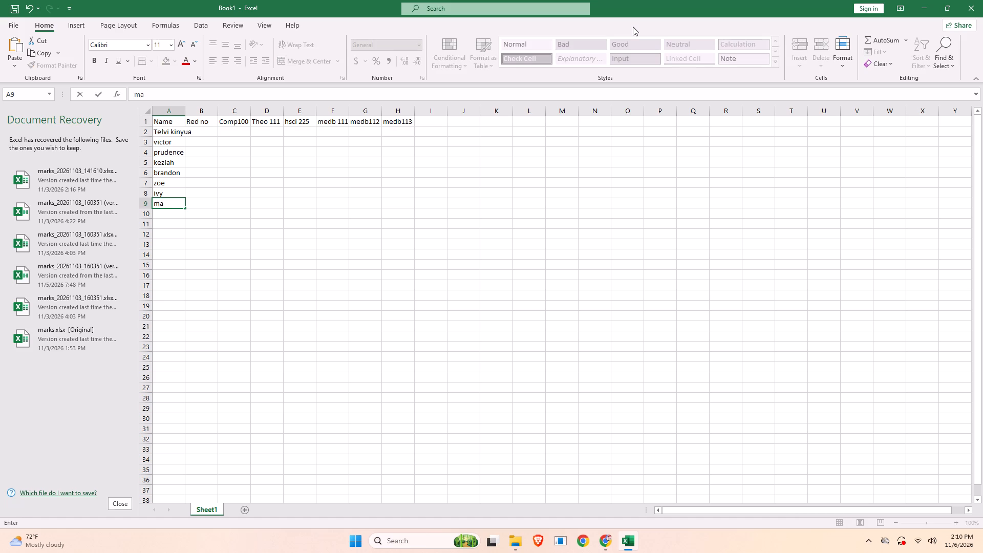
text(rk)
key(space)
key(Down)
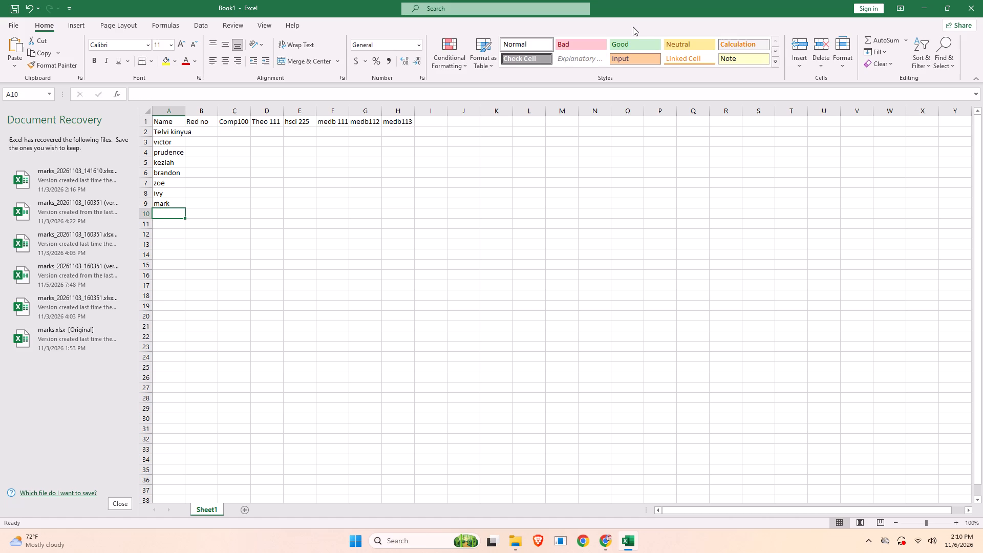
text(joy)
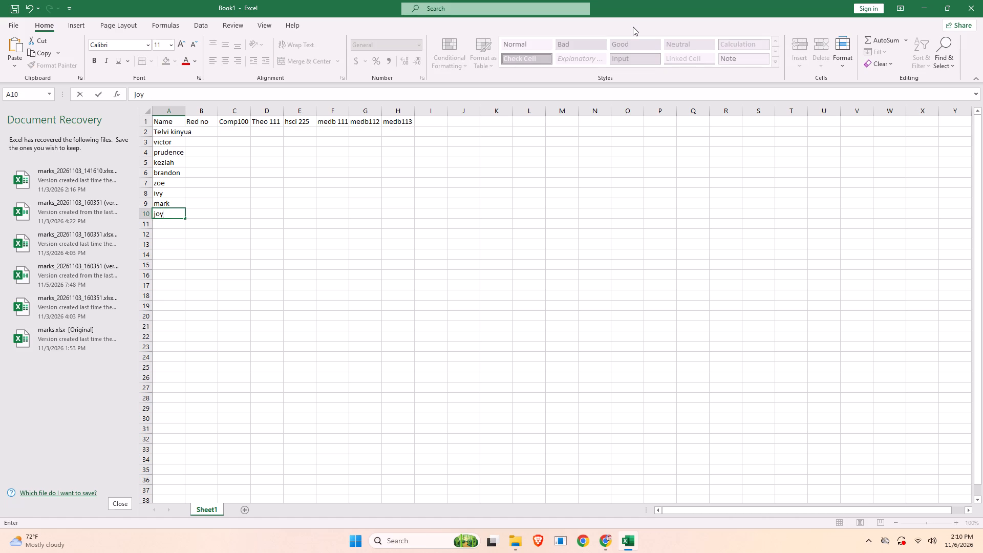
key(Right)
Change the first student's name in A2 to only the first name, Telvin.
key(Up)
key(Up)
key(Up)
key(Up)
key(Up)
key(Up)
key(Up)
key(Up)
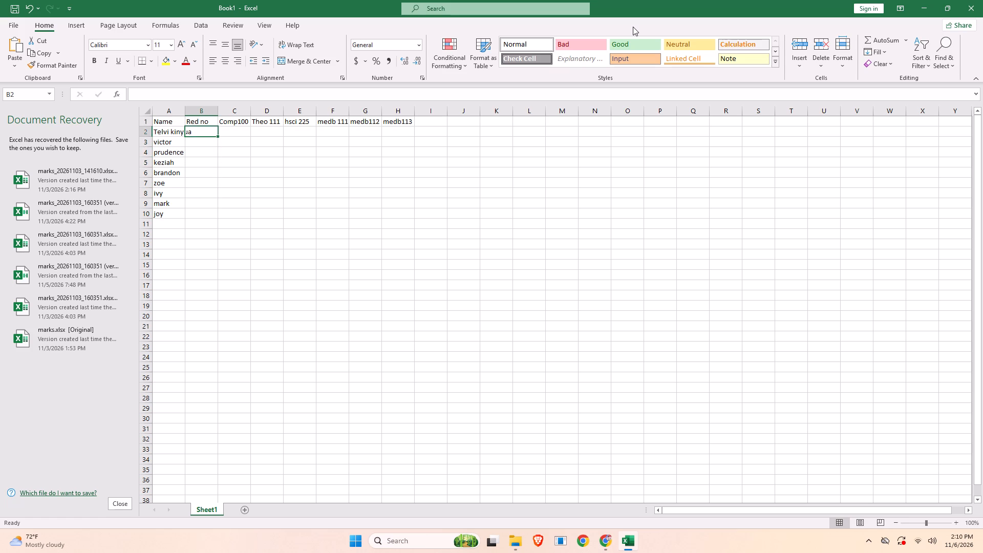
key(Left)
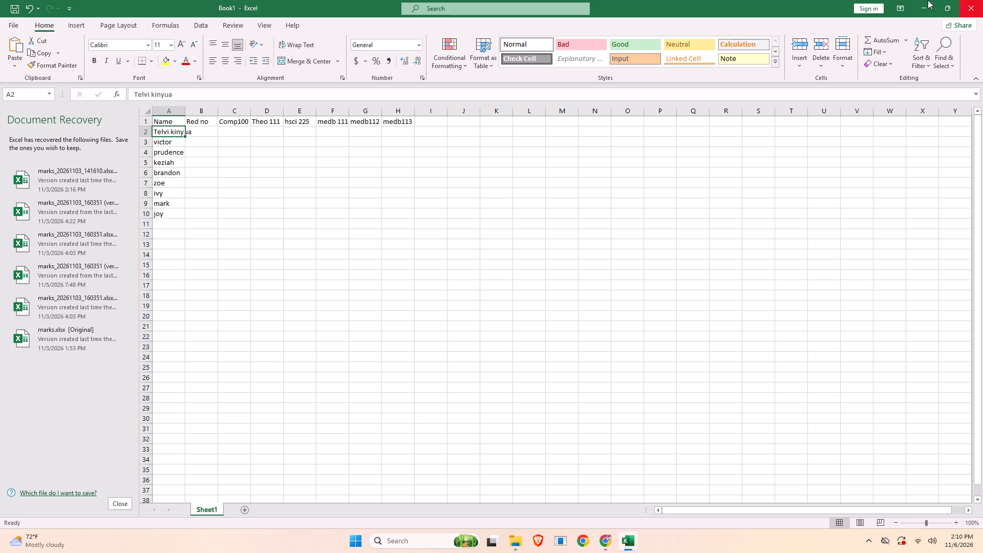
triple_click(178, 128)
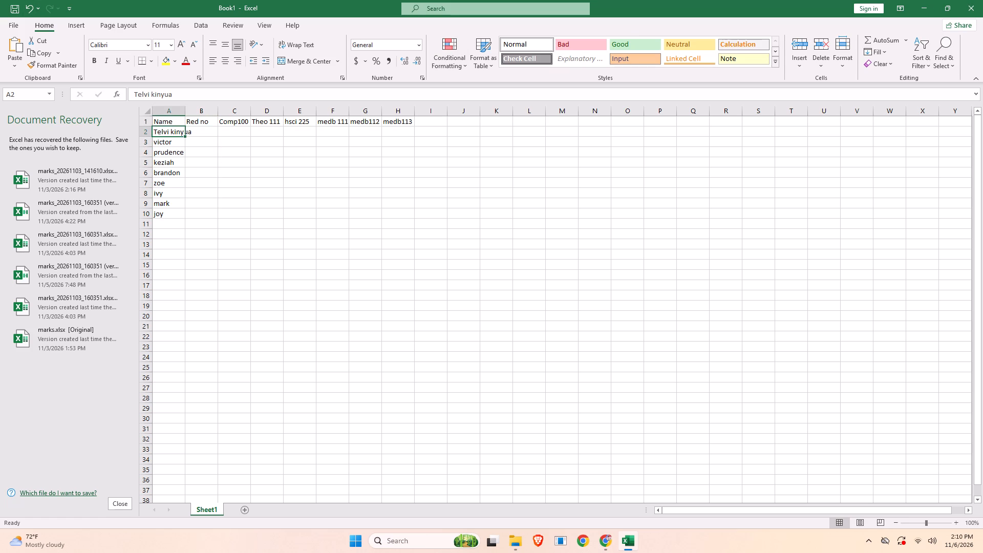
click(189, 134)
key(BackSpace)
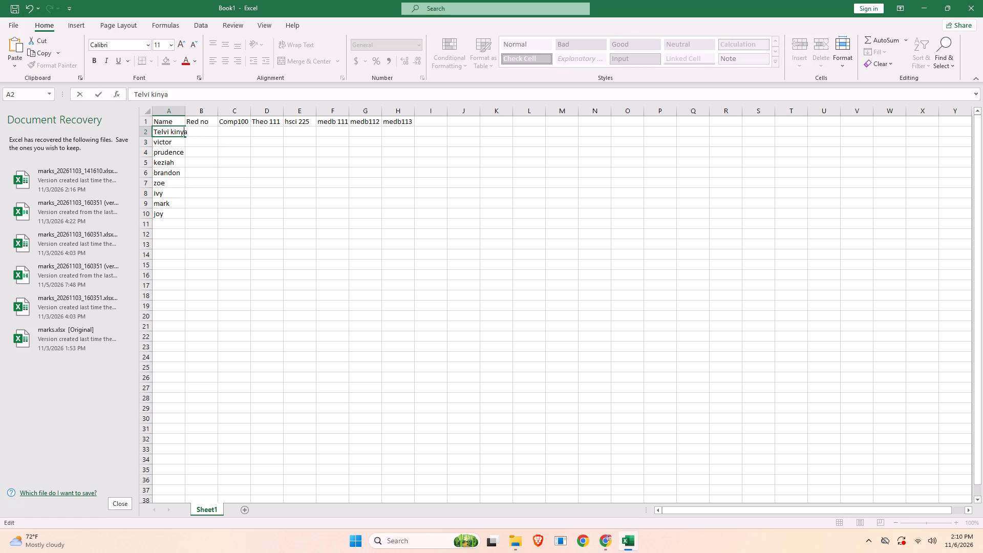
key(BackSpace)
key(BackSpace)
key(BackSpace)
key(BackSpace)
key(BackSpace)
key(BackSpace)
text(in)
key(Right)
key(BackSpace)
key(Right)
click(207, 130)
double_click(191, 132)
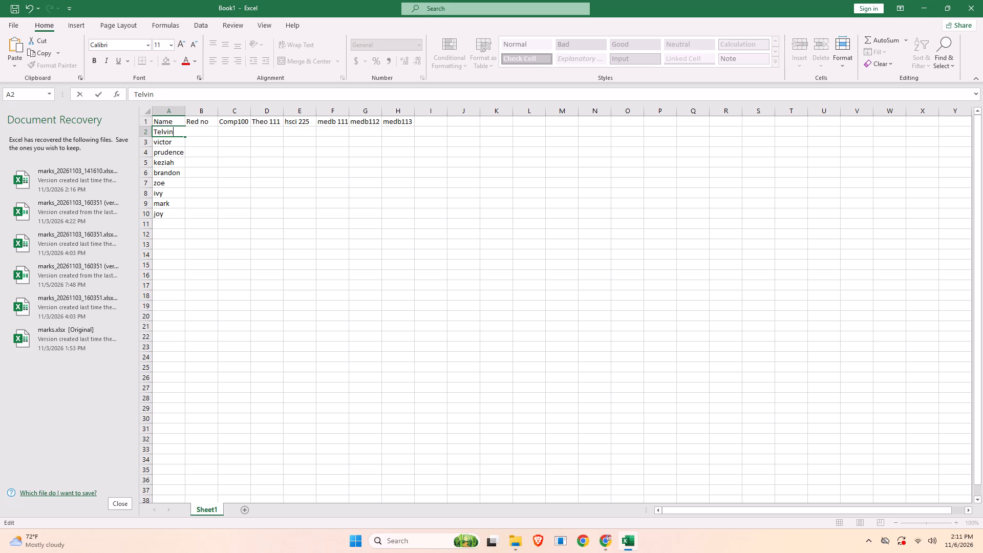
click(198, 131)
click(200, 143)
Enter four-digit registration numbers for Telvin, victor, prudence and keziah in the Red no column, cells B2 to B5.
click(199, 133)
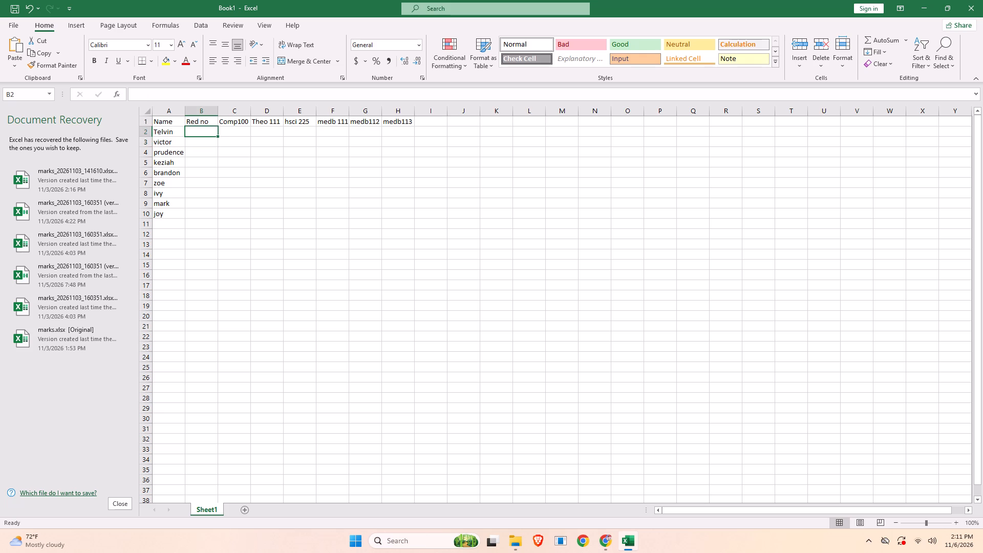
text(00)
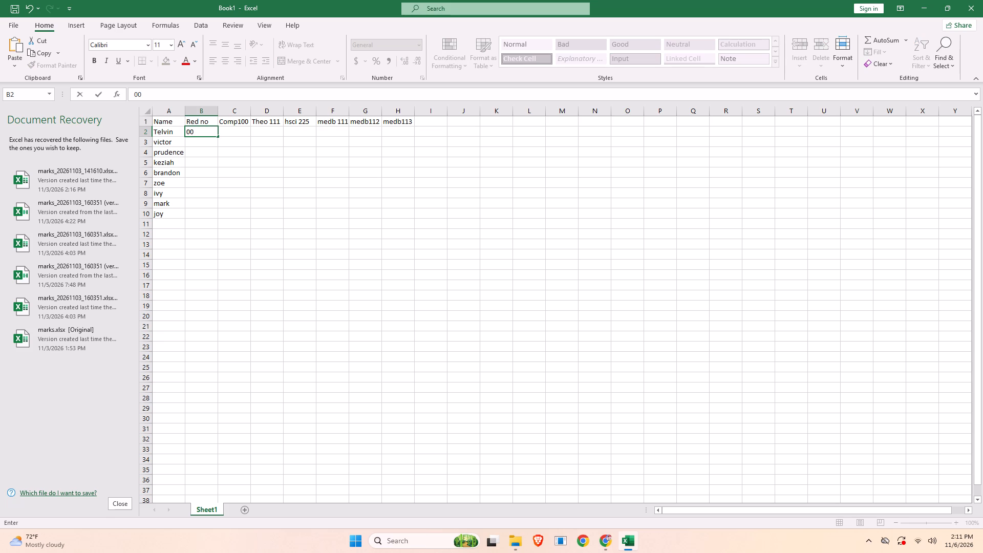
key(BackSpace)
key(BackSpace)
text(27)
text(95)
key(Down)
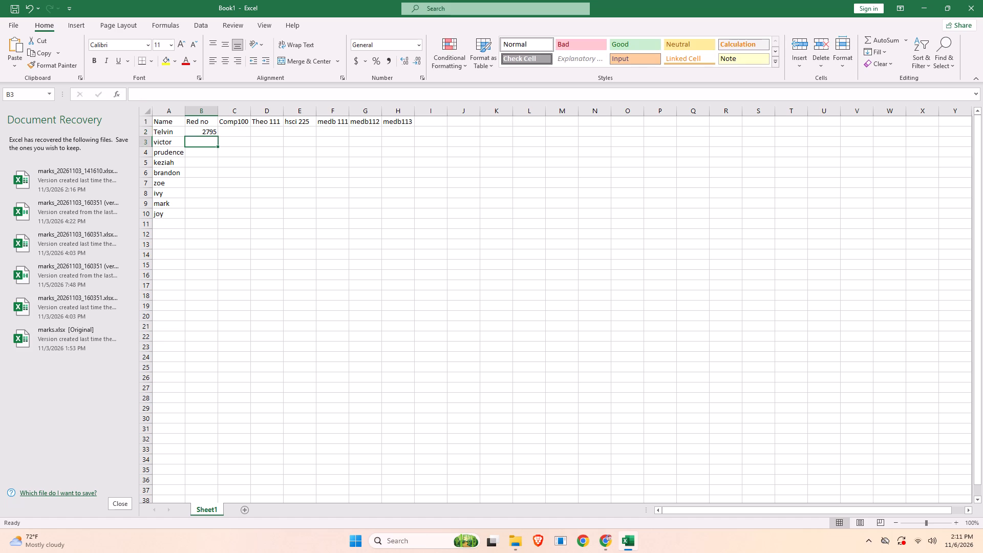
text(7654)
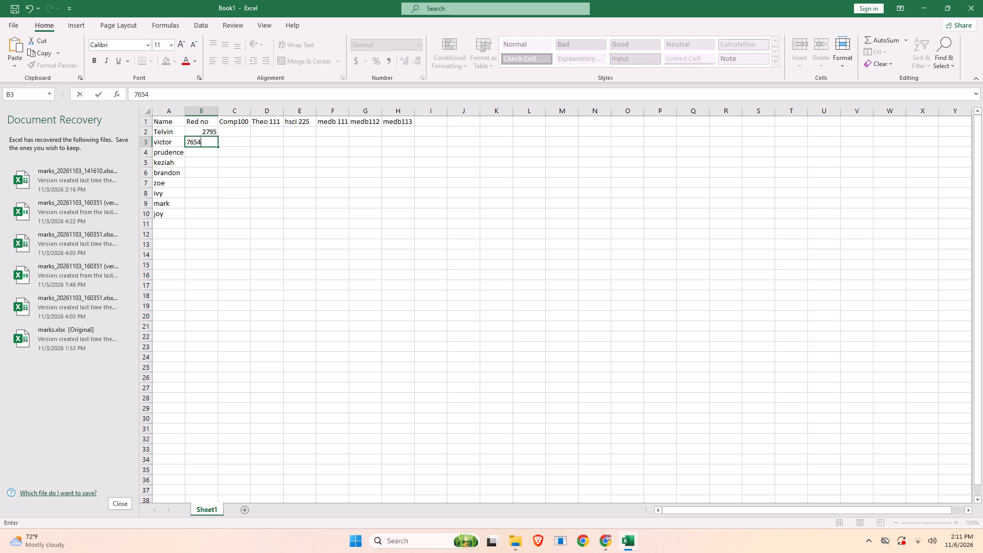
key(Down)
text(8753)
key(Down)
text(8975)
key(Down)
Complete the Red no column with four-digit registration numbers for brandon, zoe, ivy, mark and joy in cells B6 to B10.
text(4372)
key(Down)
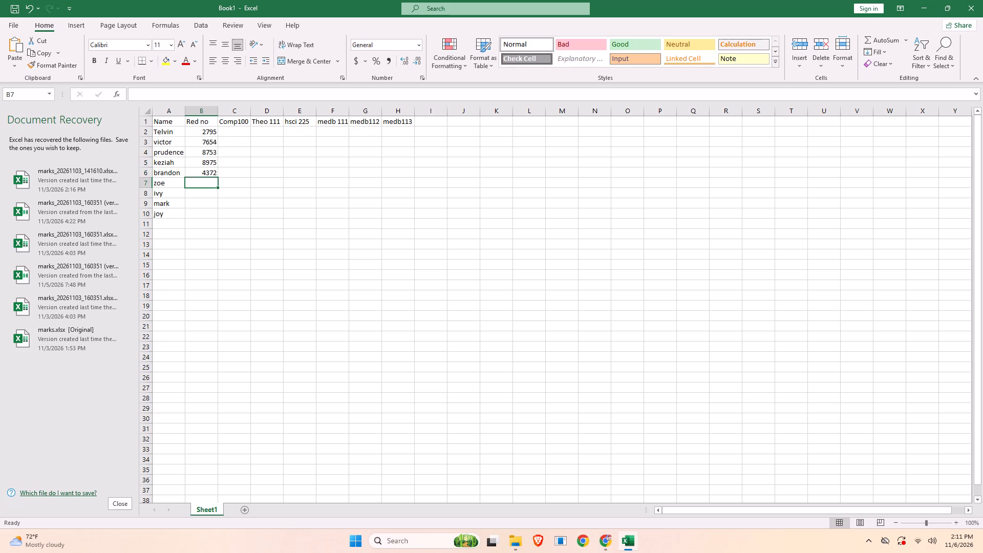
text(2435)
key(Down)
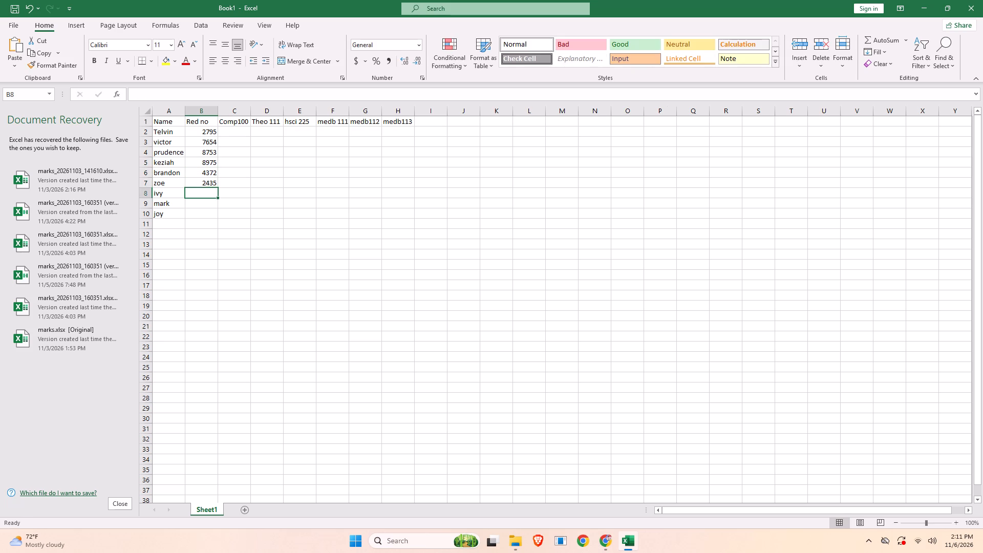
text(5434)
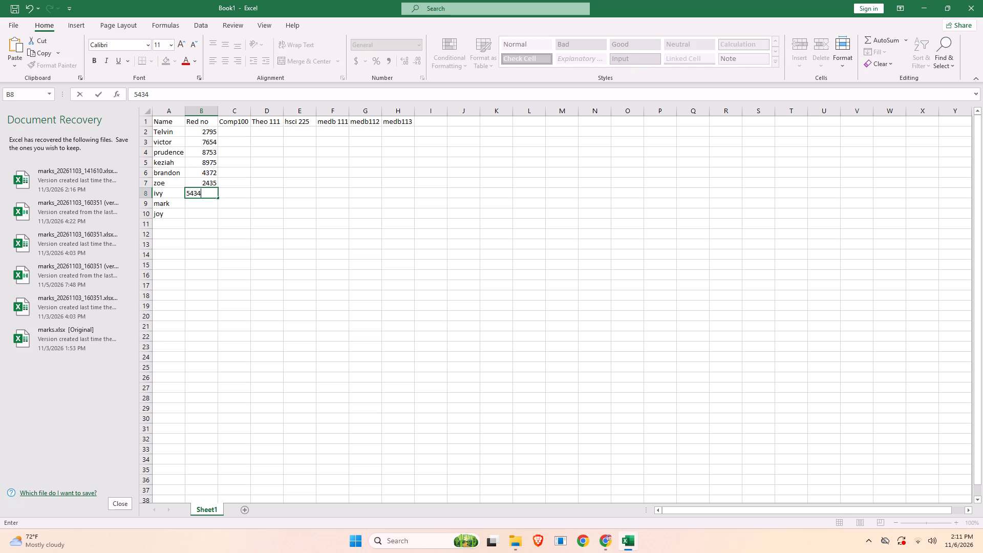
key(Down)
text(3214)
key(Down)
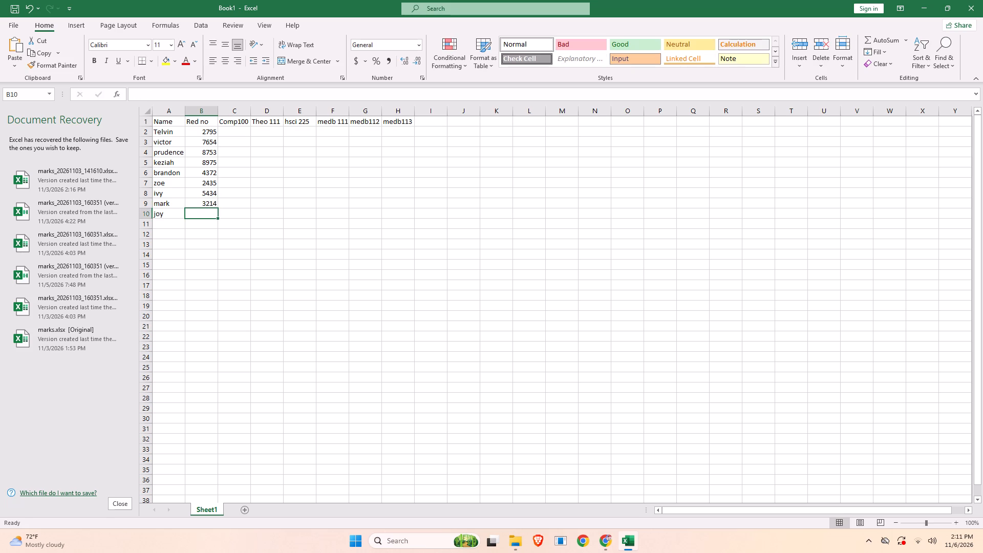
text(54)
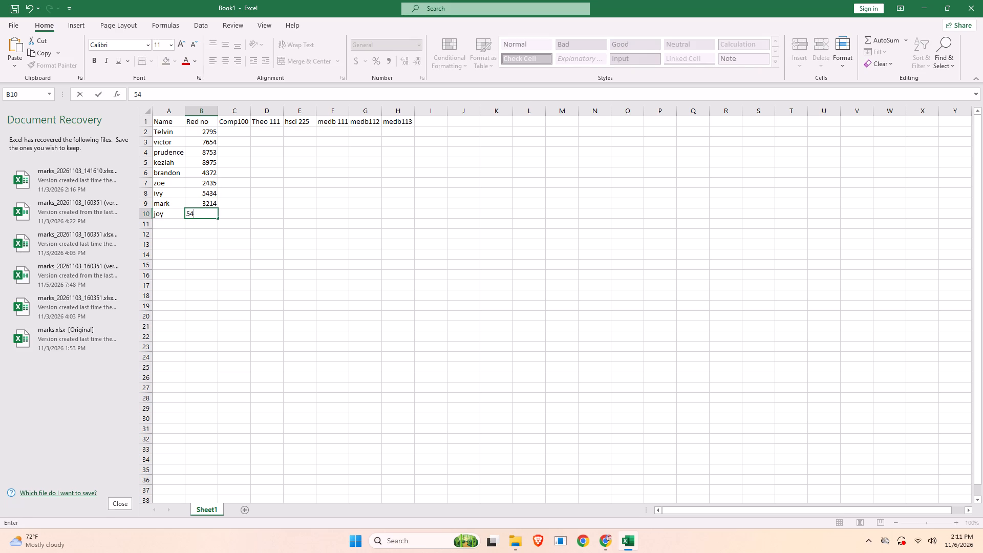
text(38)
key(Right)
Enter the Comp100 marks 80, 54 and 36 for Telvin, victor and prudence in cells C2 to C4.
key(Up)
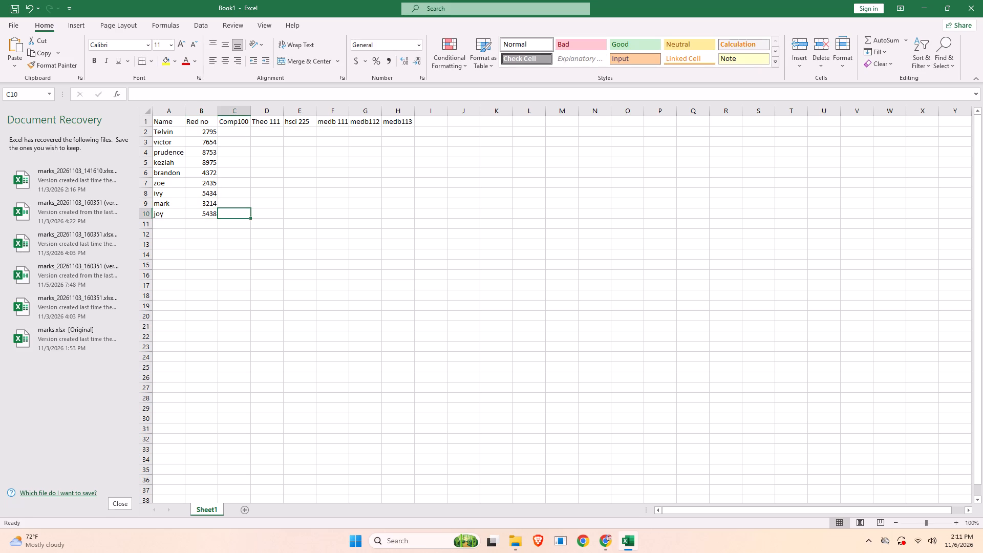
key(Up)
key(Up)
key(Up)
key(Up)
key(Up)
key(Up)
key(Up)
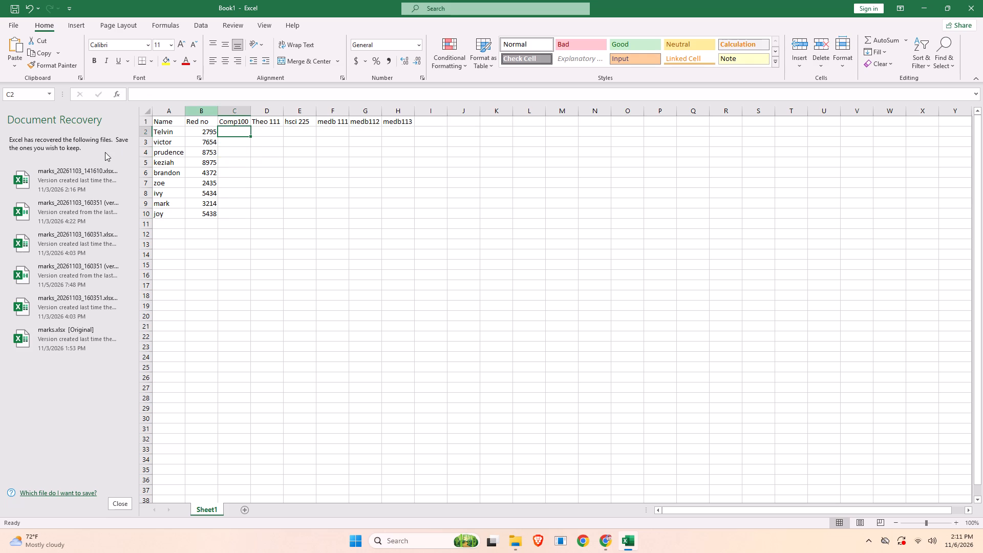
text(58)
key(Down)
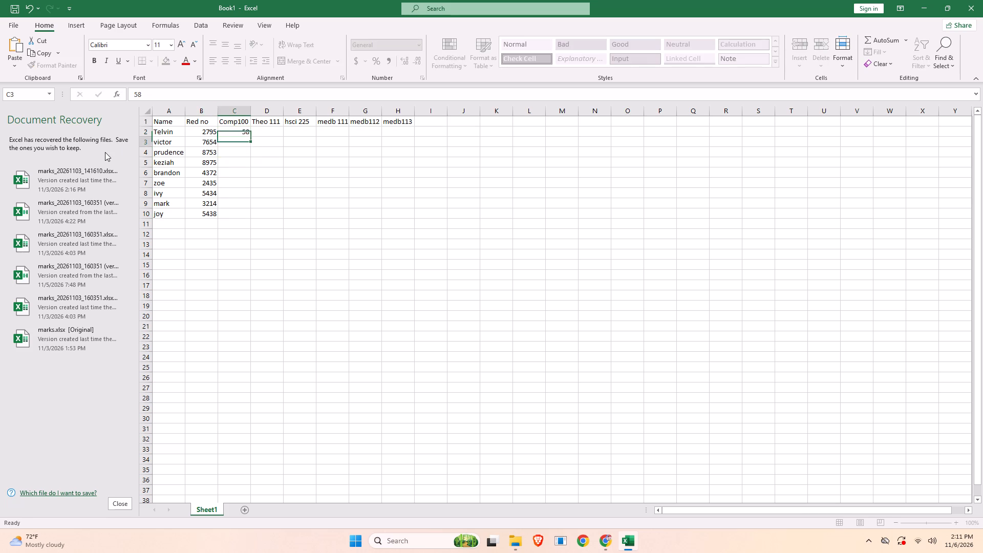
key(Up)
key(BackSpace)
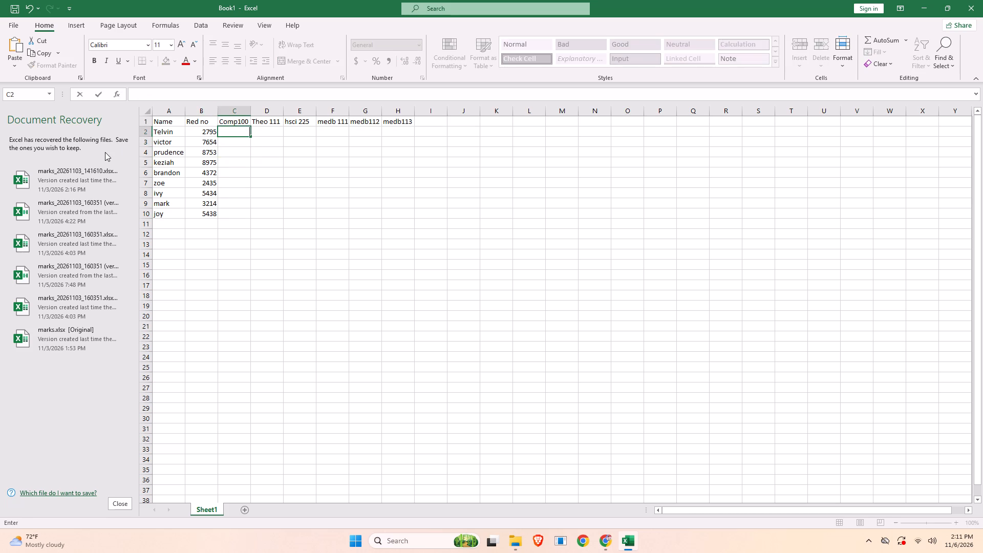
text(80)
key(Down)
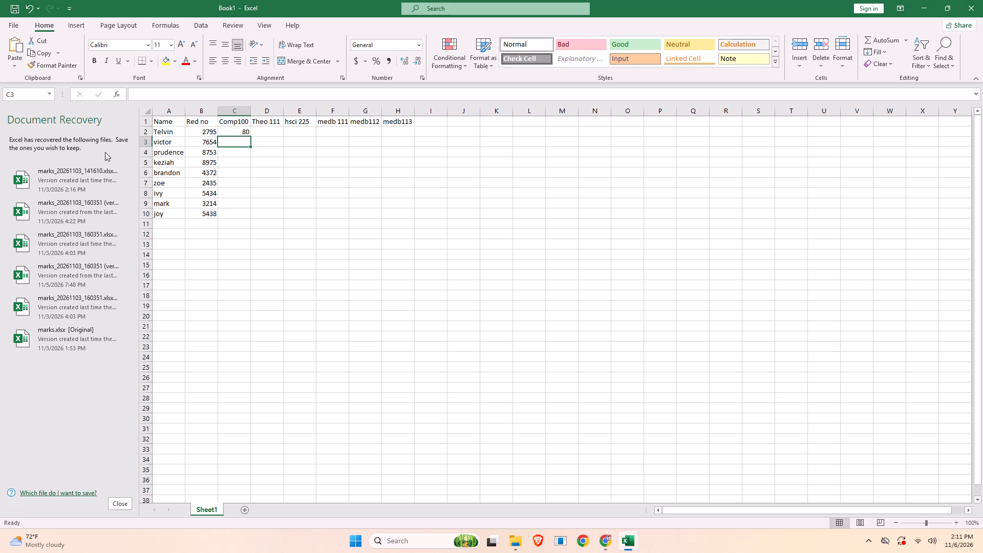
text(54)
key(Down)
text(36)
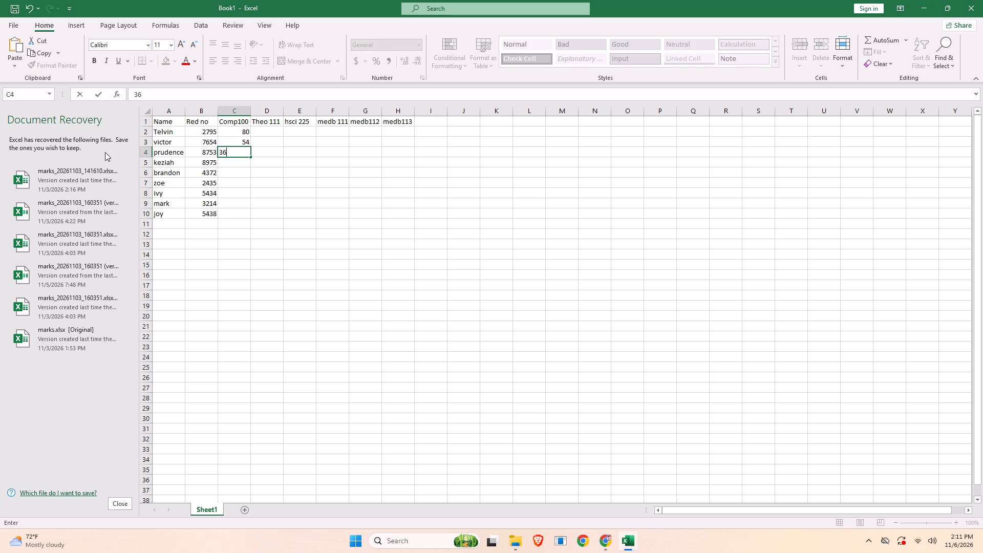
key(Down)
Complete the Comp100 column with marks 95, 25, 45, 69, 57 and 95 in cells C5 to C10.
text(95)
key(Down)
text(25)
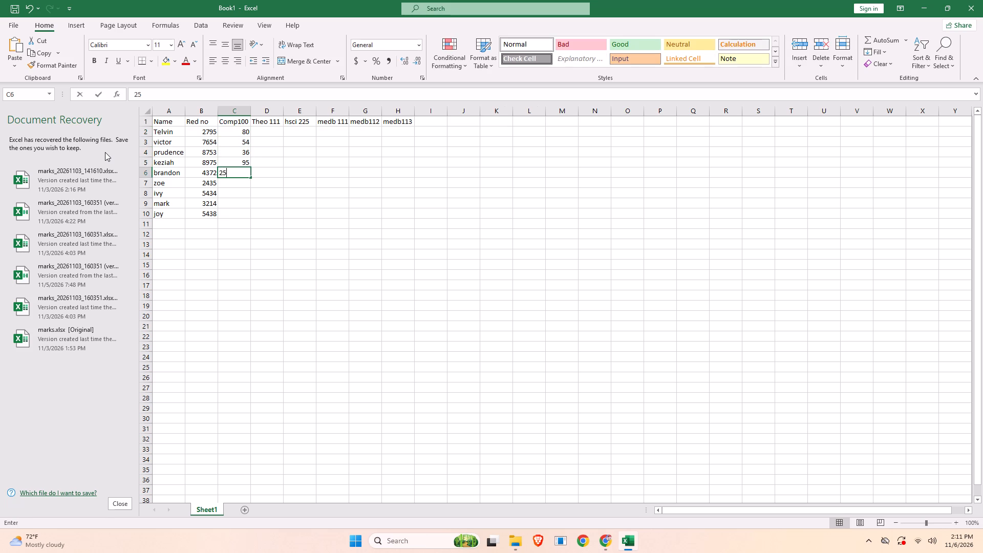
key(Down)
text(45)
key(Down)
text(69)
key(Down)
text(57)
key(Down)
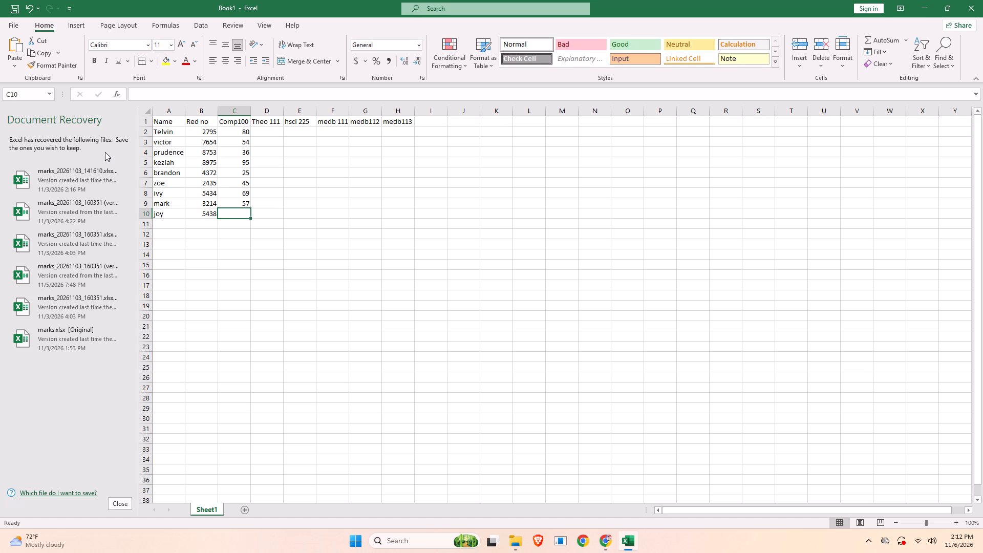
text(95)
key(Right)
Enter the Theo 111 marks 89, 54, 65 and 74 for joy, mark, ivy and zoe, working upward from cell D10 to D7.
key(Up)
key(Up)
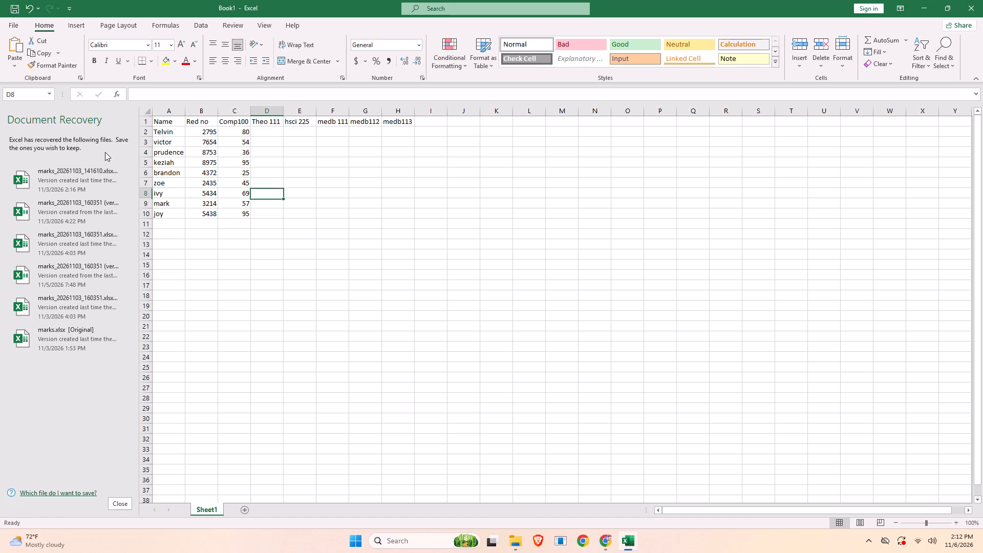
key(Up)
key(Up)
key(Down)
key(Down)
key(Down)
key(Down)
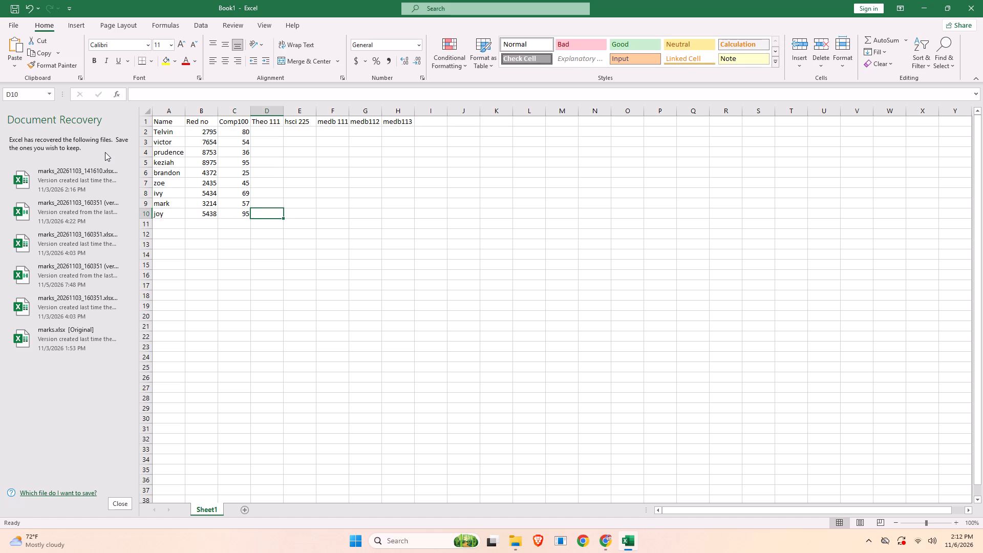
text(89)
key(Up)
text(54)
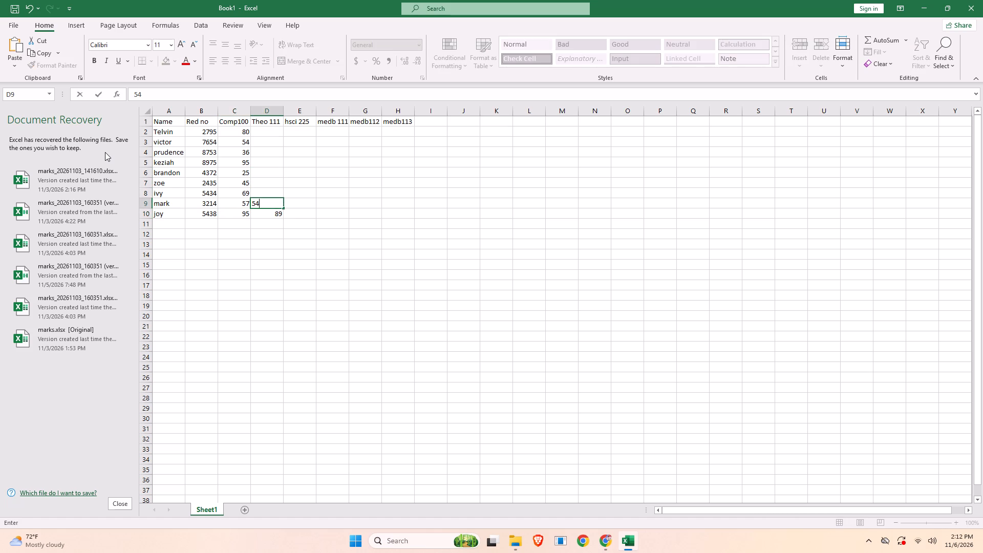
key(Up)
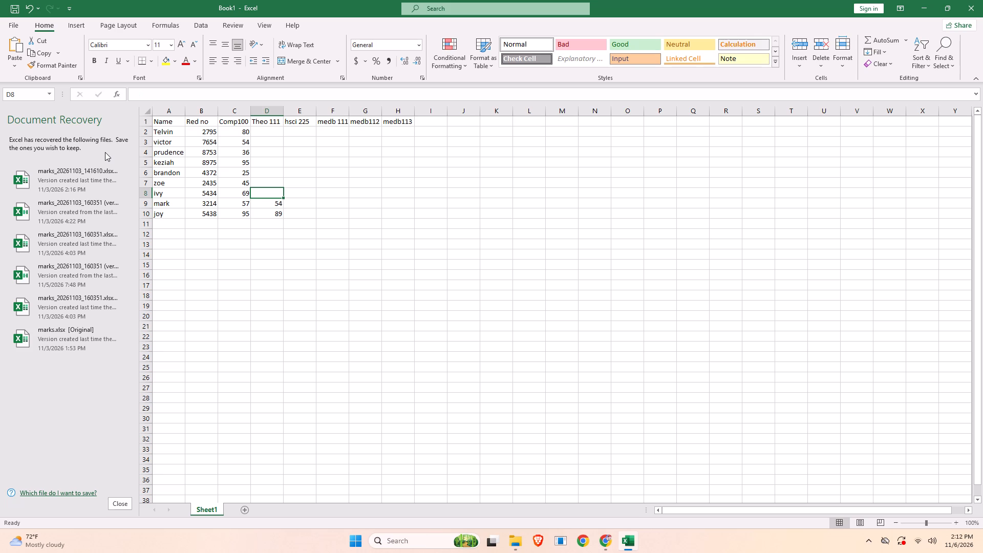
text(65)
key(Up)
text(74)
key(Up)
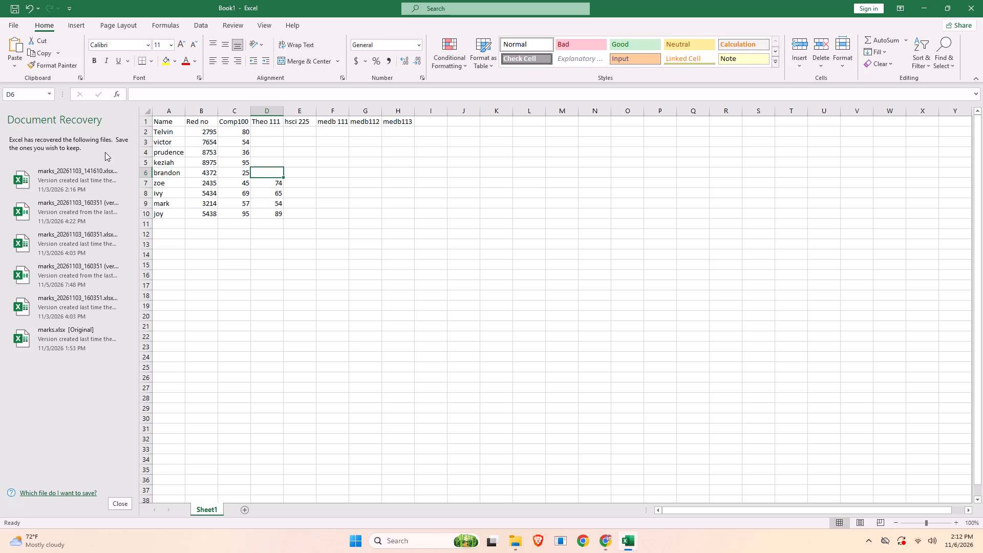
Complete the Theo 111 column upward with marks 67, 24, 98, 67 and 65 in cells D6 to D2.
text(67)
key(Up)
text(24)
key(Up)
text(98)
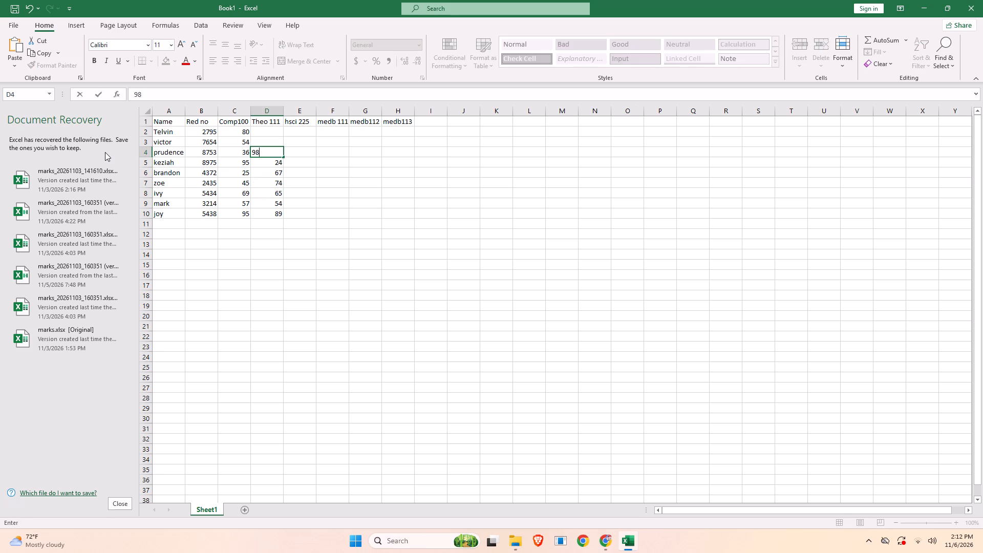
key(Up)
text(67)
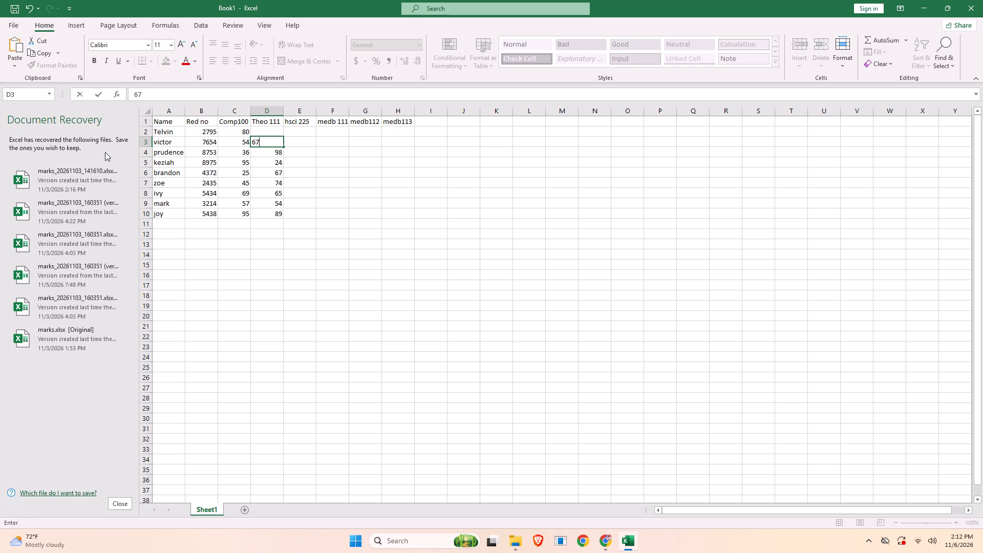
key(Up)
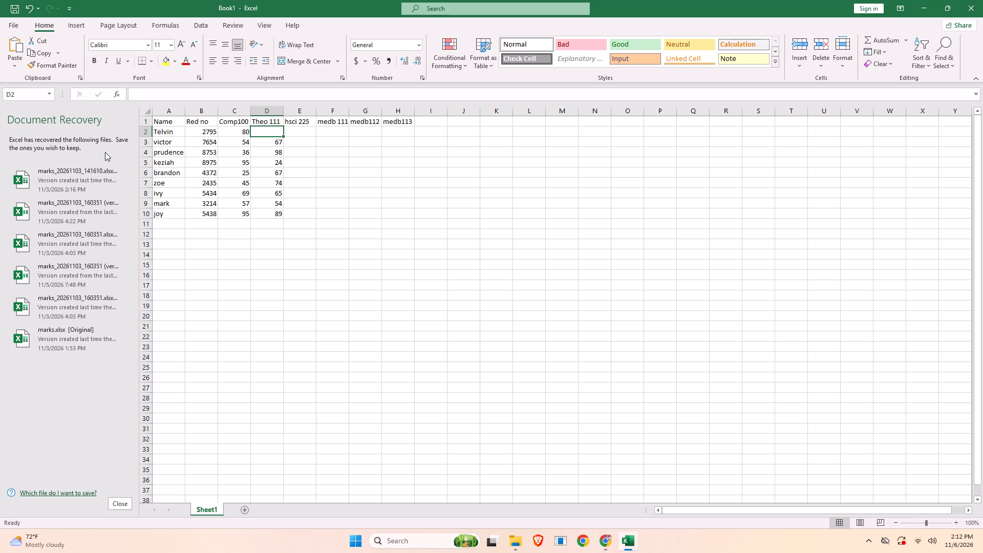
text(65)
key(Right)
Enter the hsci 225 marks 98, 25, 45 and 74 for Telvin, victor, prudence and keziah in cells E2 to E5.
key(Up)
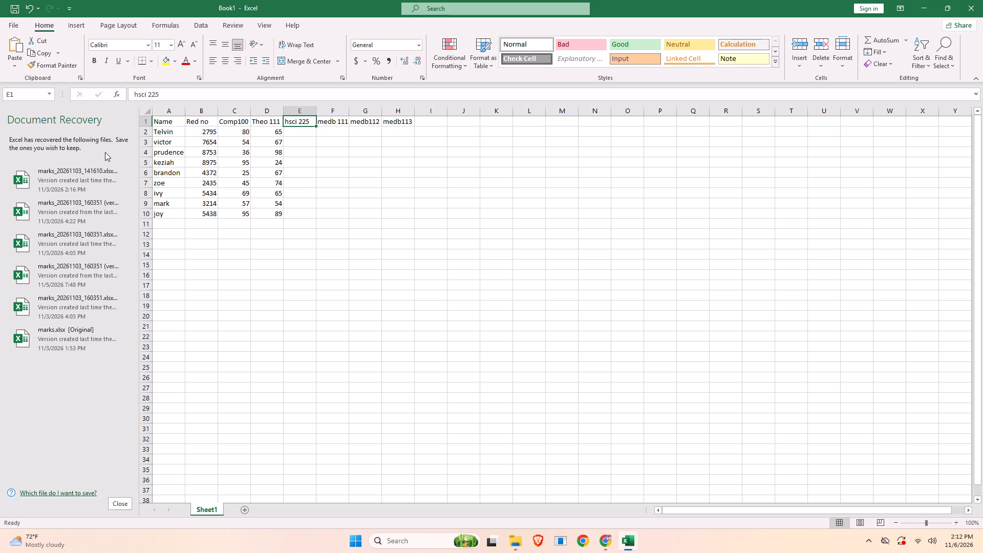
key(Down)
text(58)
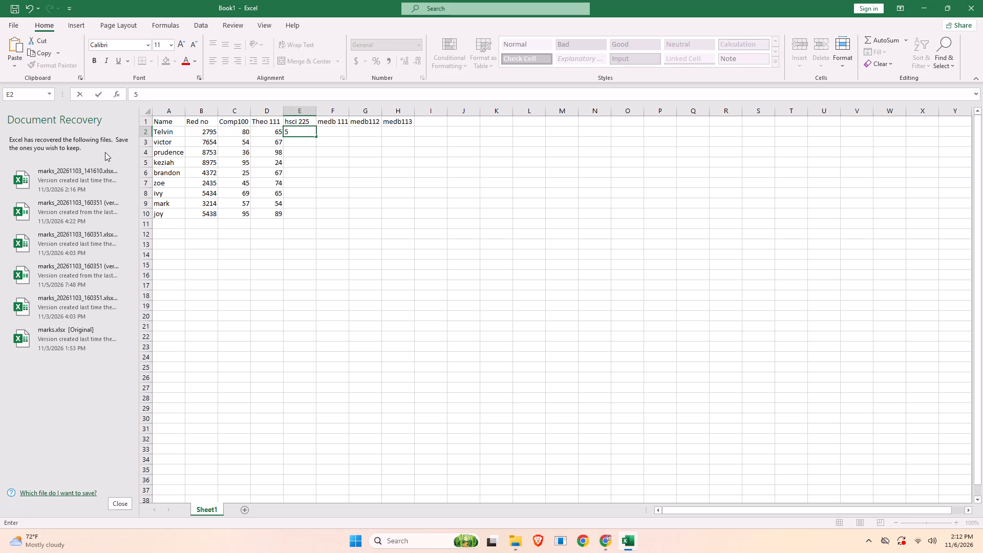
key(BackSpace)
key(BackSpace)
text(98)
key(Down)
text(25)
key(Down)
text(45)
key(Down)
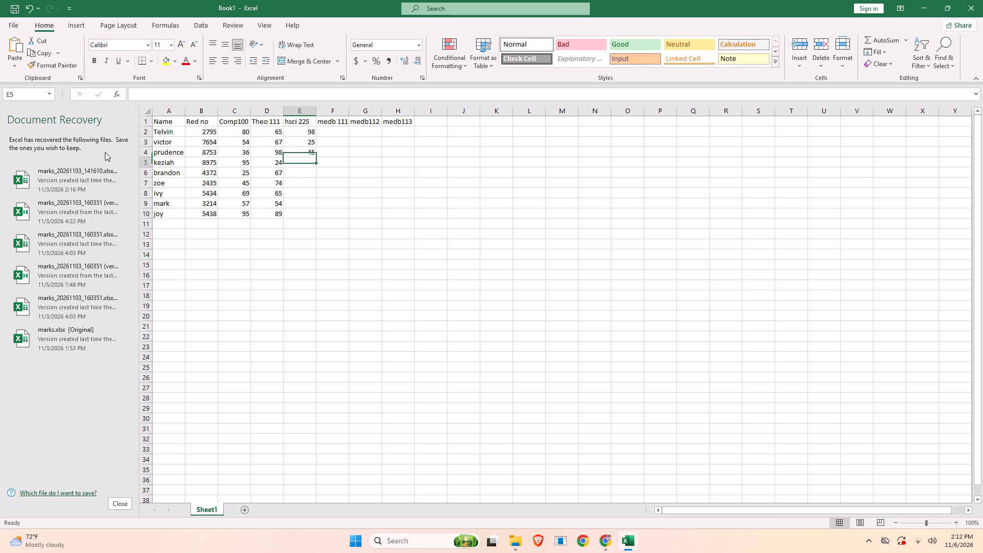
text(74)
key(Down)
Complete the hsci 225 column with marks 59, 68, 54, 74 and 52 in cells E6 to E10.
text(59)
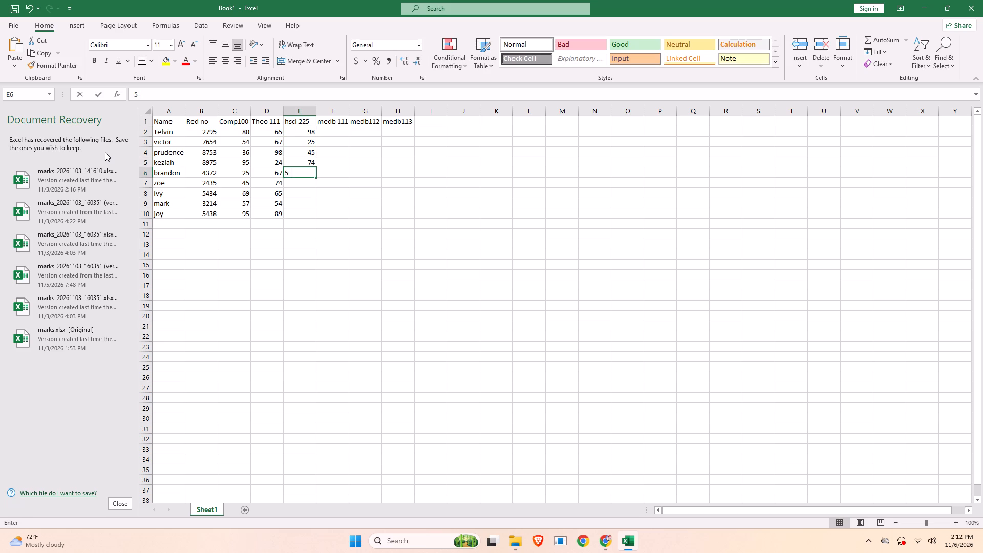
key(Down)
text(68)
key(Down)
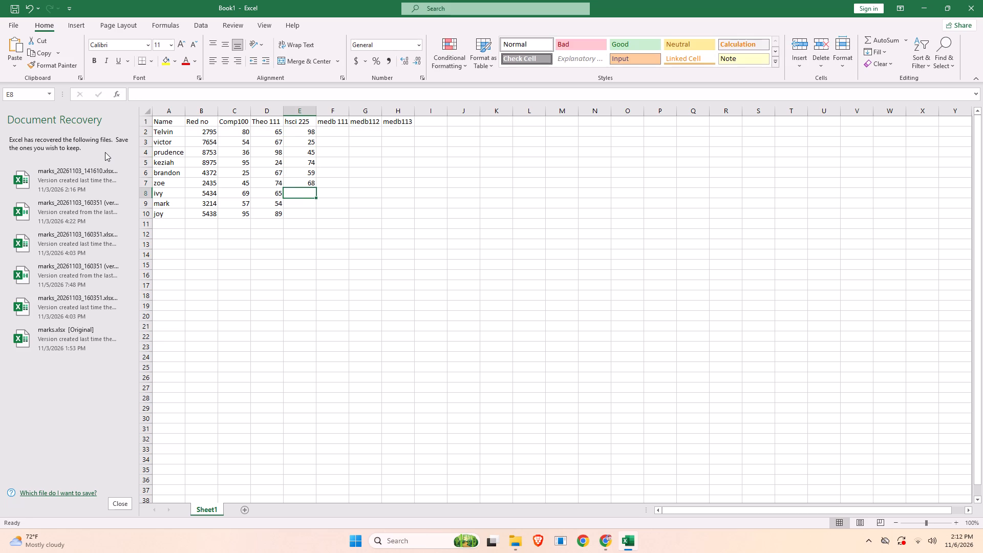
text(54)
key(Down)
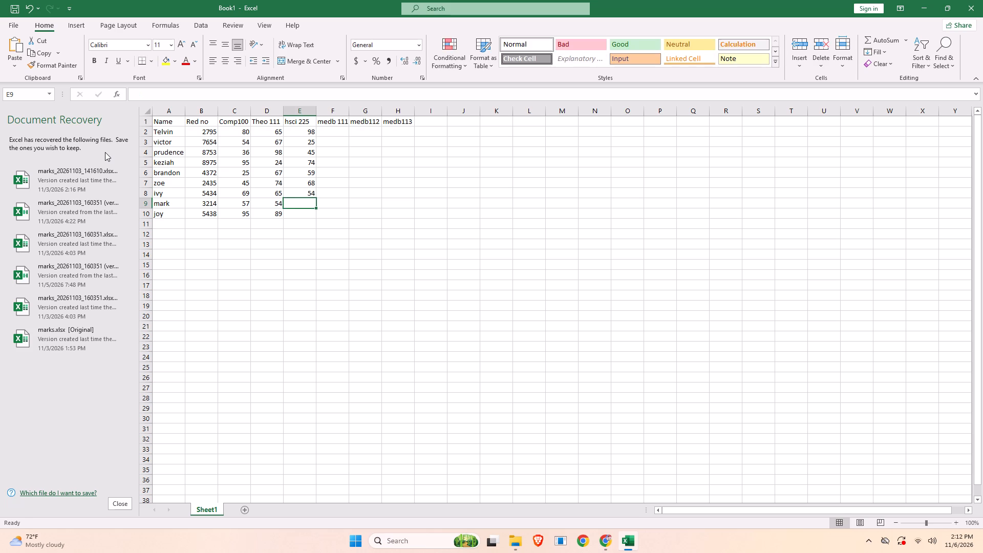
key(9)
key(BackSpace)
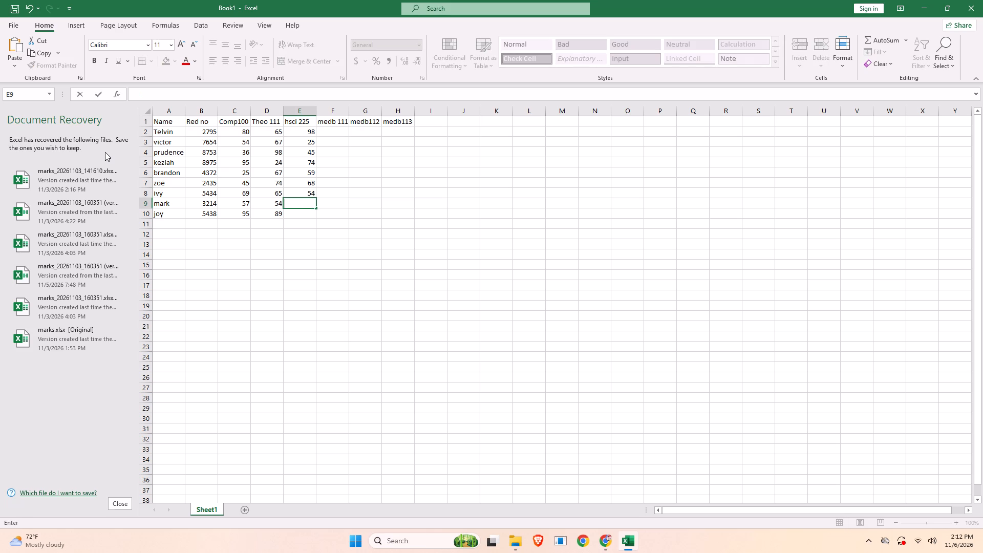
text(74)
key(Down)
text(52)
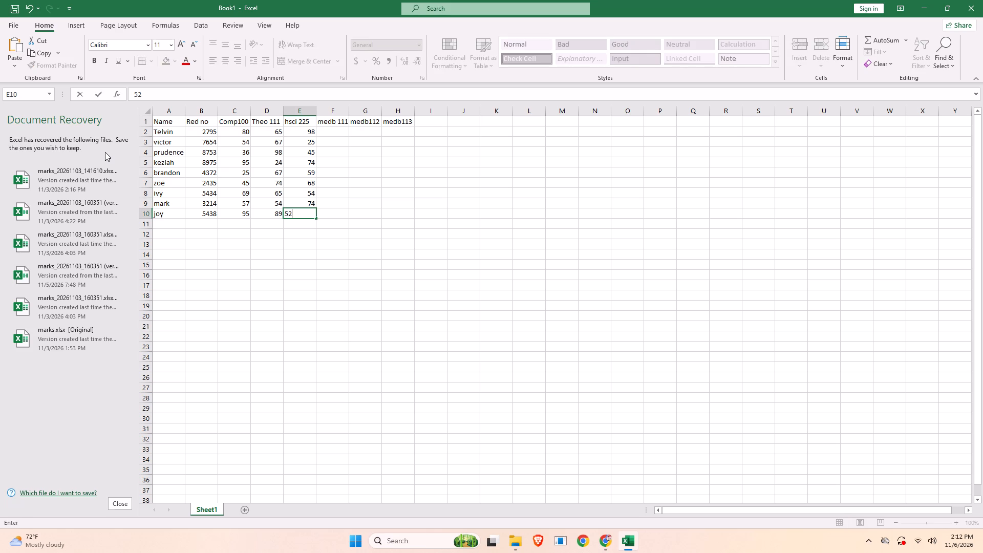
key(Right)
Enter the medb 111 marks 25, 89, 45, 26 and 48, working upward from joy's cell F10 to brandon's cell F6.
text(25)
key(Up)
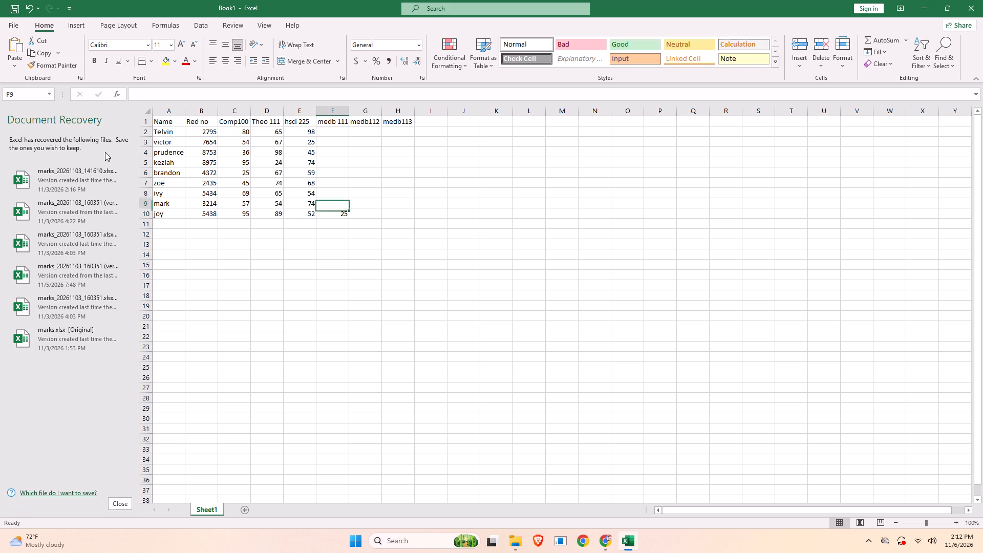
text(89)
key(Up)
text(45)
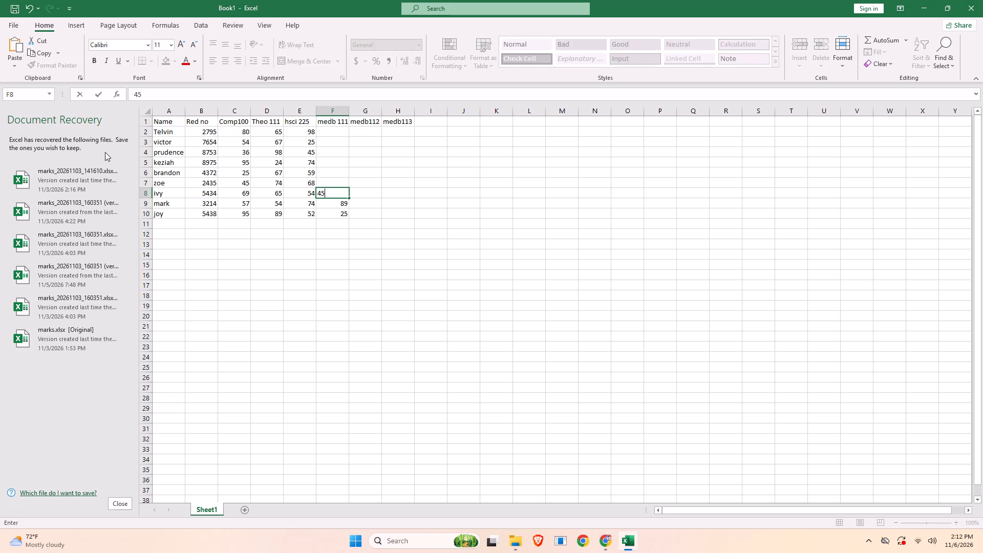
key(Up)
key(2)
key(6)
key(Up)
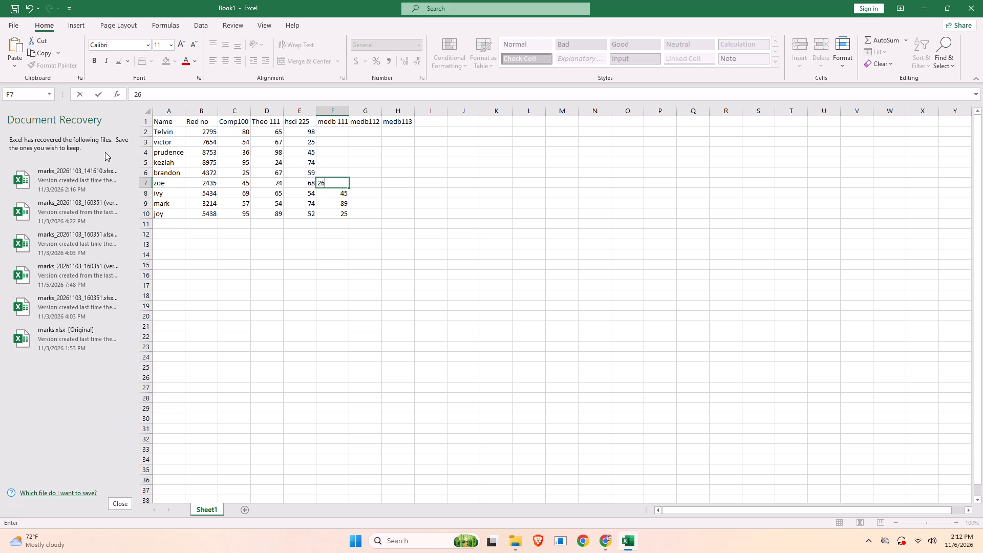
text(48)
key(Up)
Complete the medb 111 column upward with marks 75, 96, 54 and 78 in cells F5 to F2.
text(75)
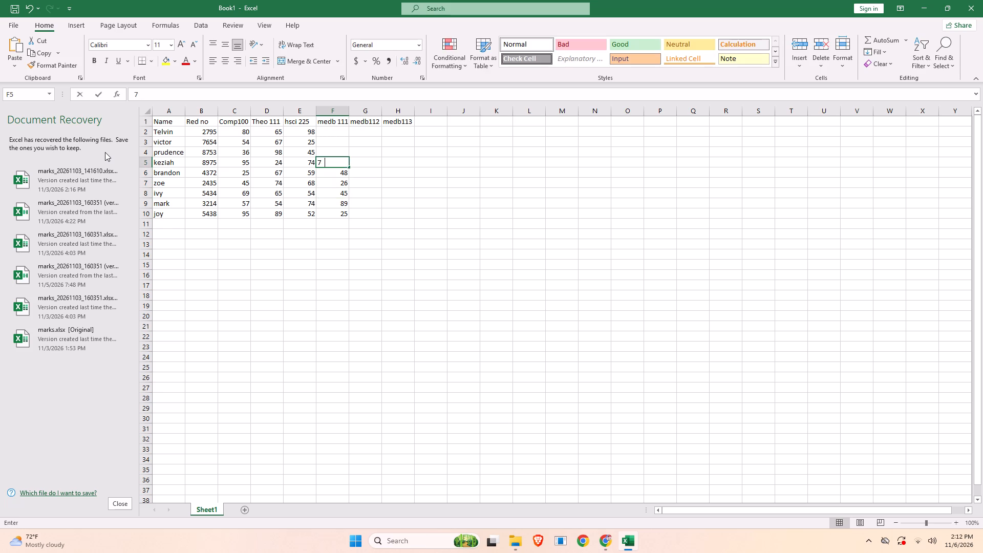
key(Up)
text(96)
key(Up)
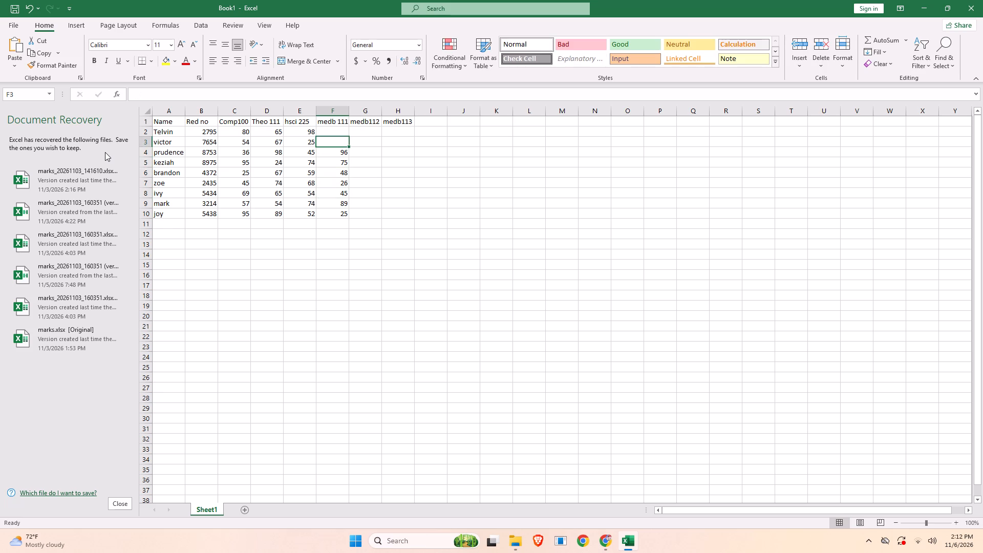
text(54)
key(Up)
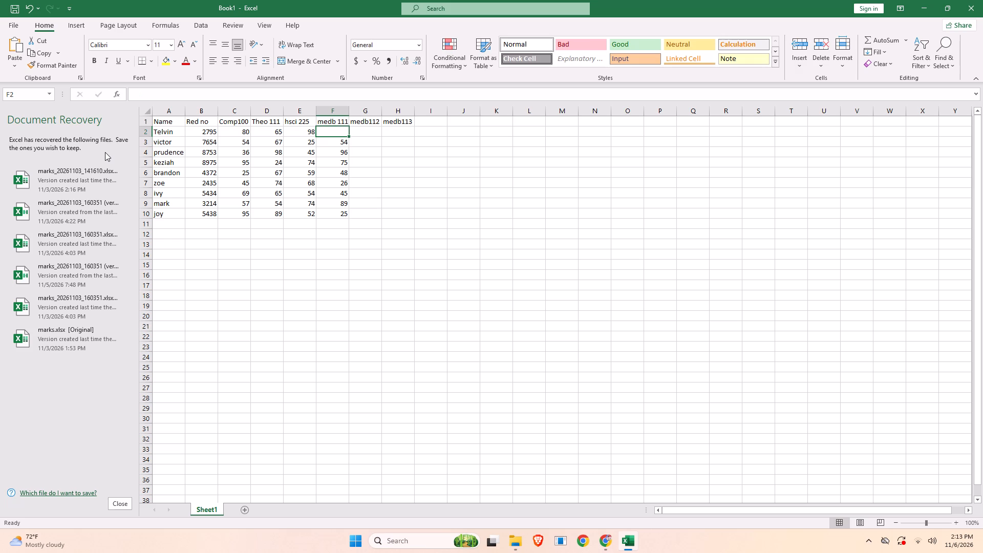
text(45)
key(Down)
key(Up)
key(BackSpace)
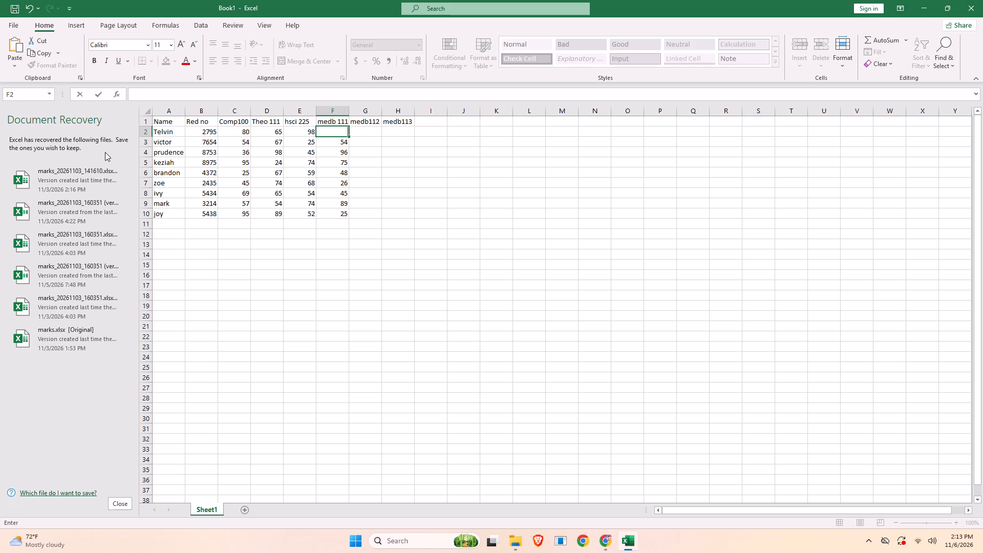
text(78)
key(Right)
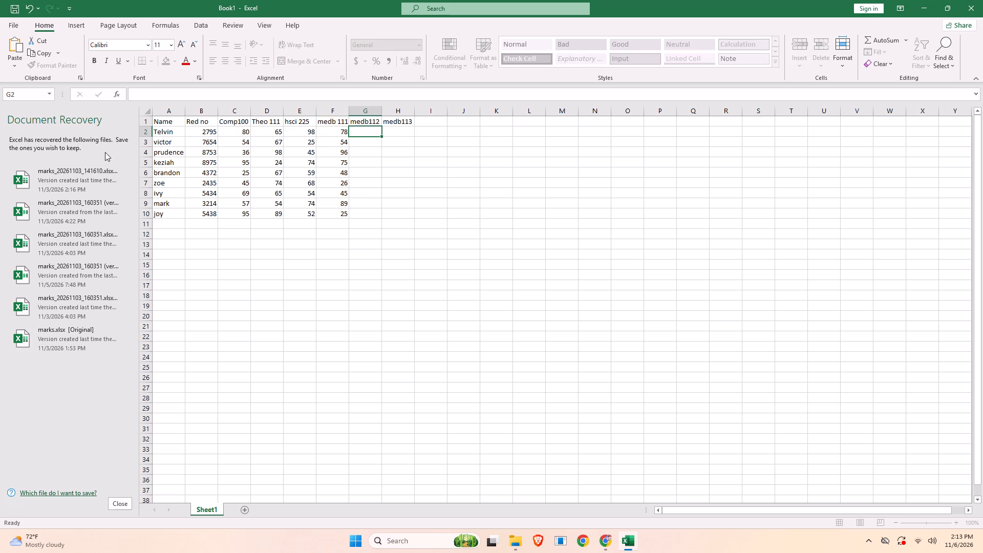
Enter the medb112 marks 85, 56, 24 and 45 for Telvin, victor, prudence and keziah in cells G2 to G5.
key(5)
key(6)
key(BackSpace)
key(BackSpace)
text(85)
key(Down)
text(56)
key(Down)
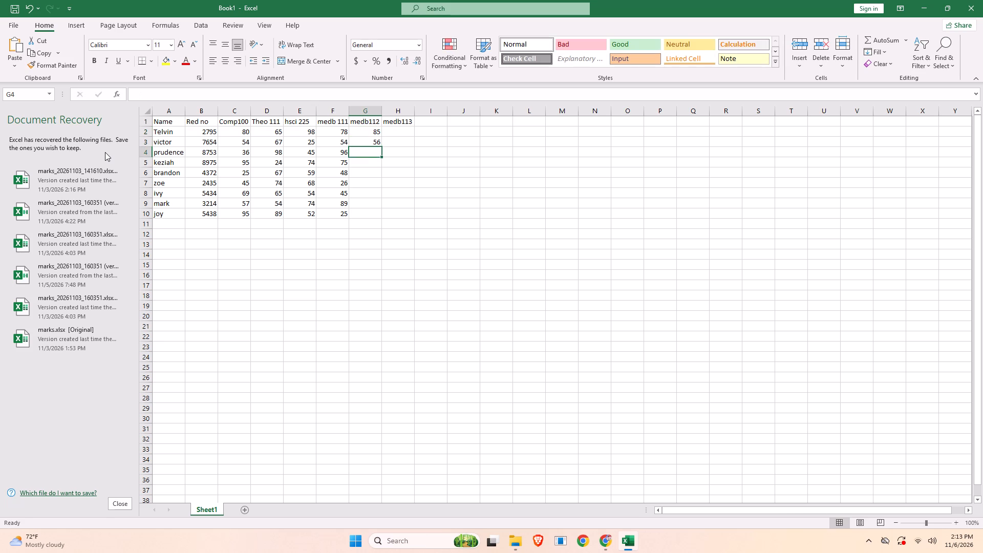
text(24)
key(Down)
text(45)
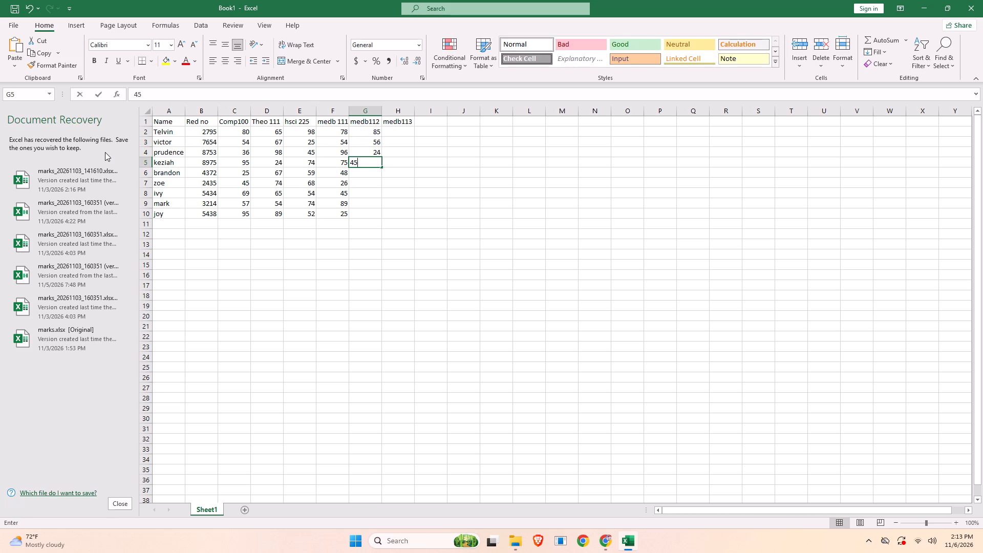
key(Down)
Complete the medb112 column with marks 65, 72, 49, 28 and 54 in cells G6 to G10.
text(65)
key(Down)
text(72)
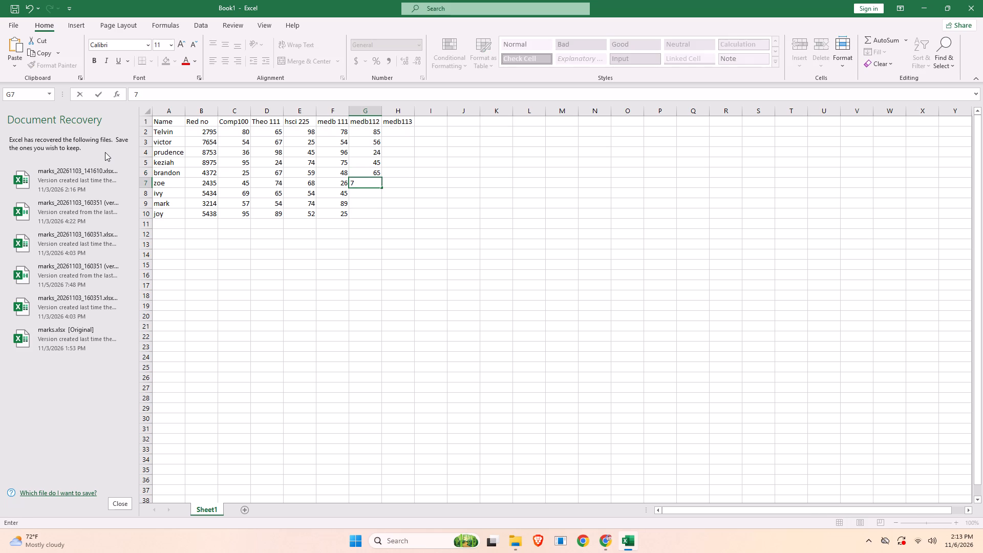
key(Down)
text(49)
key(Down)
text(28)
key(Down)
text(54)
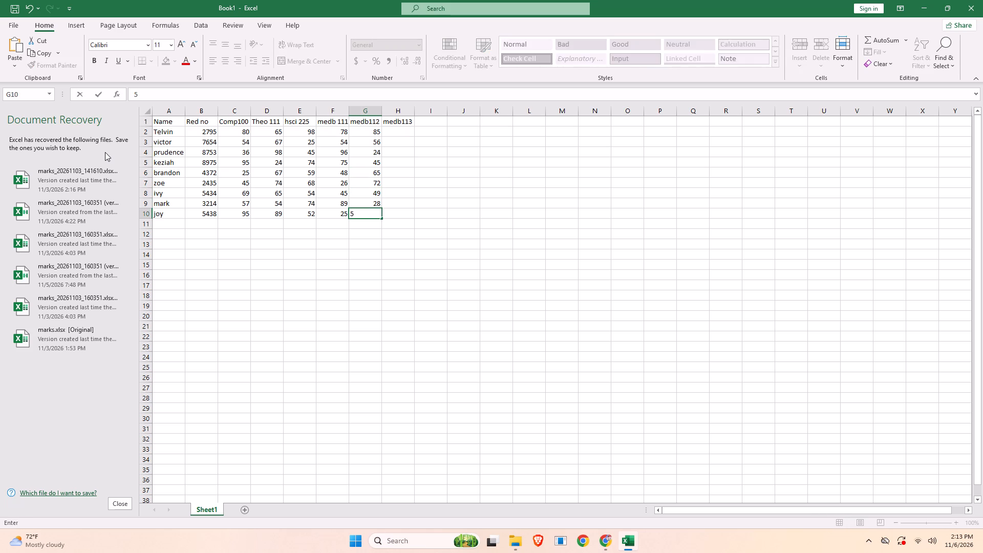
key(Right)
Enter the medb113 marks 56, 87, 54, 59 and 74, working upward from joy's cell H10 to brandon's cell H6.
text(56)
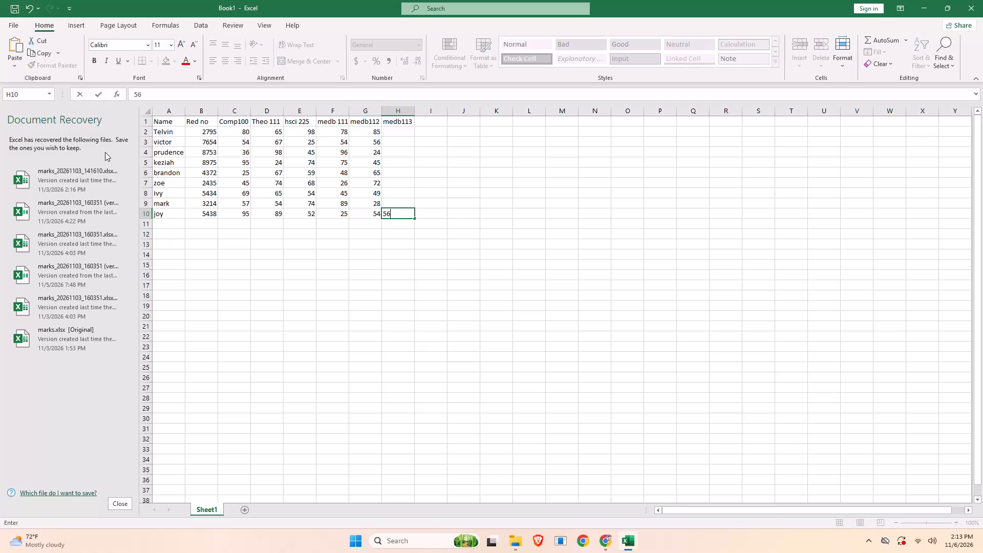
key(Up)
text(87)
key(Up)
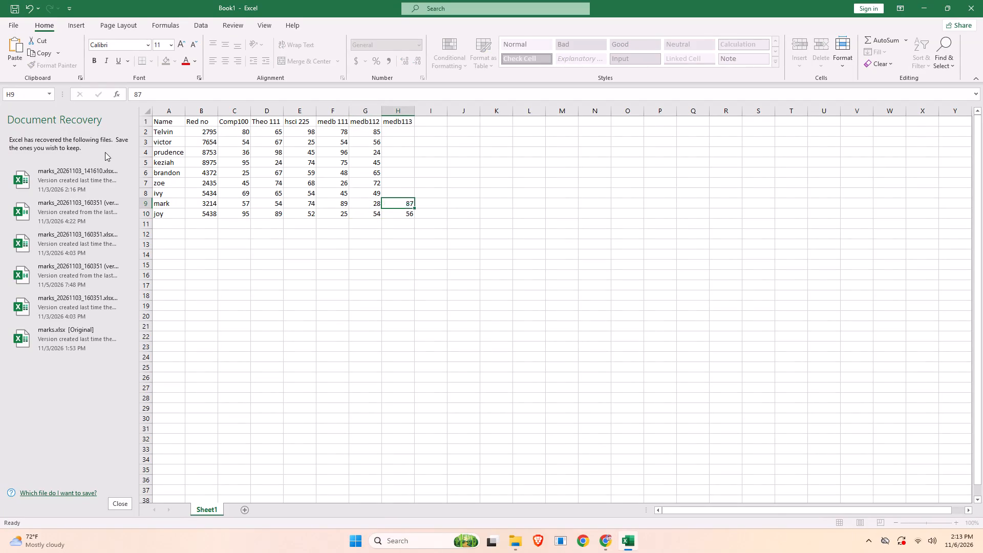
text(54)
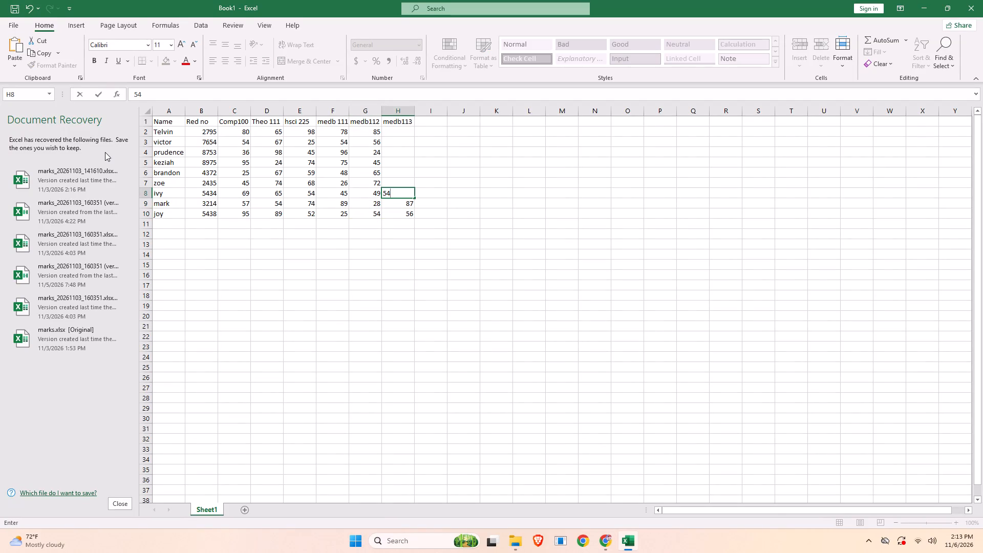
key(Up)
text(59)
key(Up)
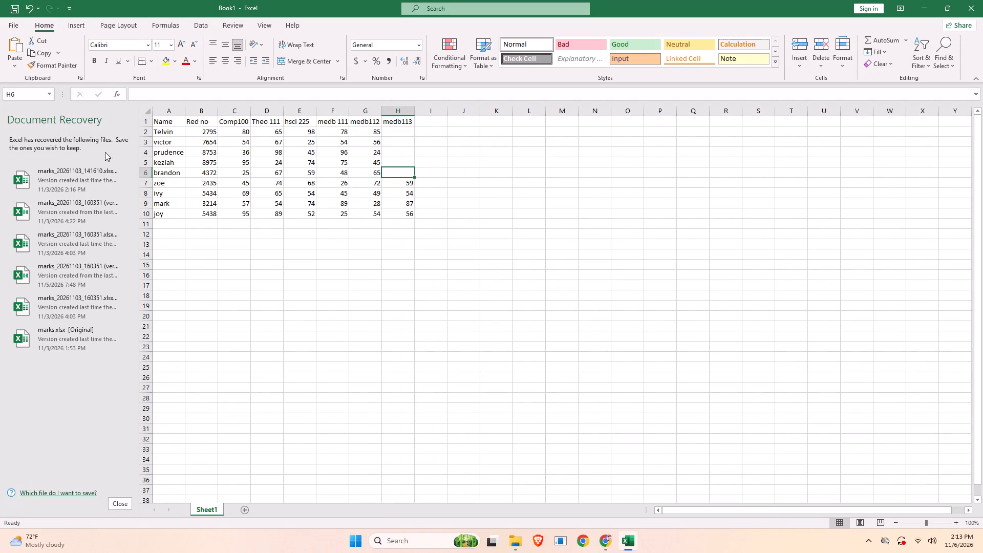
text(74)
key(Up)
Complete the medb113 column upward with marks 26, 95, 84 and 87 in cells H5 to H2.
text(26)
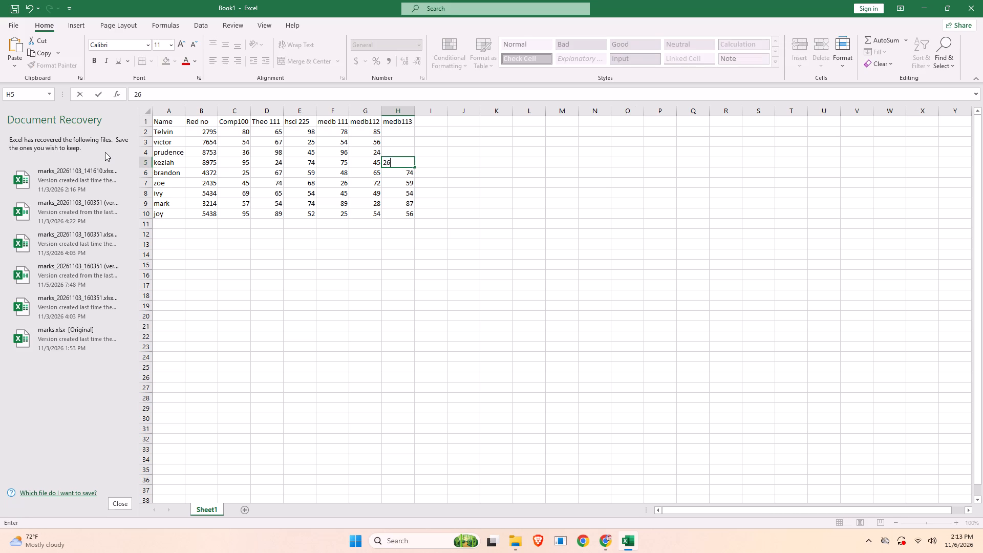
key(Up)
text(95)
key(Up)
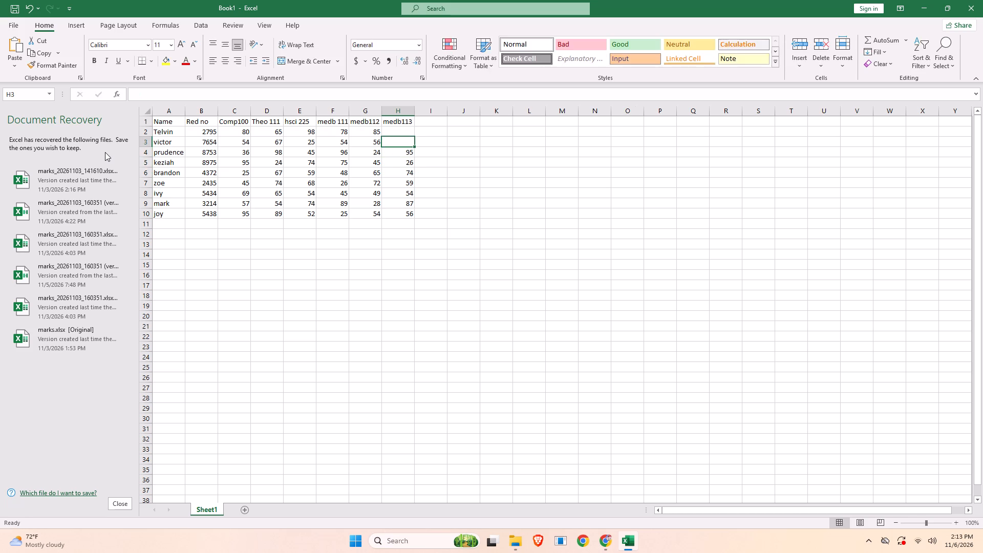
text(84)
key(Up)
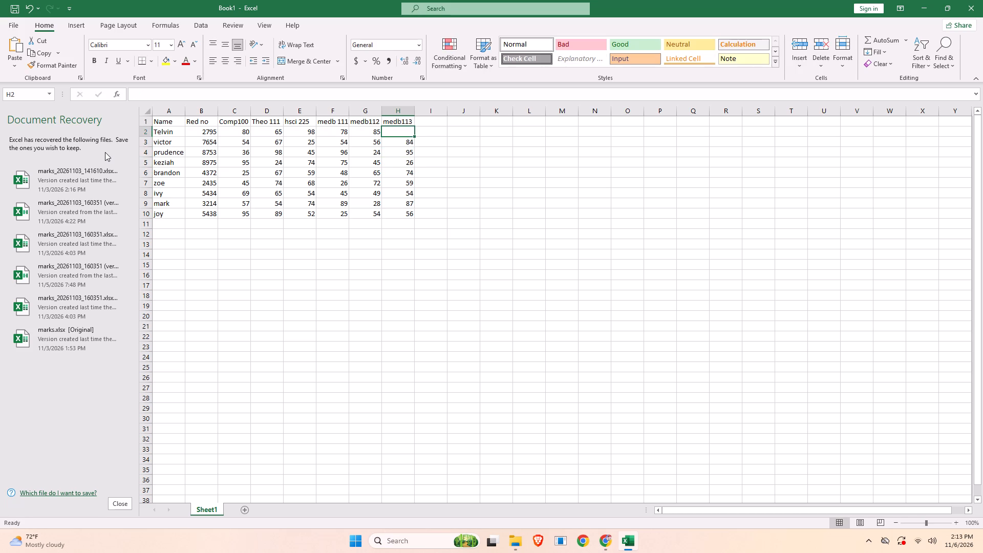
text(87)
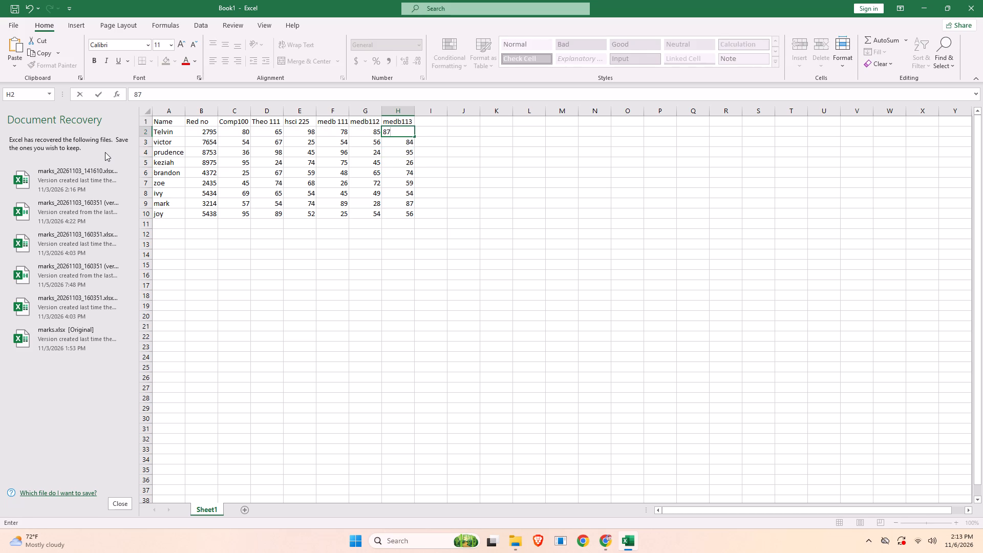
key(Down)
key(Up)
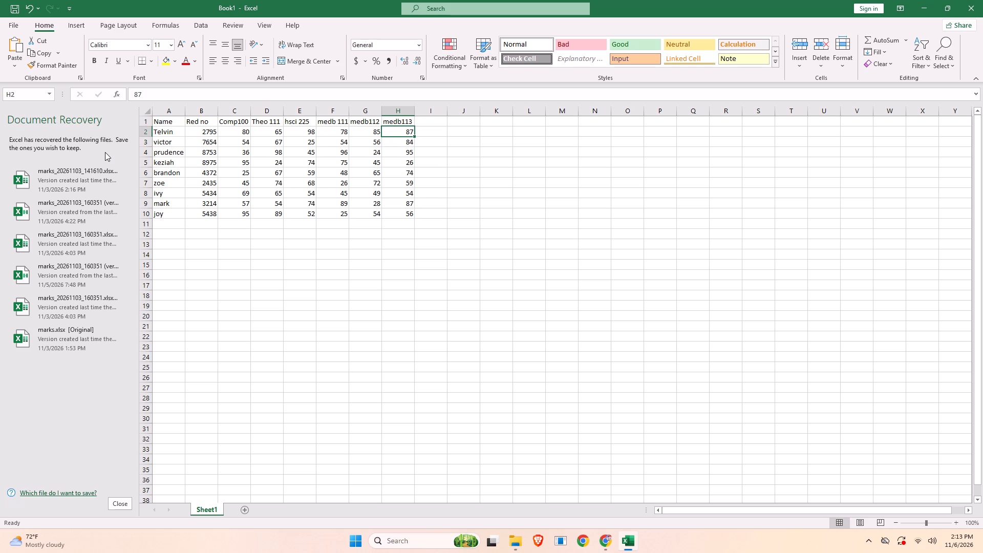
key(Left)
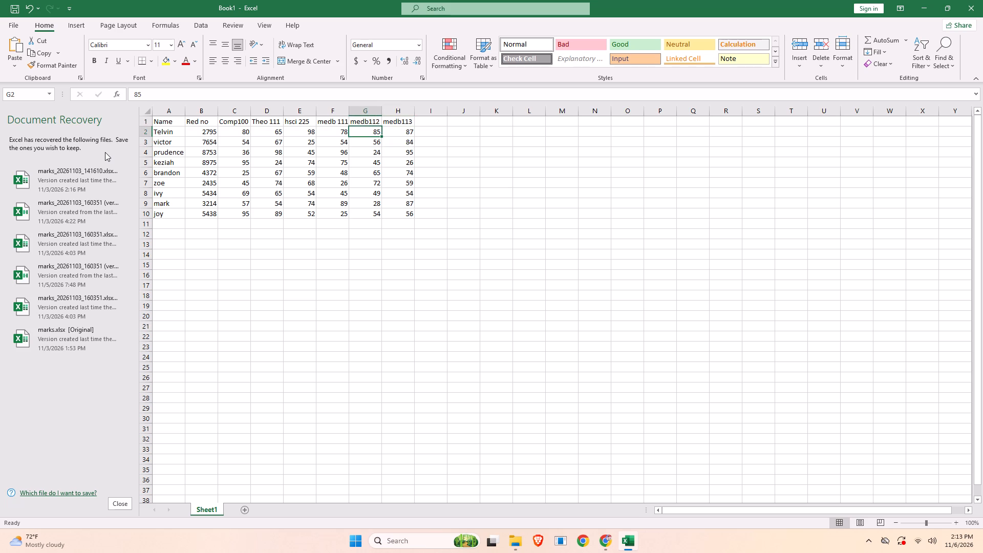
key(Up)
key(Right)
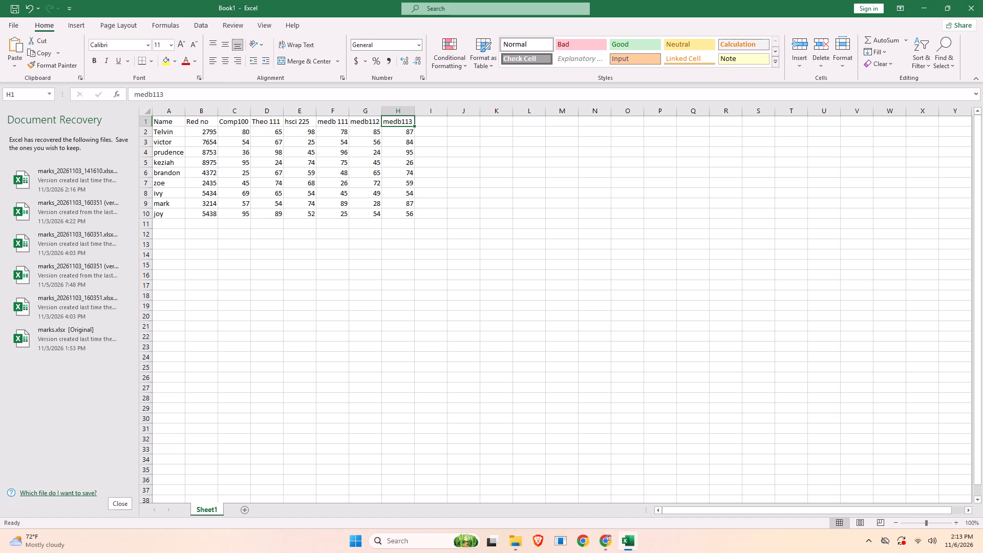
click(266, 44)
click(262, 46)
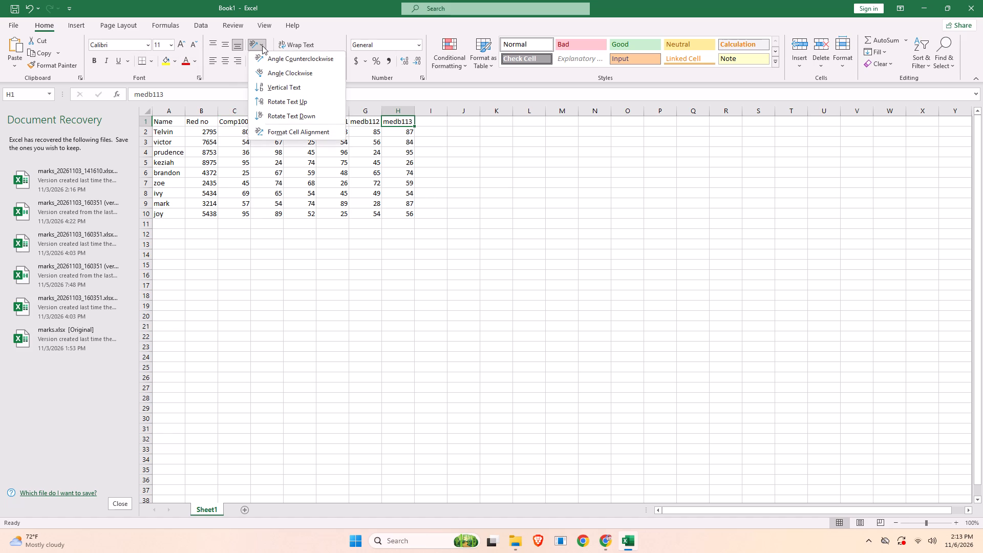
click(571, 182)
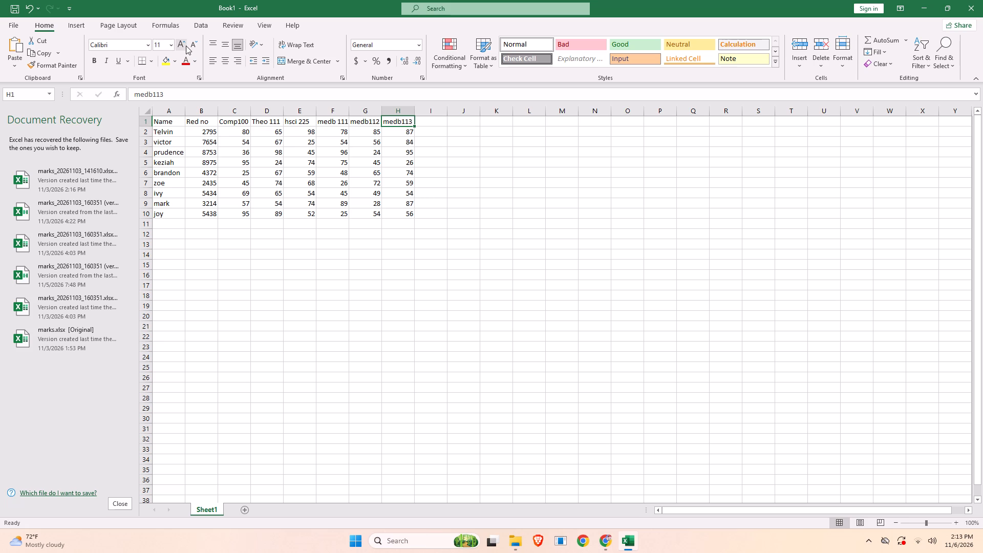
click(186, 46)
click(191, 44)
Change the medb113 header in cell H1 to uppercase, reading MEDB113.
drag(397, 129, 396, 123)
triple_click(396, 122)
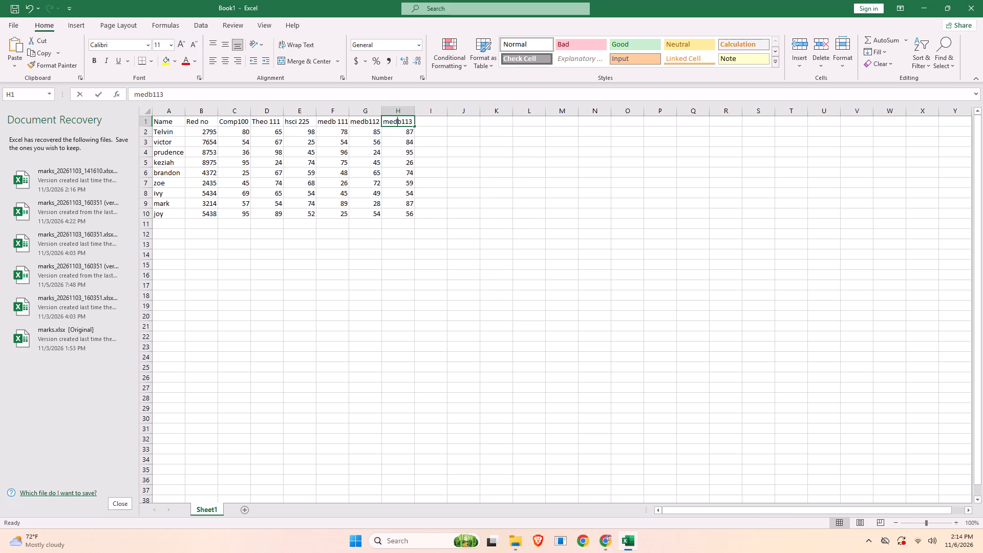
click(401, 121)
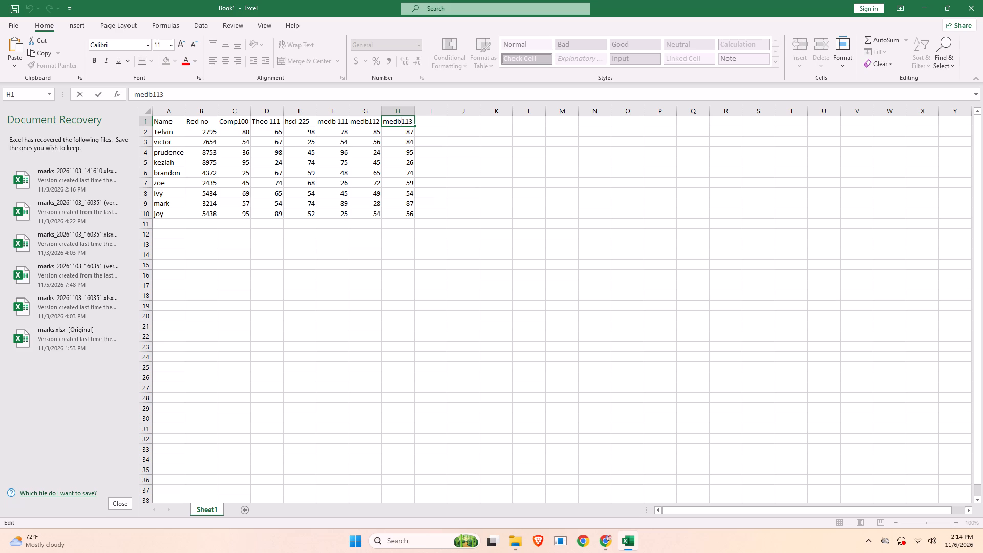
key(BackSpace)
key(BackSpace)
key(BackSpace)
key(BackSpace)
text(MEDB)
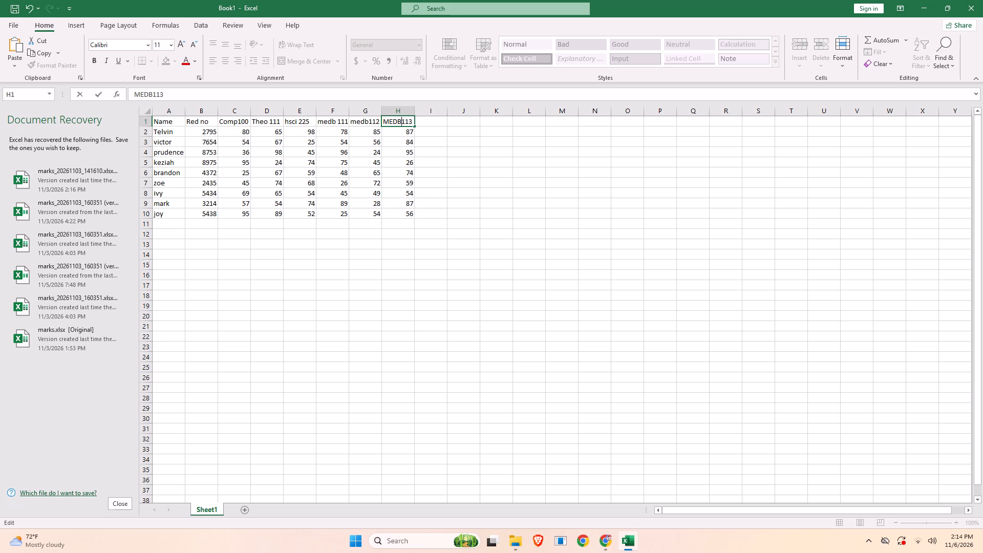
Change the medb112 header in cell G1 to uppercase, reading MEDB112.
double_click(367, 123)
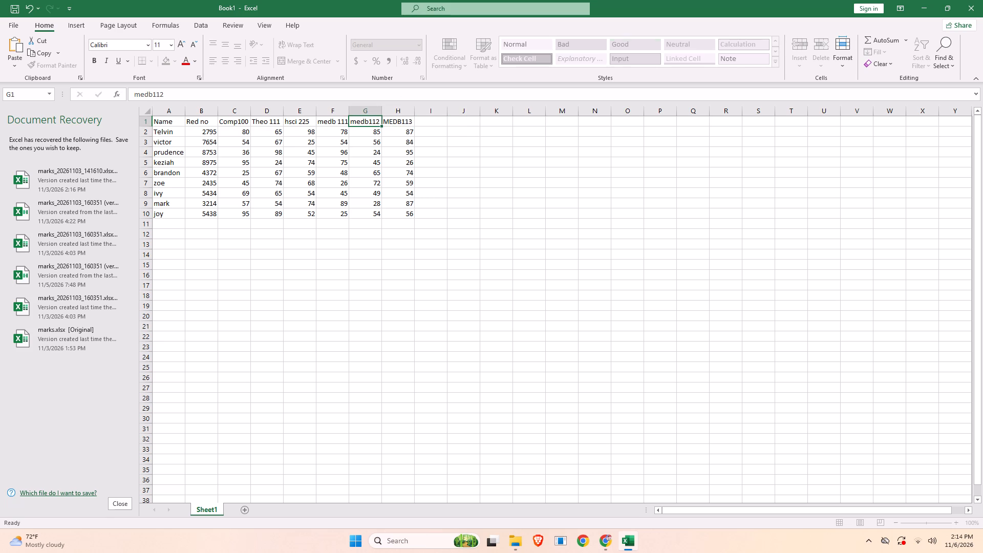
key(BackSpace)
key(BackSpace)
key(BackSpace)
key(BackSpace)
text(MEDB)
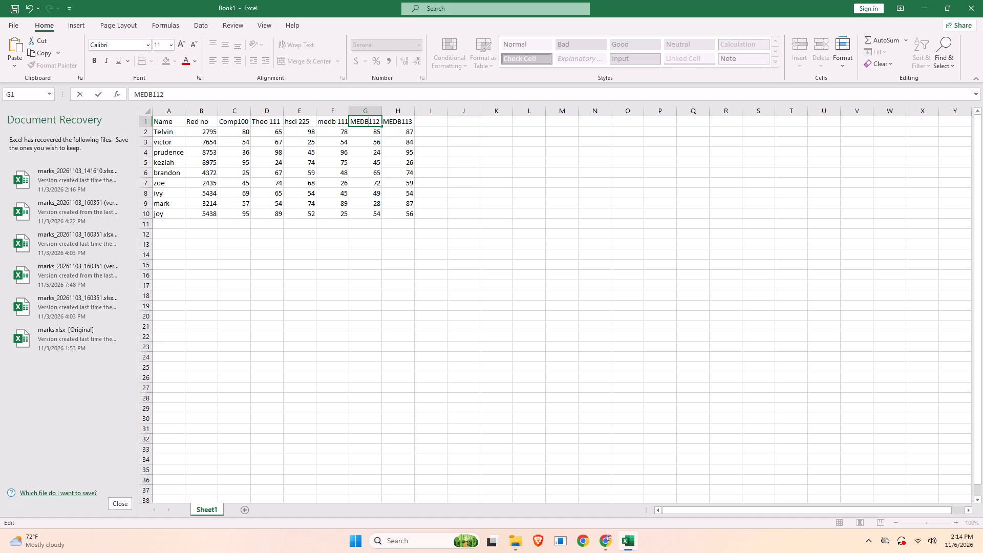
Change the medb 111 header in cell F1 to uppercase, reading MEDB 111.
double_click(334, 122)
click(335, 122)
key(BackSpace)
key(BackSpace)
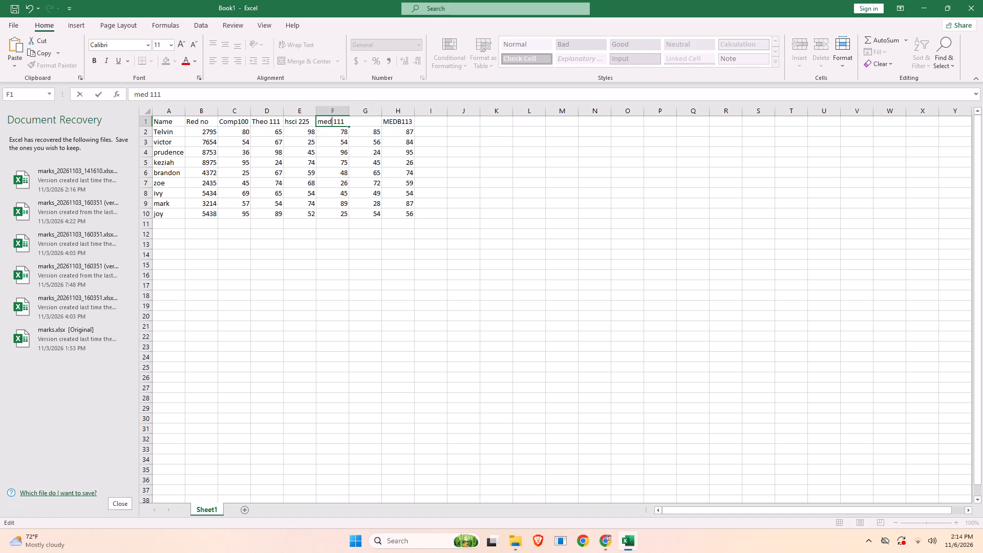
key(BackSpace)
key(BackSpace)
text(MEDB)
Rewrite the hsci 225 header in cell E1 in uppercase without a space, as HSCI225.
double_click(295, 123)
double_click(298, 123)
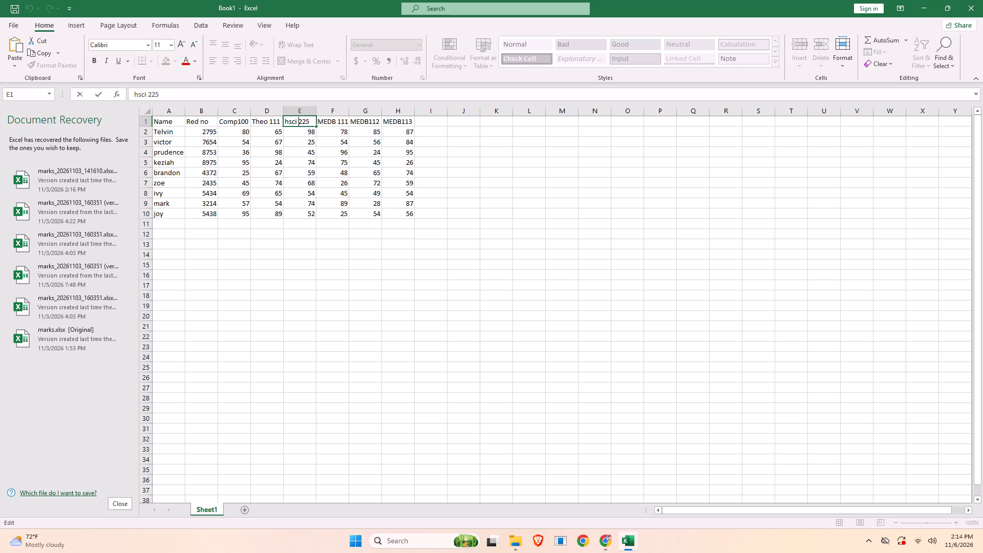
key(BackSpace)
key(BackSpace)
key(BackSpace)
key(BackSpace)
key(BackSpace)
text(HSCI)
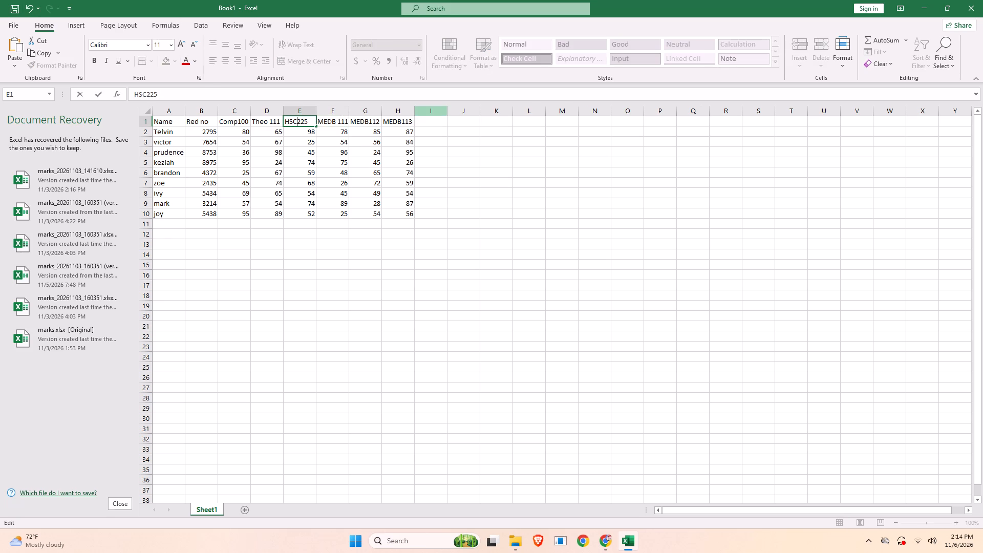
Change the Theo 111 header in cell D1 to uppercase, reading THEO 111.
triple_click(268, 120)
click(269, 121)
key(BackSpace)
key(BackSpace)
key(BackSpace)
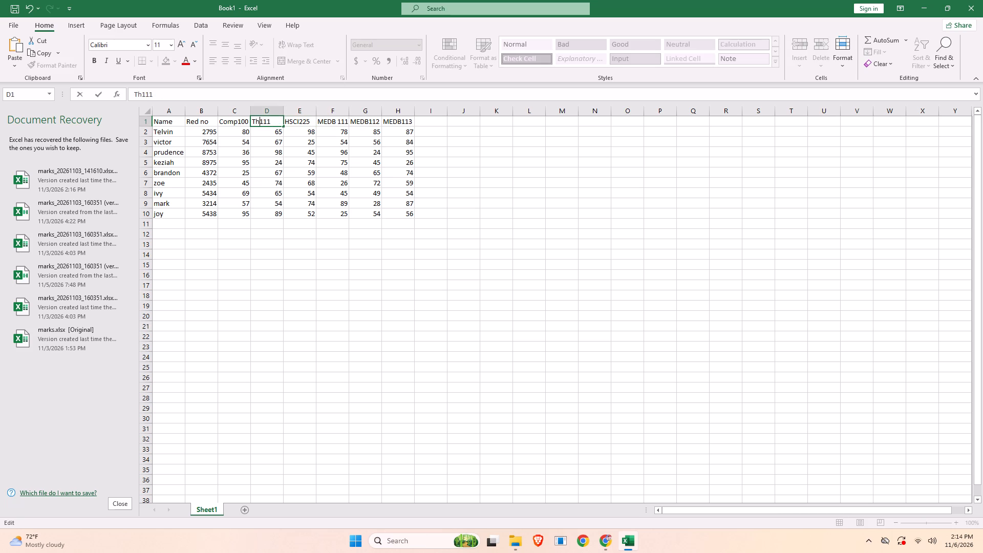
key(BackSpace)
key(BackSpace)
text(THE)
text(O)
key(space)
Insert a space in the header in cell E1 so it reads HSCI 225.
double_click(301, 122)
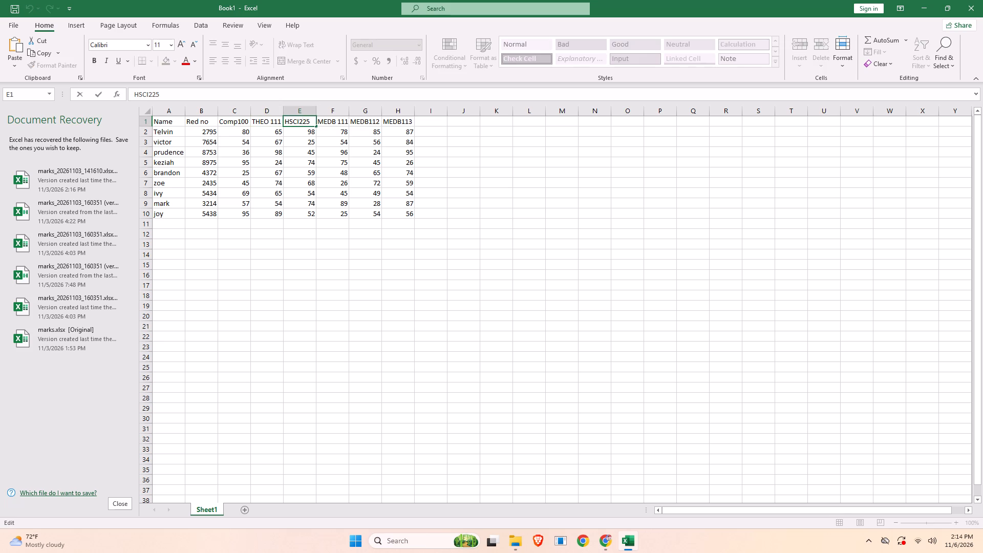
key(Left)
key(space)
Change the Comp100 header in cell C1 to uppercase, reading COMP100.
double_click(239, 124)
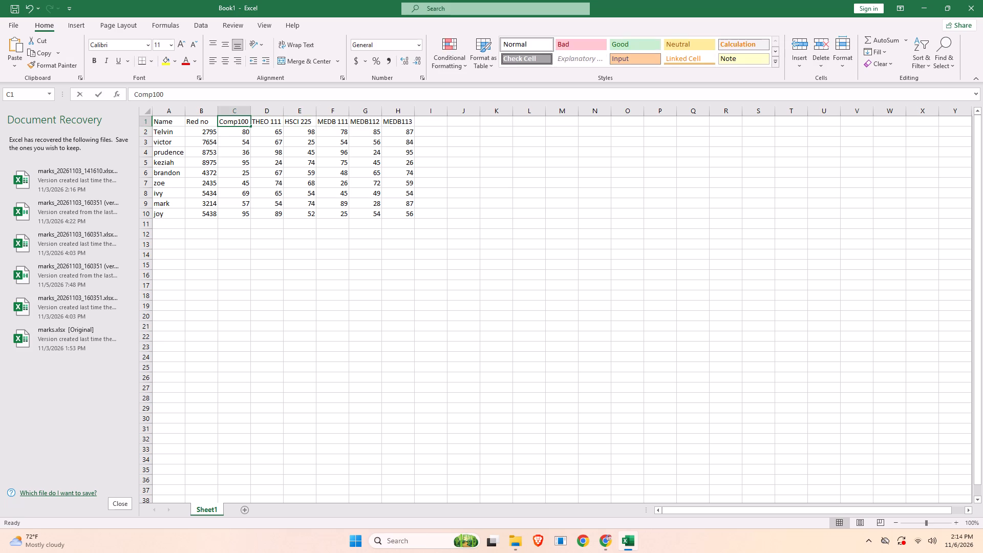
key(BackSpace)
key(BackSpace)
key(BackSpace)
key(BackSpace)
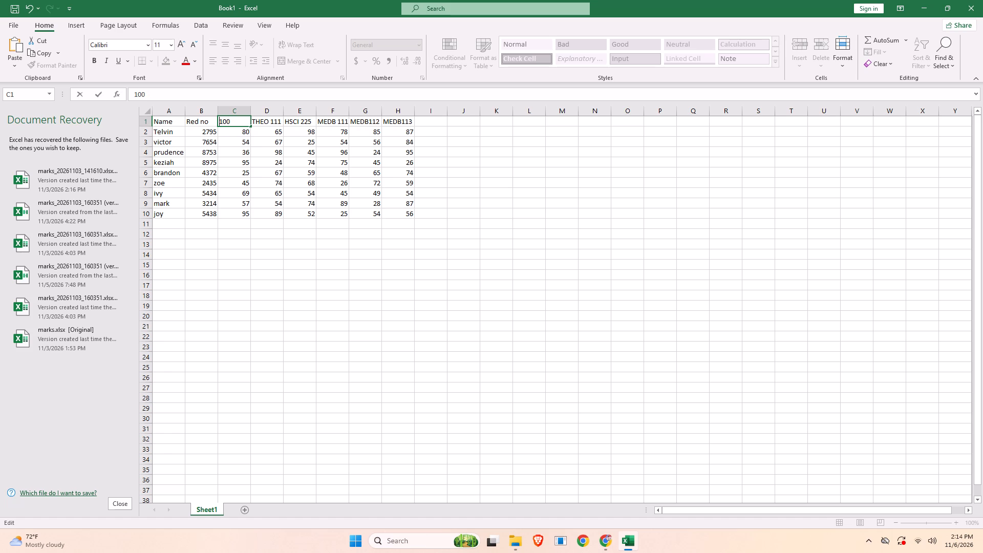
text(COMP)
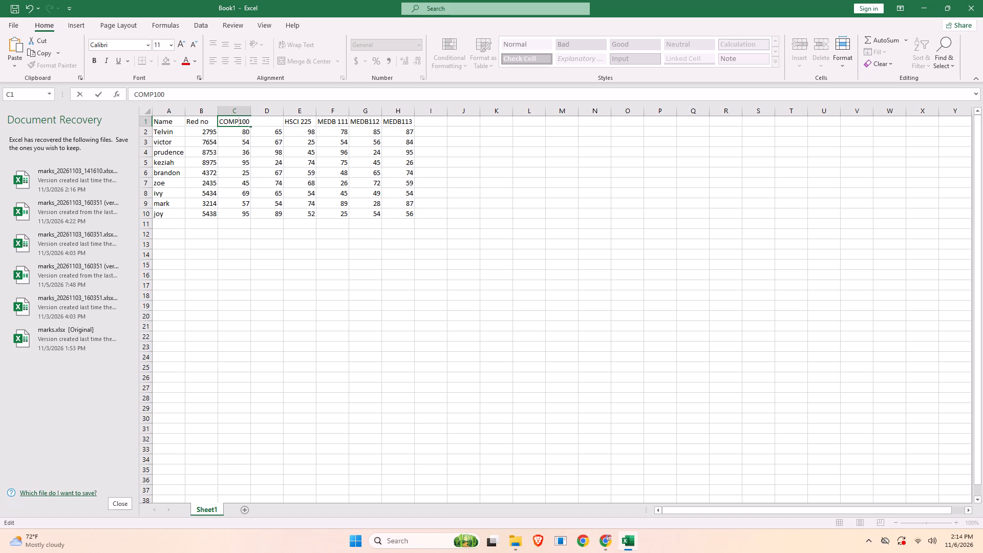
click(258, 122)
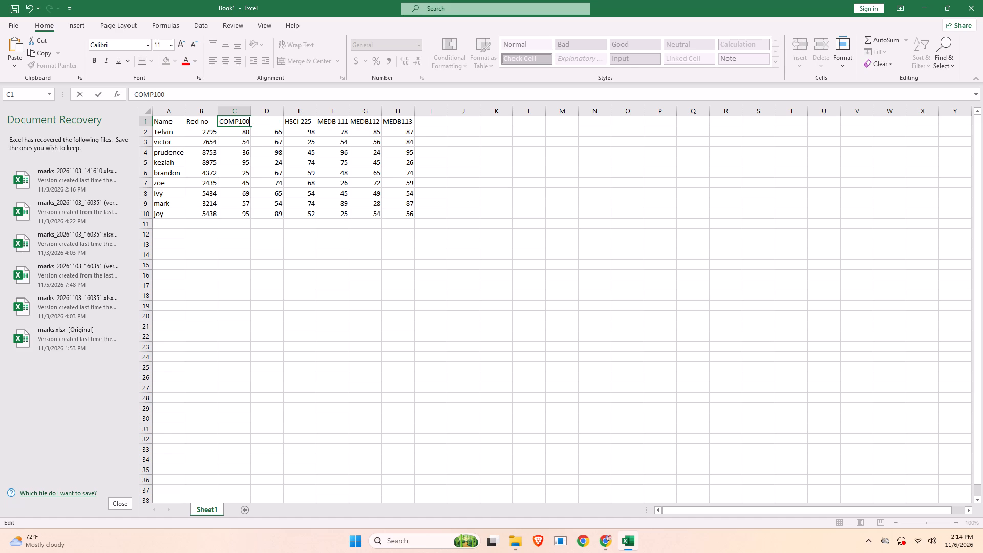
click(258, 133)
Replace the Red no header in cell B1 with REG NO.
double_click(208, 120)
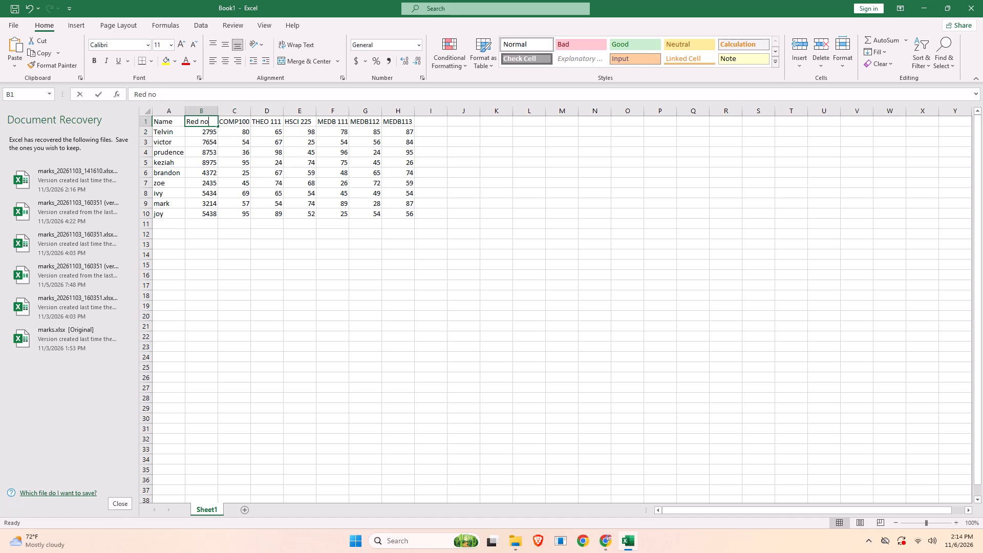
key(BackSpace)
key(BackSpace)
key(BackSpace)
key(BackSpace)
key(BackSpace)
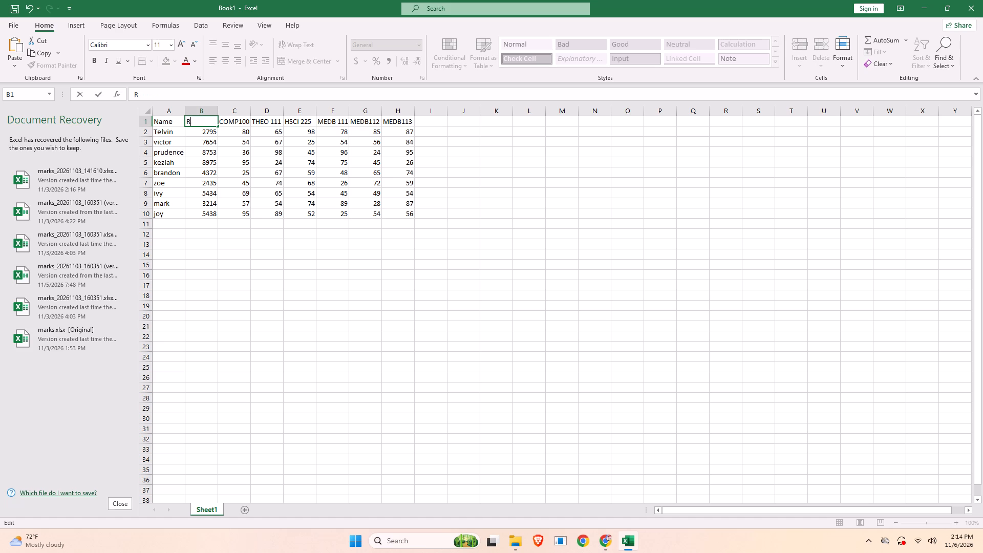
key(BackSpace)
key(BackSpace)
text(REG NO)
Change the Name header in cell A1 to uppercase, reading NAME.
double_click(174, 124)
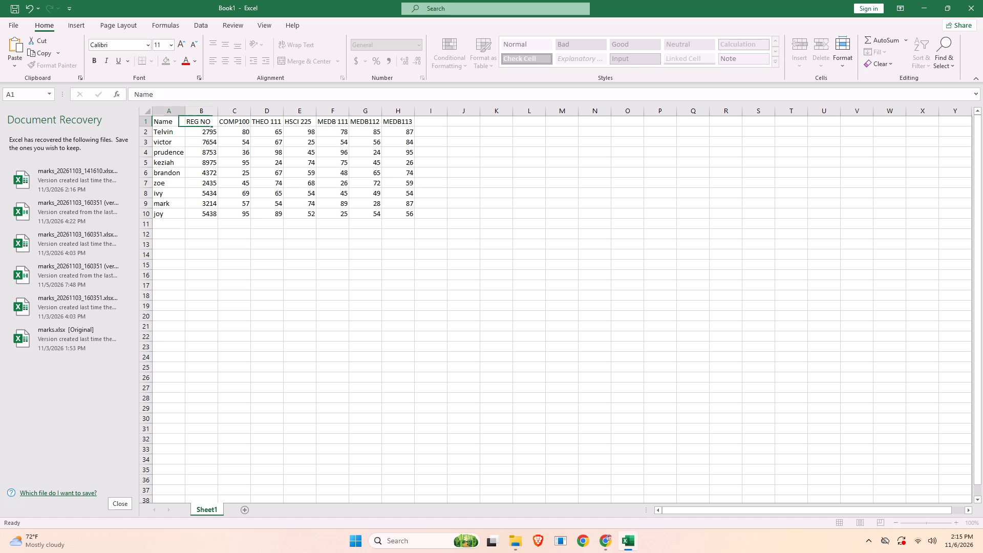
drag(175, 120, 149, 117)
key(BackSpace)
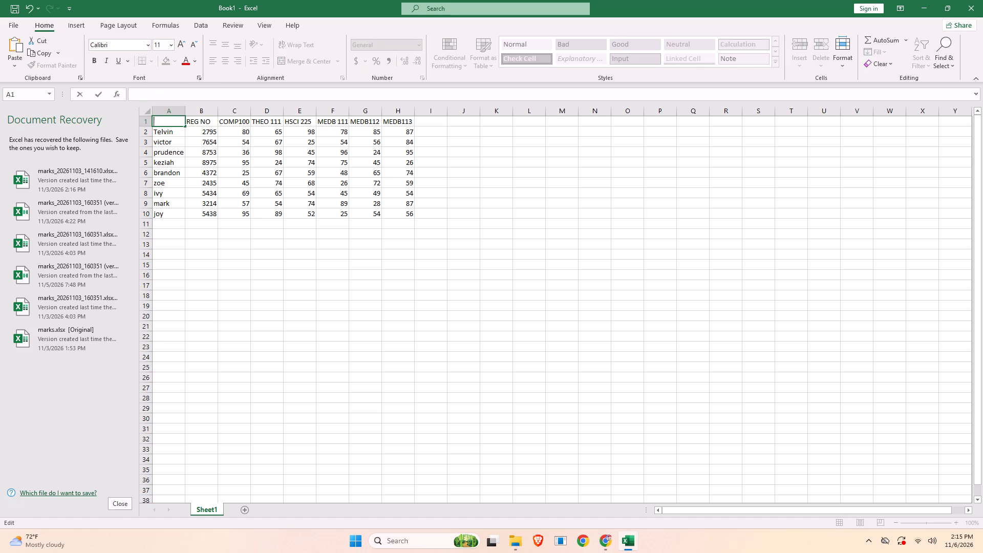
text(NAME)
click(285, 265)
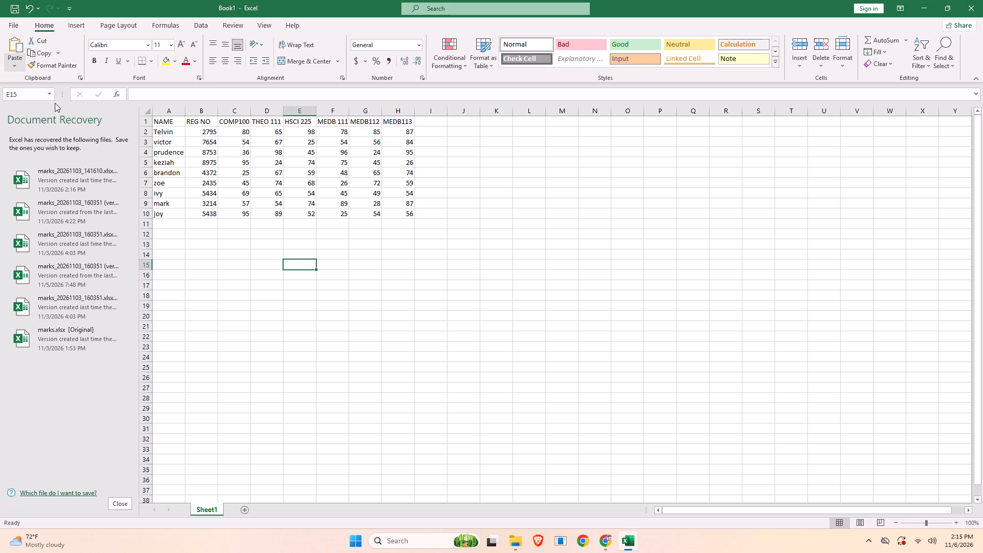
Apply All Borders to the whole marks table, cells A1 to H10.
drag(160, 121, 406, 215)
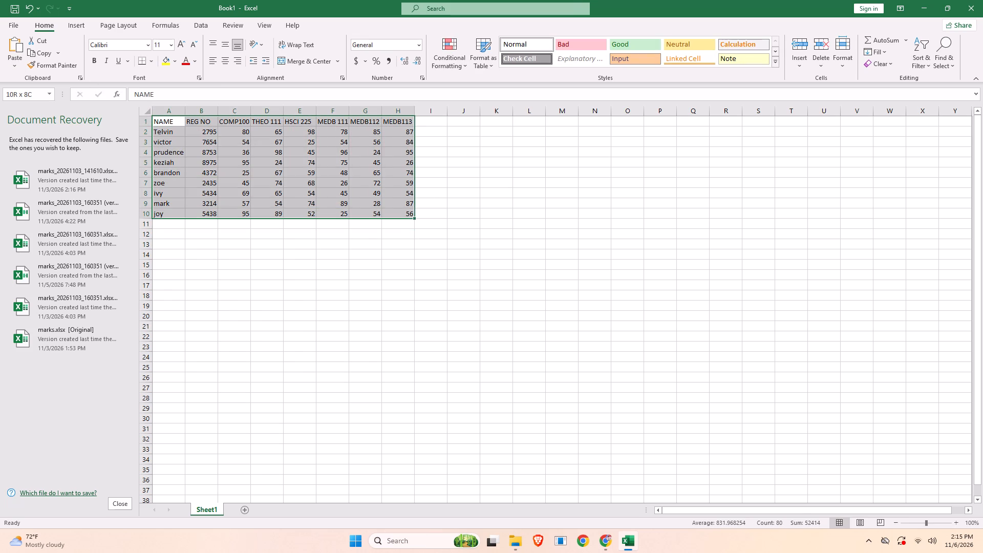
drag(406, 215, 407, 214)
click(148, 56)
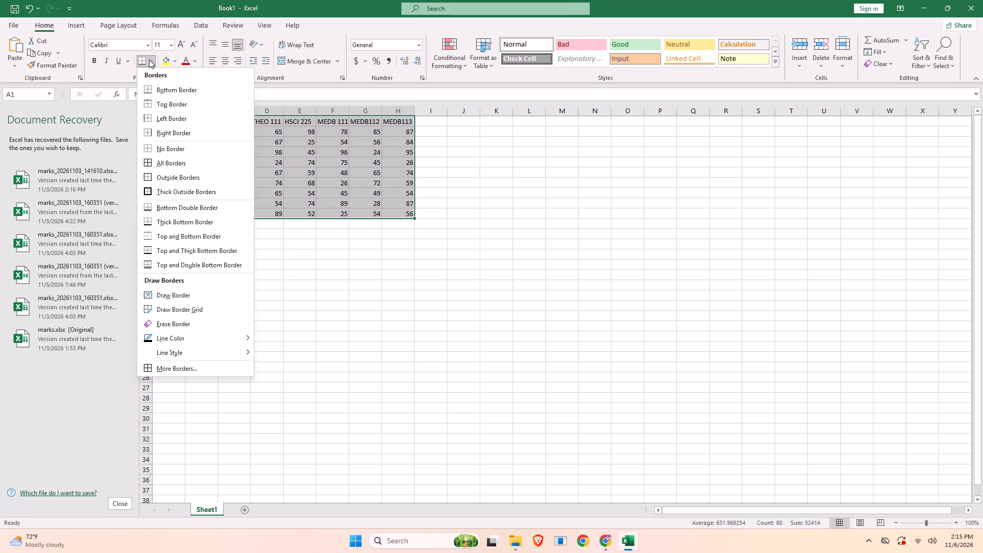
click(174, 168)
click(305, 281)
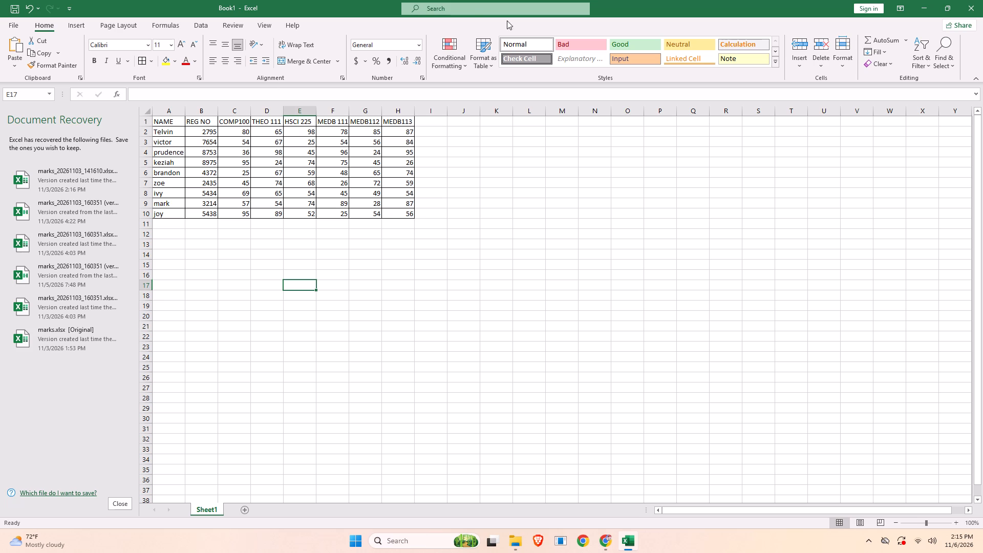
Add the prefix BMS-1- in front of the first student's registration number in cell B2.
double_click(195, 130)
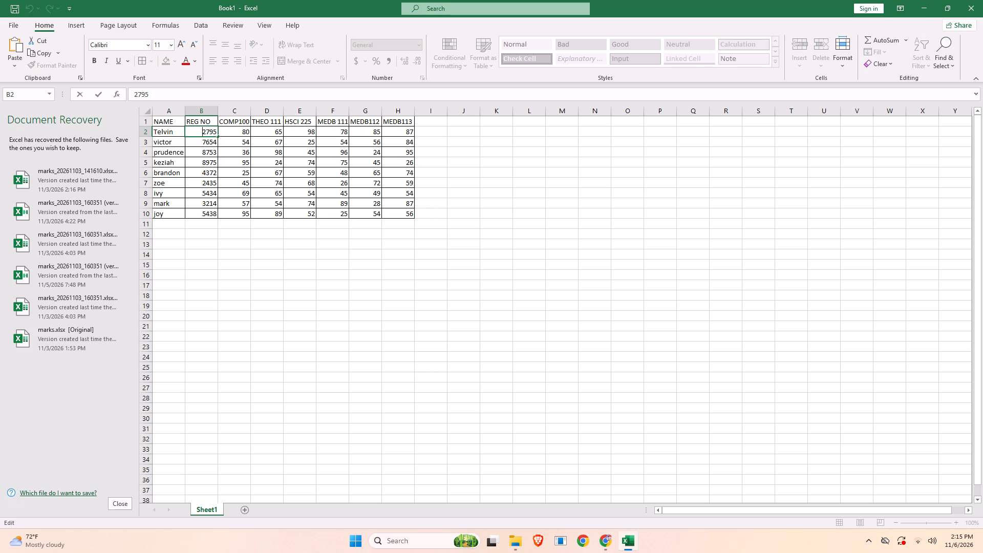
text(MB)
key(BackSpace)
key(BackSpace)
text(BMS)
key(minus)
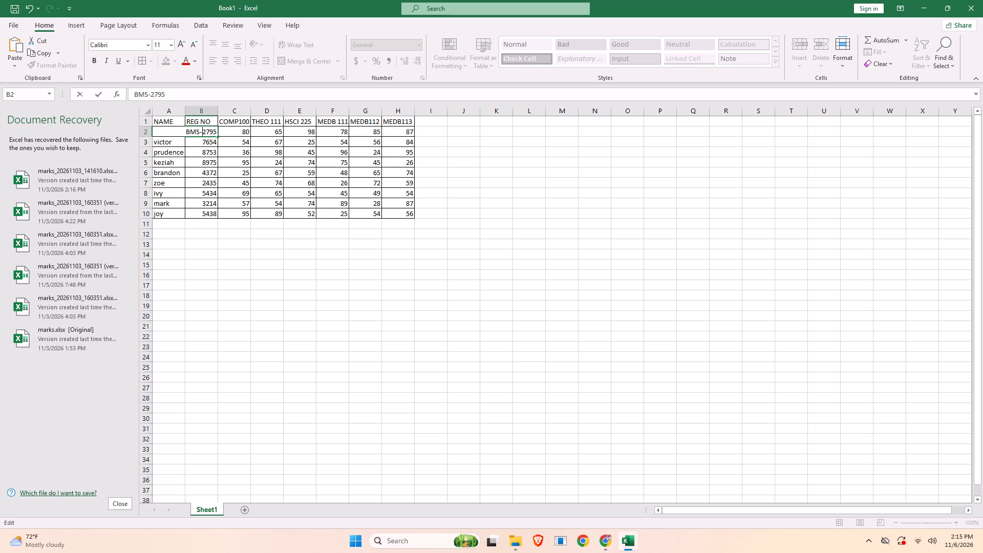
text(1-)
Append the suffix -3/2026 to the end of the registration number in cell B2.
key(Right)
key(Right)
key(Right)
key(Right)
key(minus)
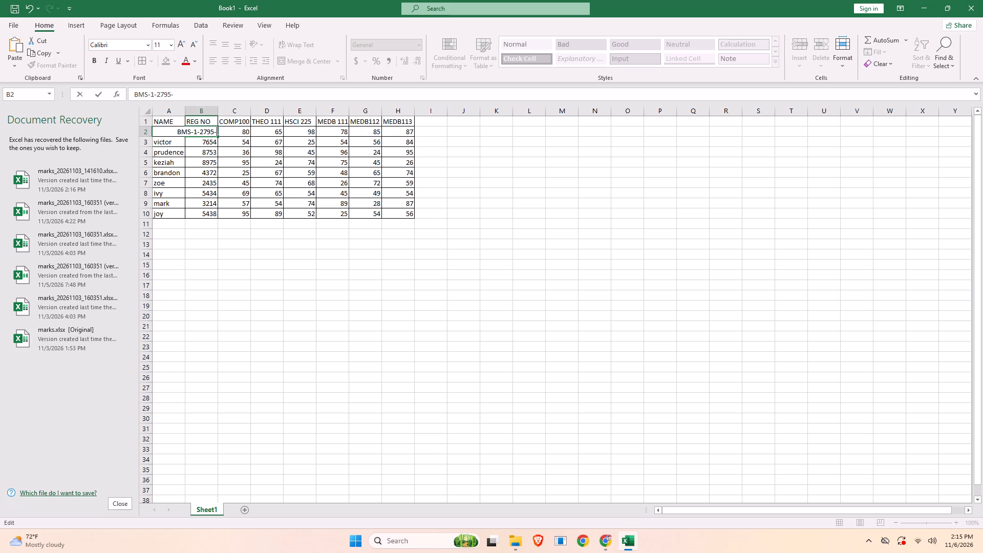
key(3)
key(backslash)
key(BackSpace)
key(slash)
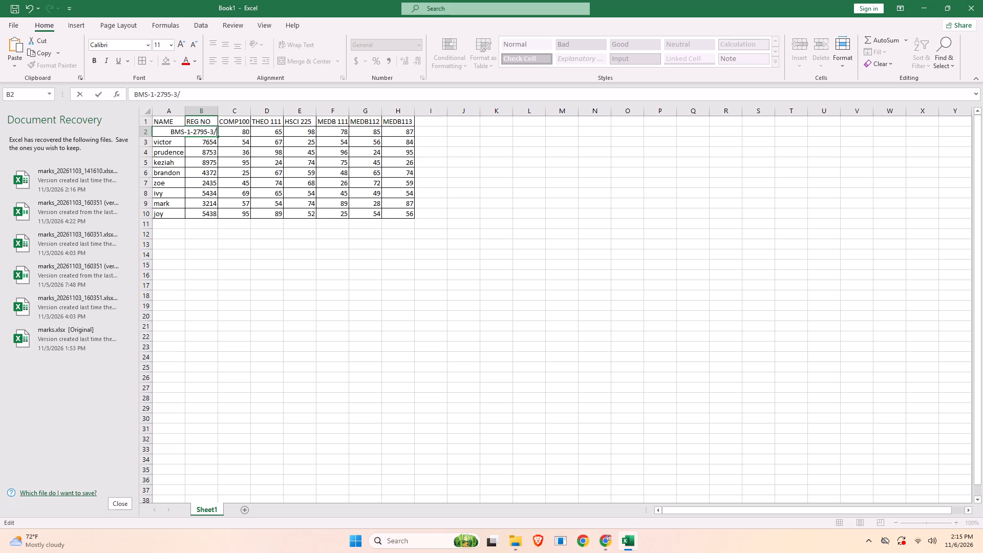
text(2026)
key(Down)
click(201, 144)
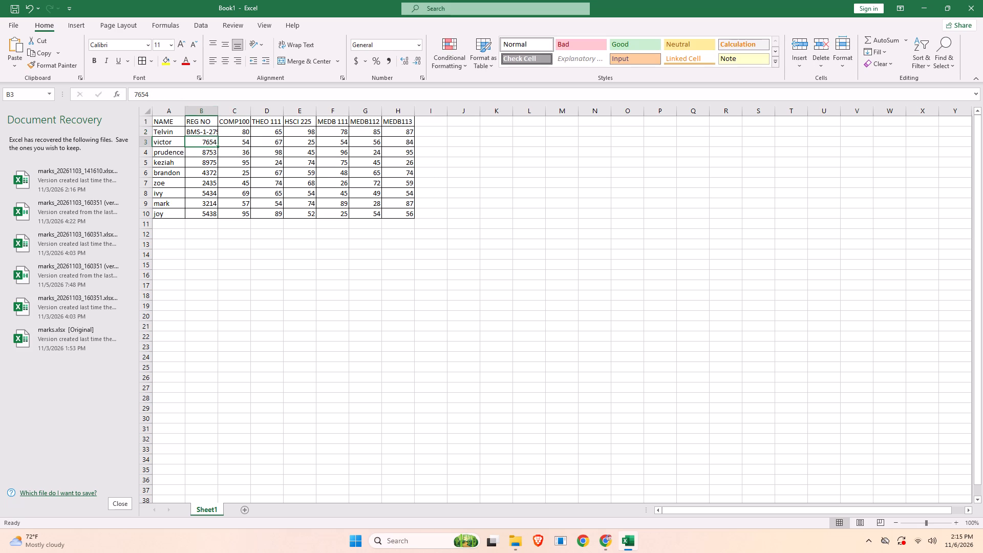
Widen column B so the full registration number in cell B2 fits.
drag(218, 112, 259, 120)
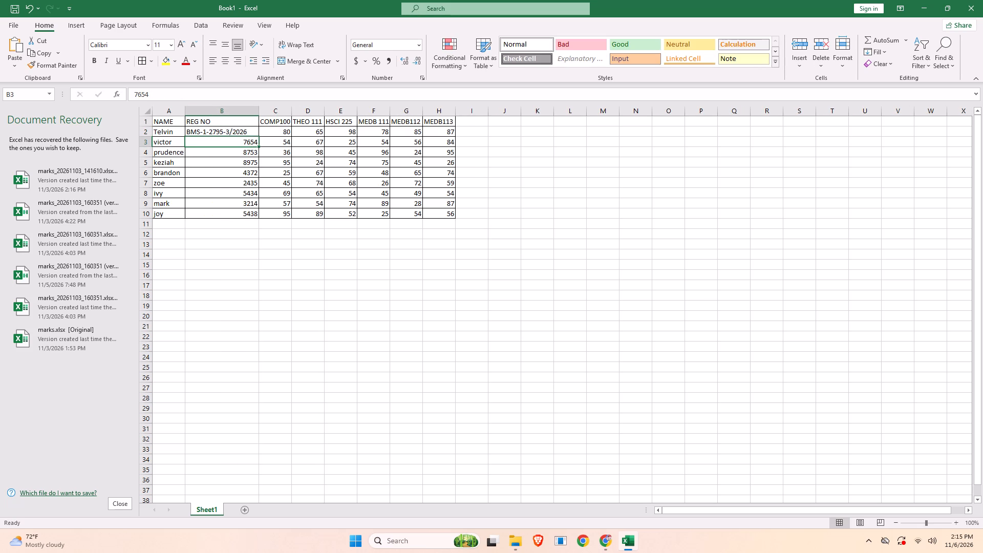
Add the prefix BMS-1- in front of the second student's registration number in cell B3.
double_click(242, 142)
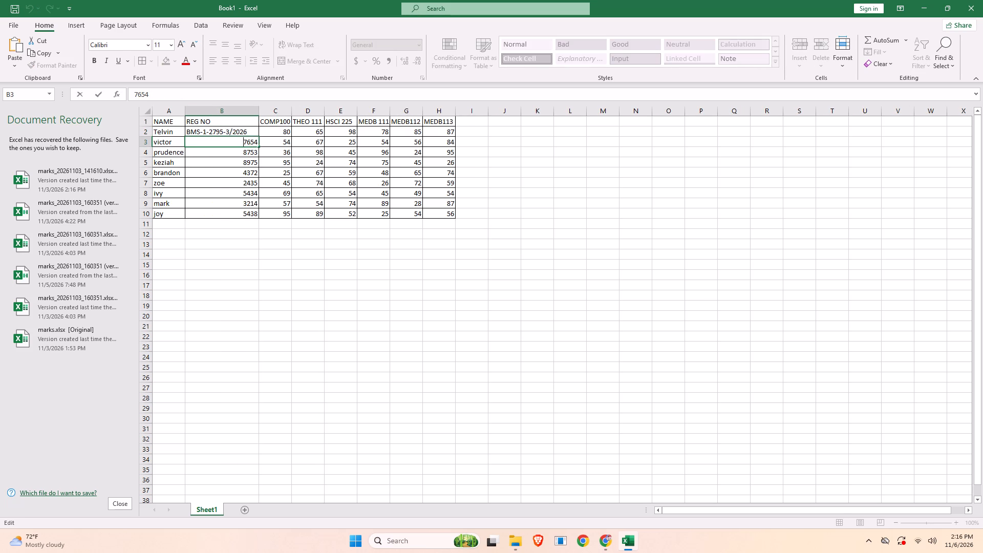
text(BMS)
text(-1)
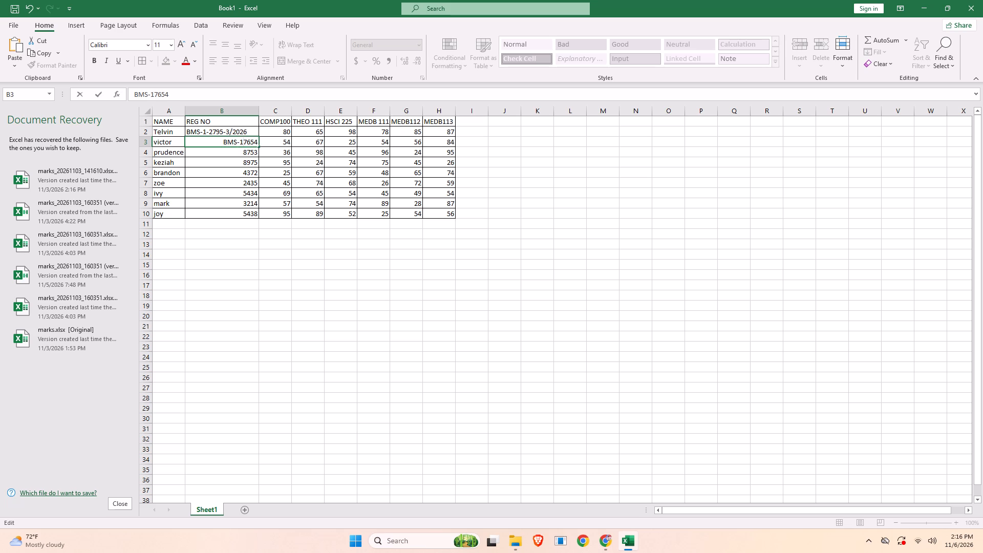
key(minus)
Copy the prefix BMS-1- from cell B3 and add it in front of the registration numbers in cells B4 to B6.
drag(242, 143, 222, 141)
drag(222, 141, 219, 142)
key(ctrl+c)
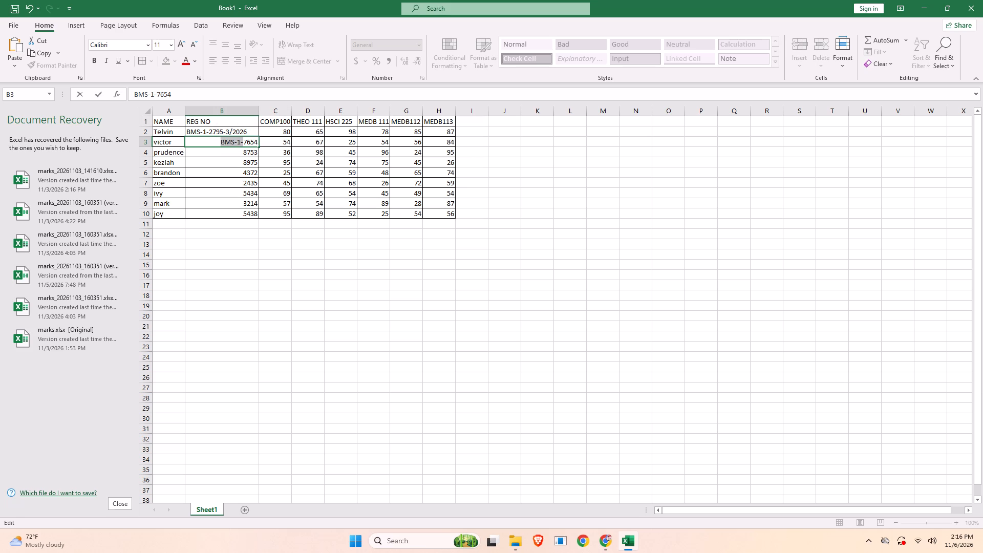
click(237, 150)
click(242, 152)
double_click(239, 153)
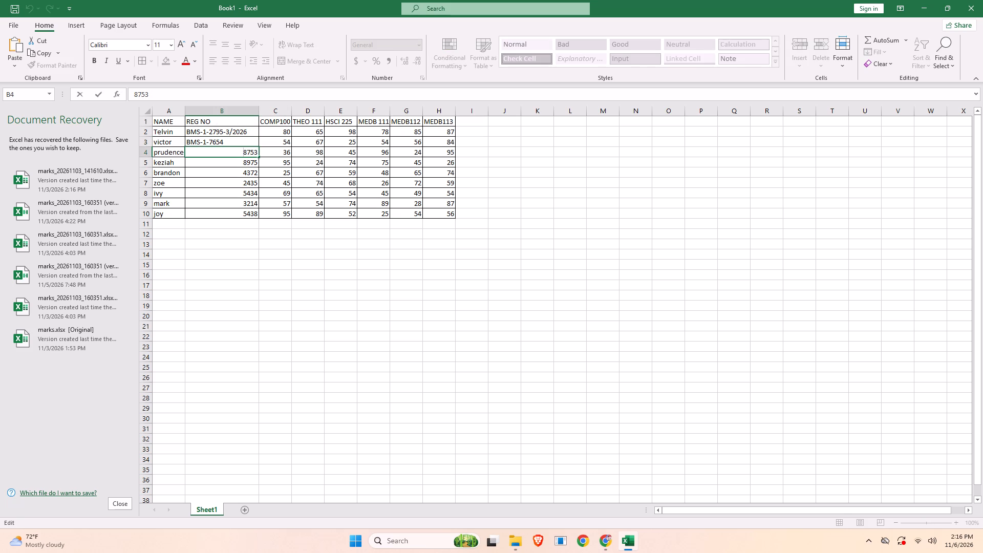
key(ctrl+v)
double_click(240, 162)
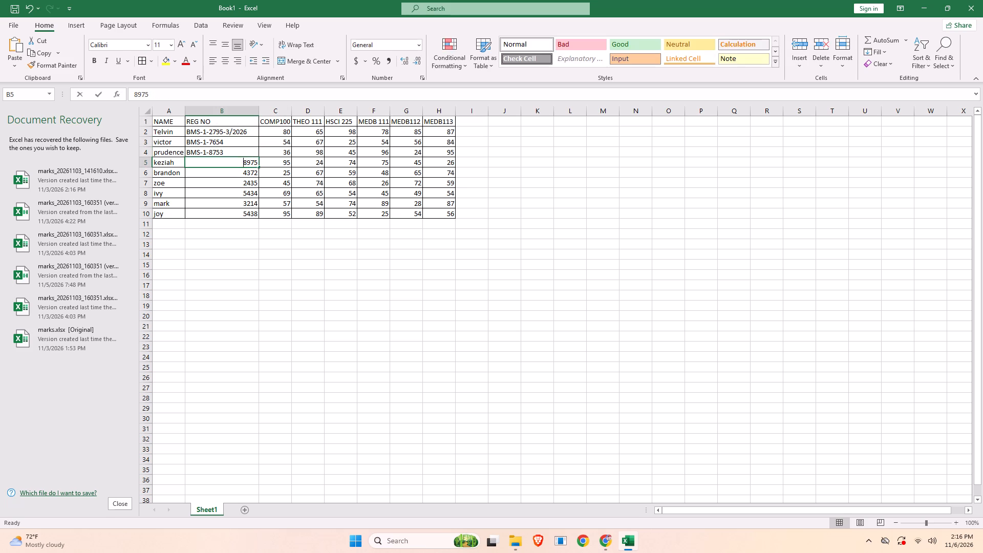
key(ctrl+v)
double_click(240, 171)
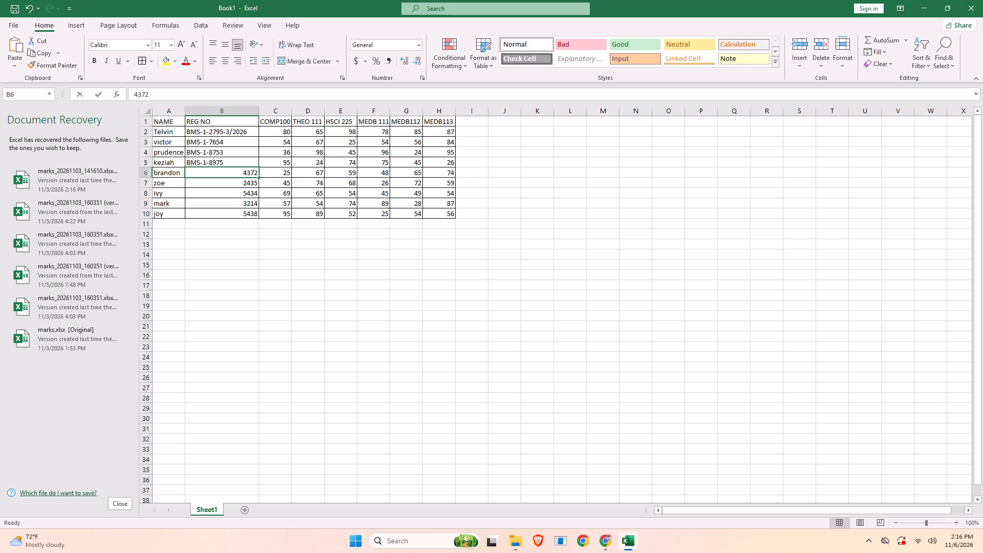
key(ctrl+v)
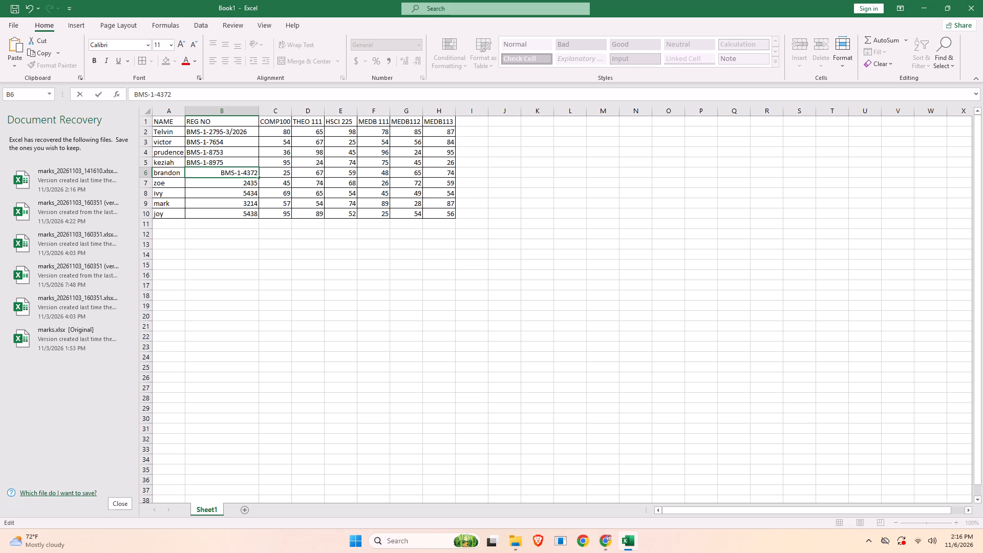
Add the copied prefix BMS-1- in front of the registration numbers in cells B7 to B10.
double_click(241, 183)
key(ctrl+v)
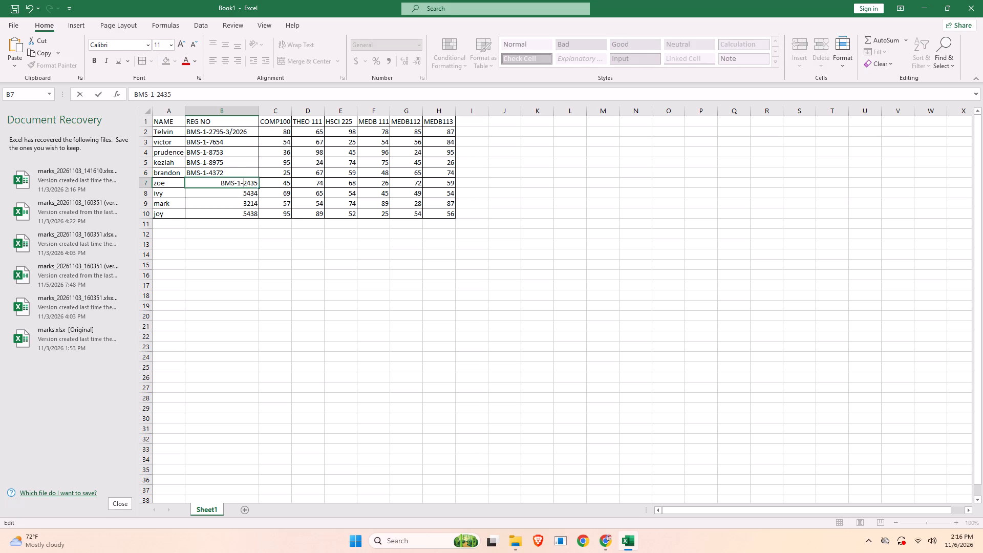
triple_click(238, 190)
click(239, 192)
key(ctrl+v)
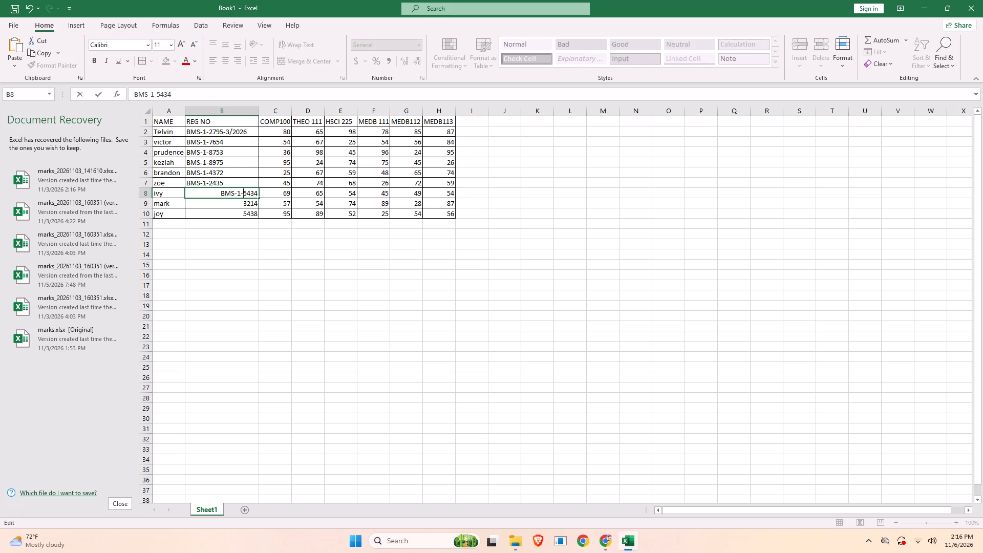
triple_click(239, 200)
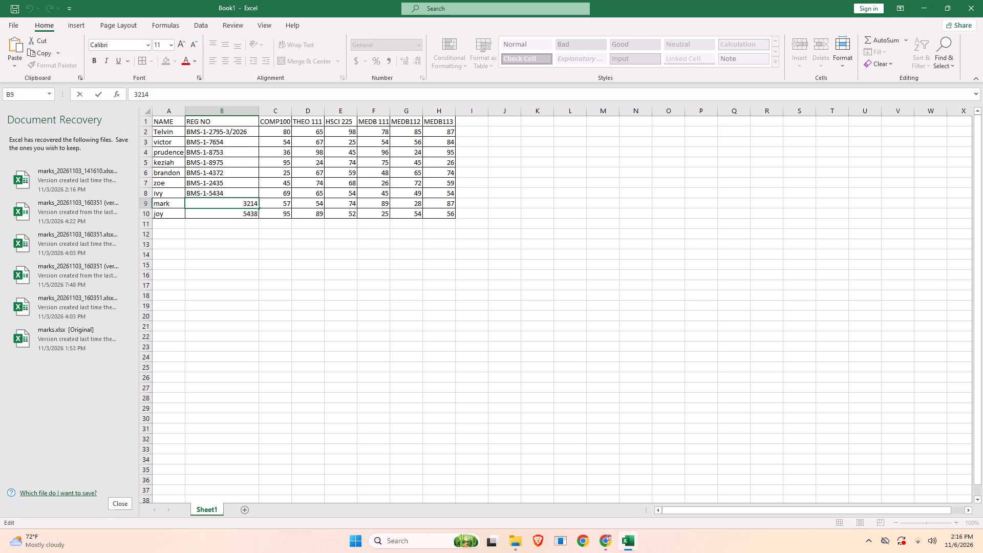
key(ctrl+v)
double_click(240, 212)
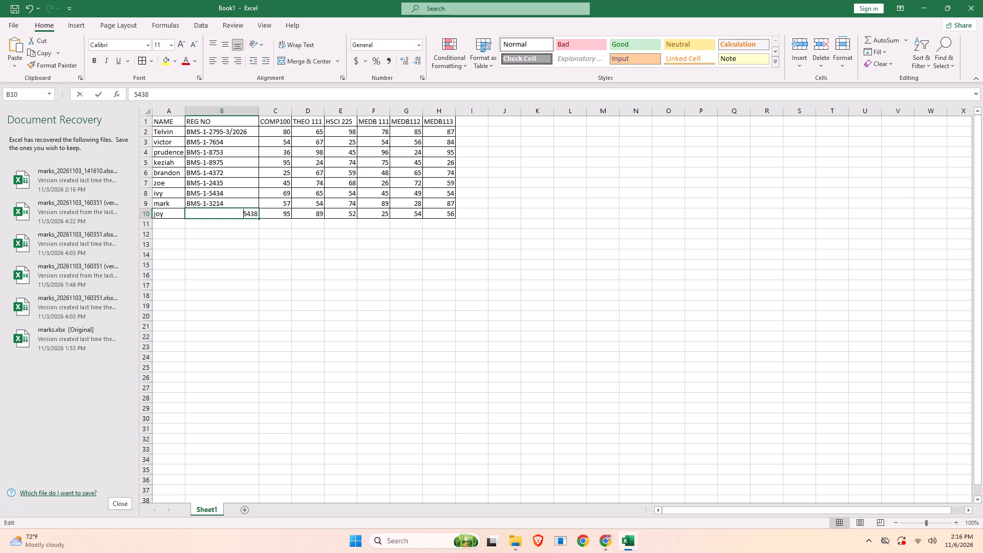
key(ctrl+v)
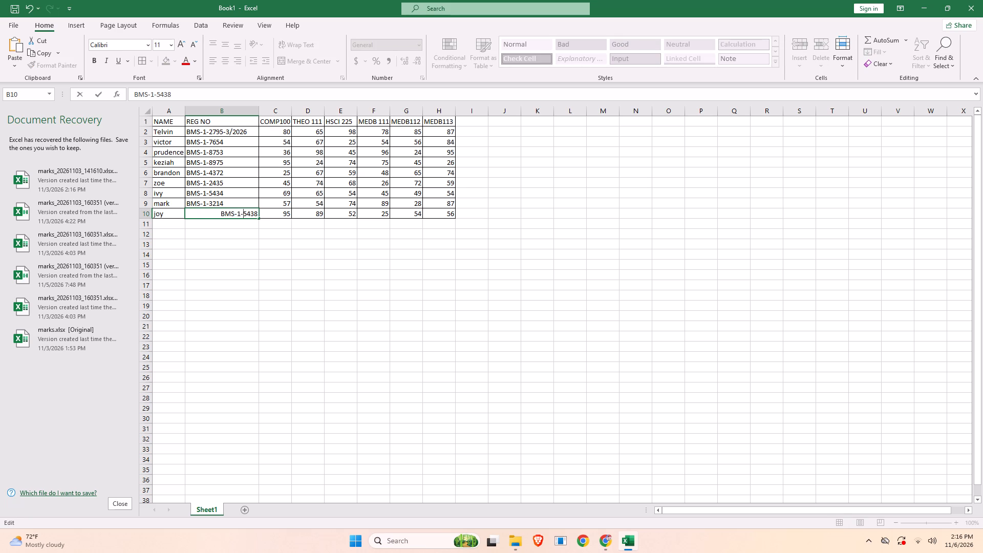
click(267, 205)
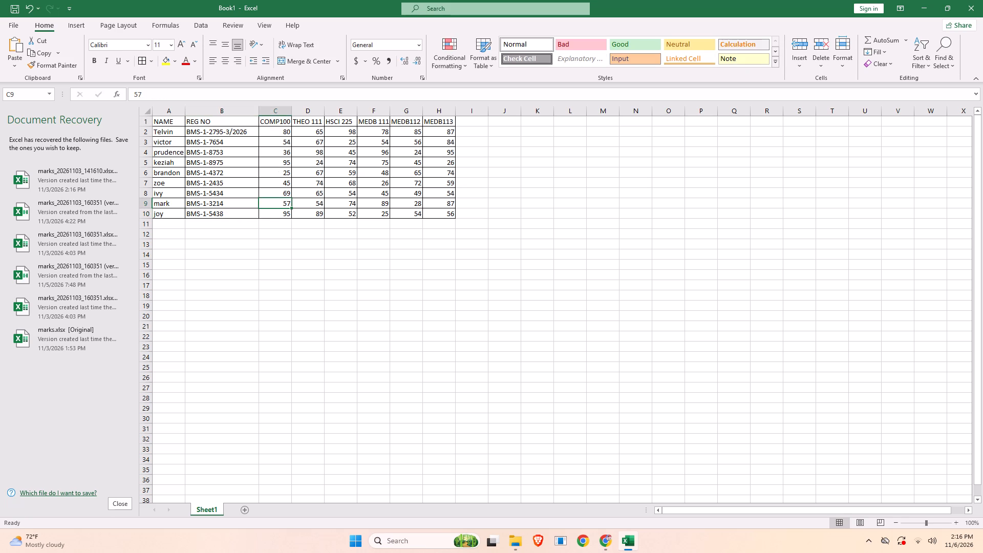
Copy the suffix -3/2026 from cell B2 and append it to the registration numbers in cells B3 and B4.
click(227, 142)
double_click(228, 133)
drag(226, 133, 234, 134)
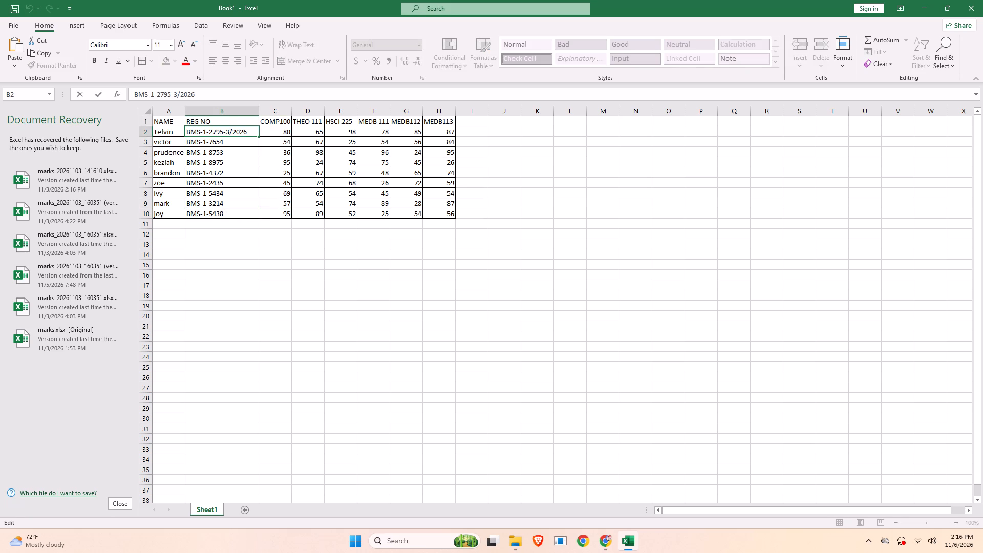
drag(234, 134, 247, 134)
click(245, 143)
triple_click(224, 132)
drag(222, 132, 246, 136)
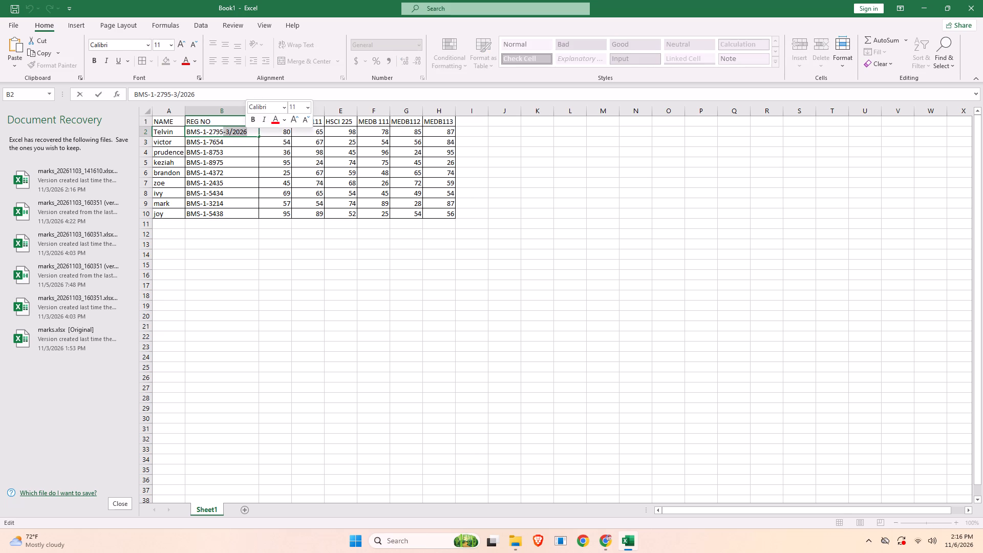
key(ctrl+c)
click(233, 142)
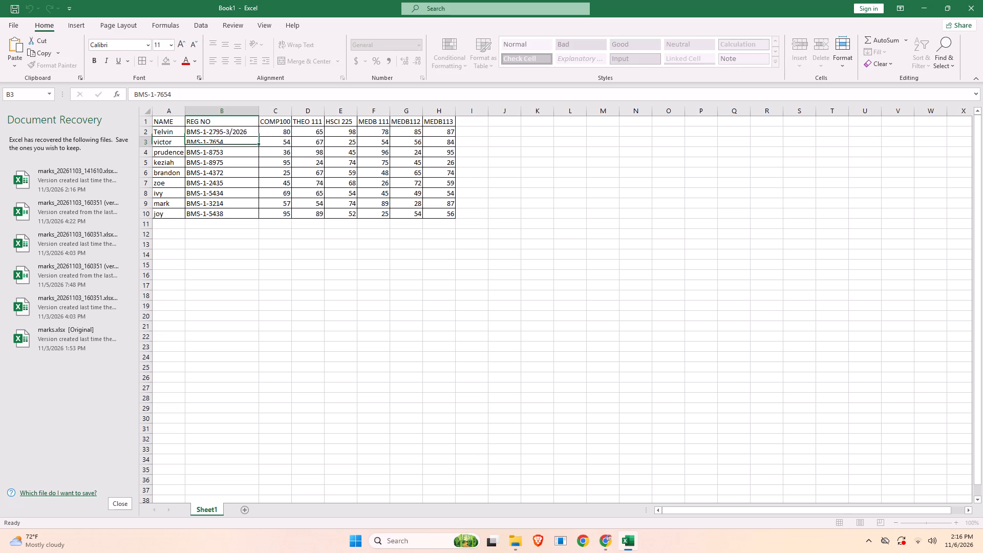
triple_click(230, 142)
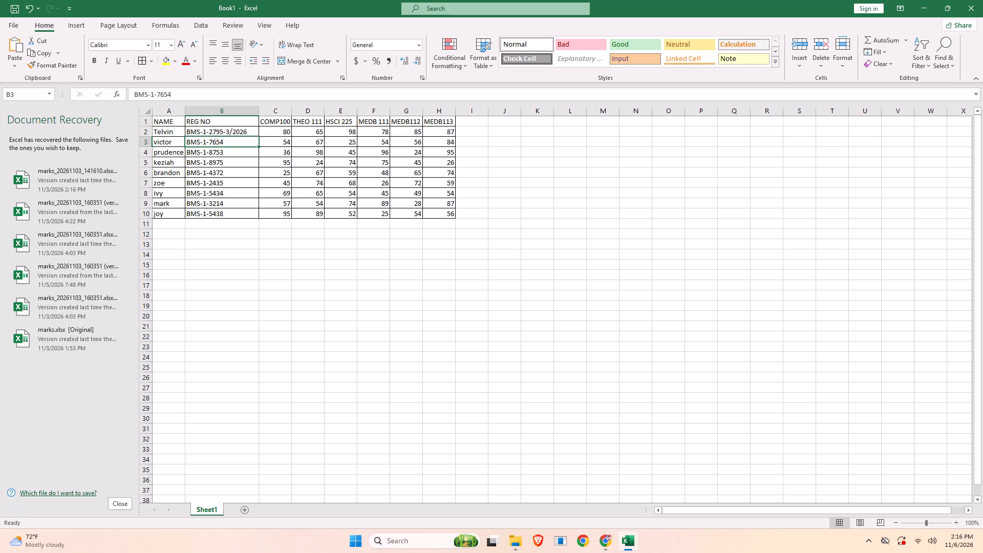
click(231, 142)
key(ctrl+v)
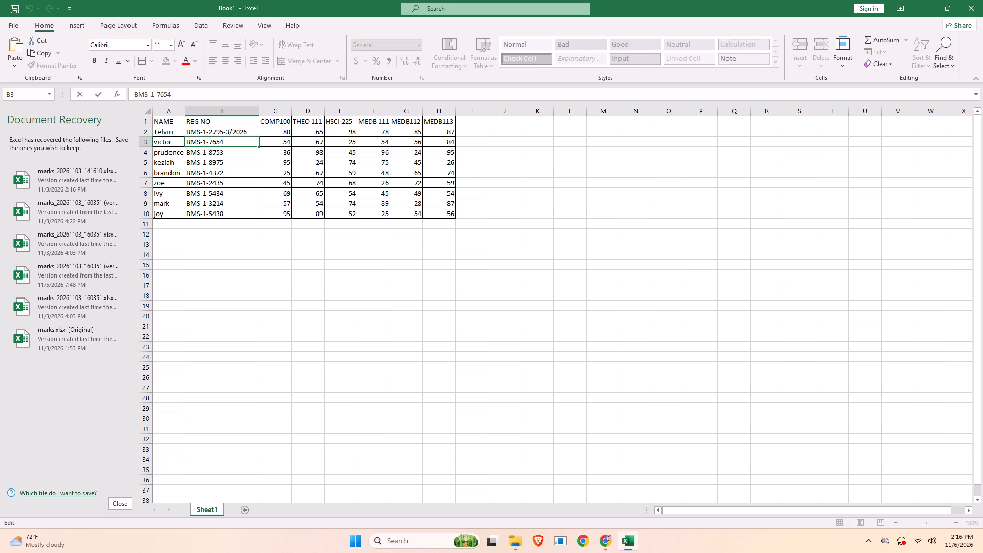
double_click(228, 154)
key(ctrl+v)
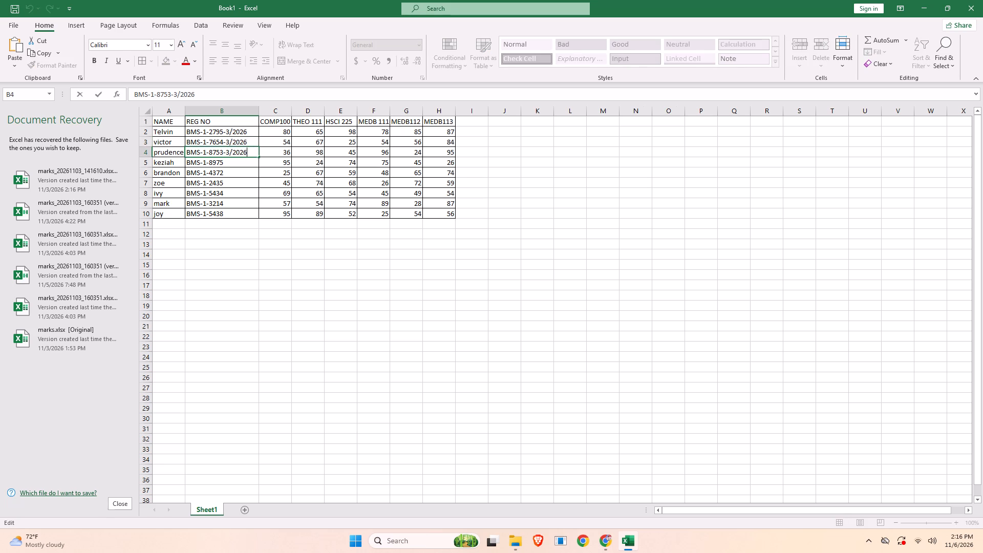
Append the copied suffix -3/2026 to the registration numbers in cells B5 to B10.
double_click(229, 162)
key(ctrl+v)
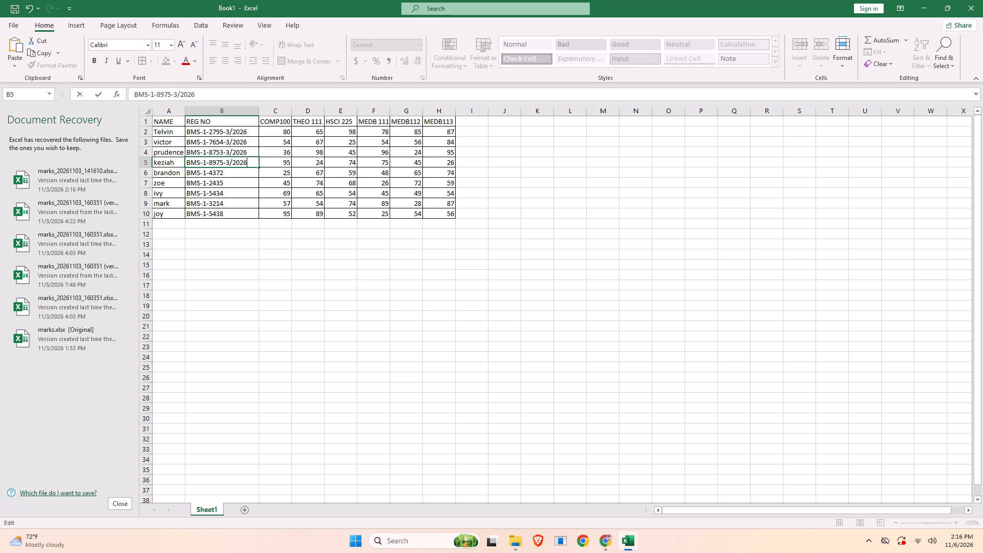
double_click(227, 174)
key(ctrl+v)
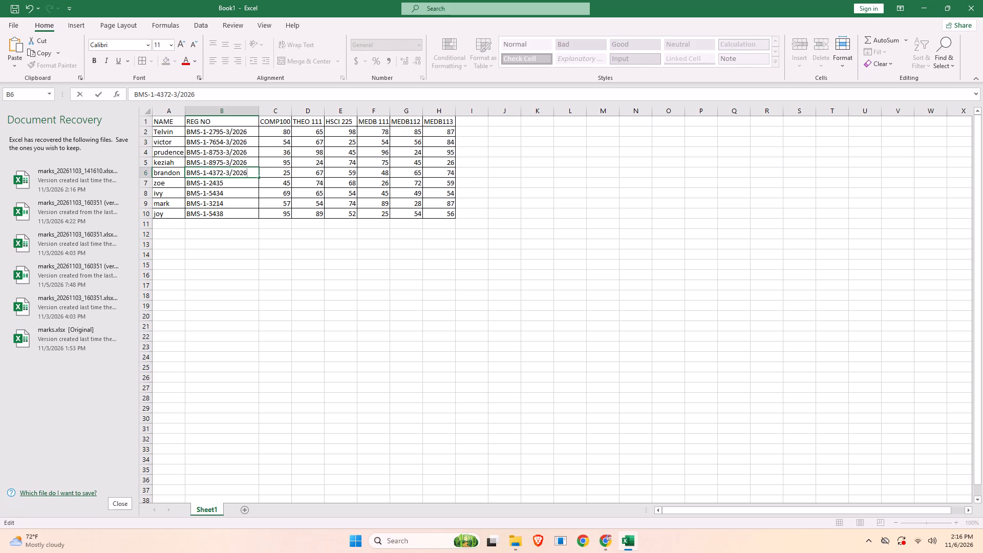
double_click(226, 183)
key(ctrl+v)
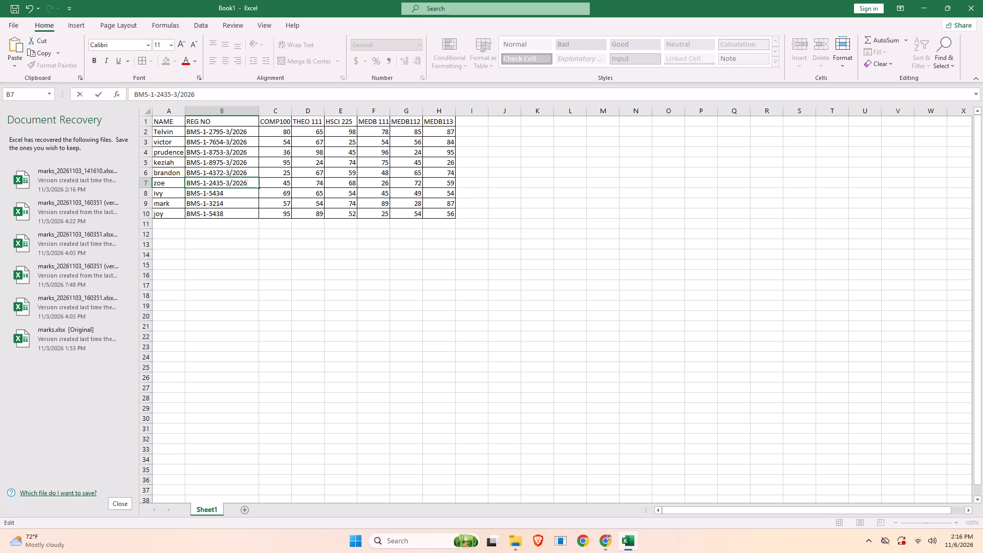
double_click(227, 193)
key(ctrl+v)
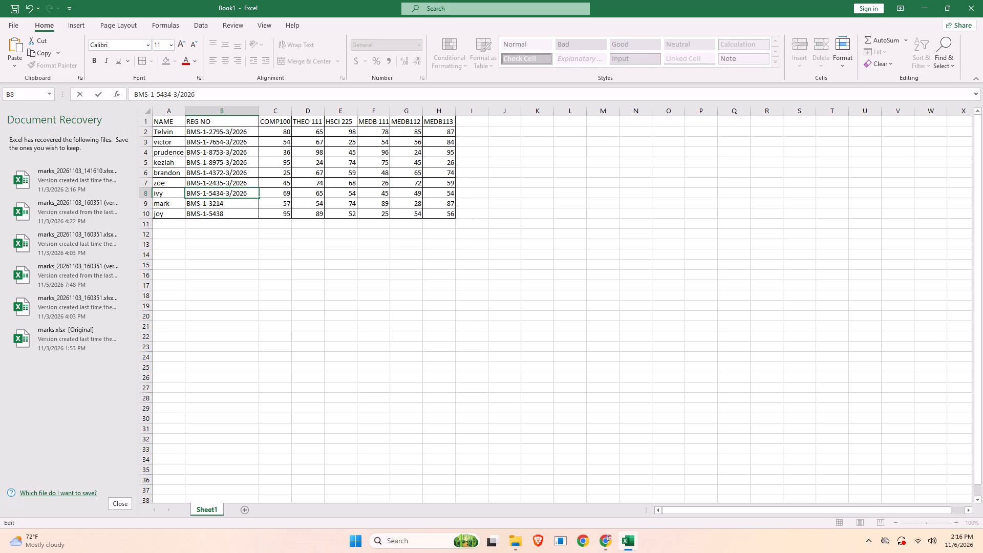
double_click(225, 202)
key(ctrl+v)
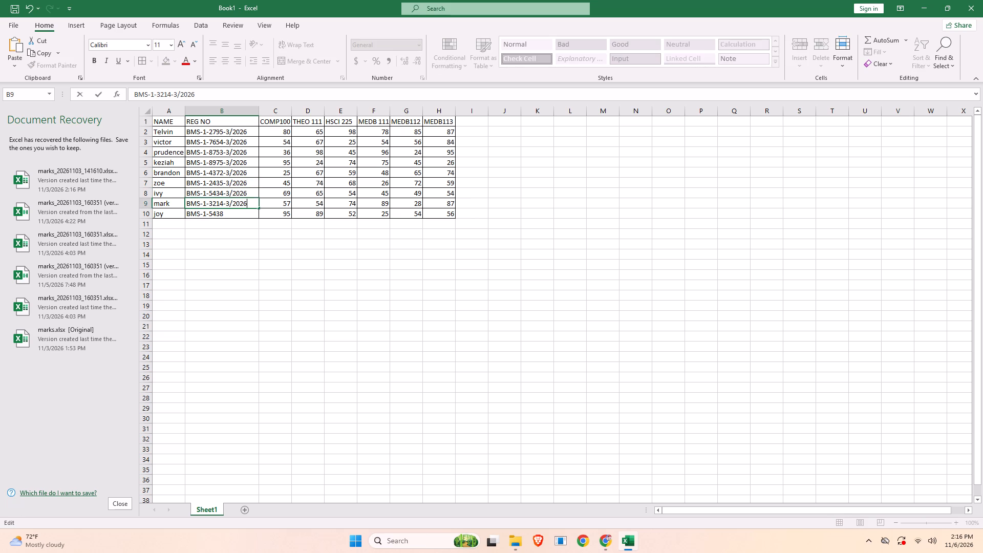
double_click(226, 215)
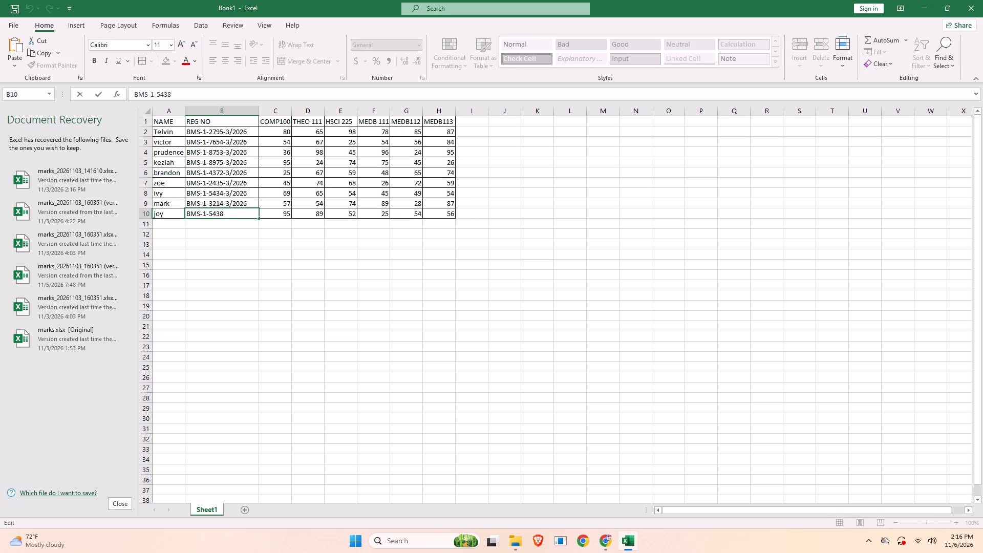
key(ctrl+v)
click(237, 224)
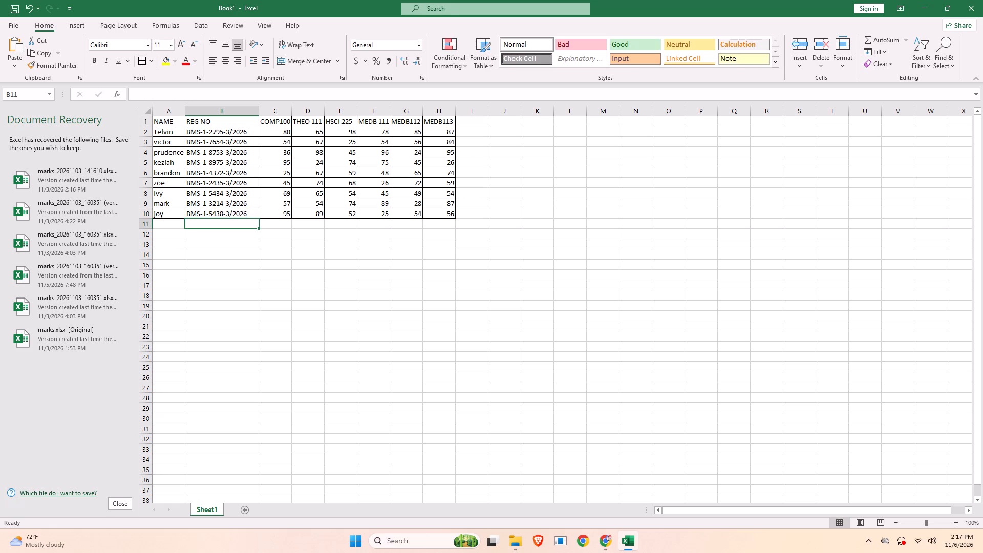
Widen column A slightly so the student names have more room.
drag(185, 113, 195, 115)
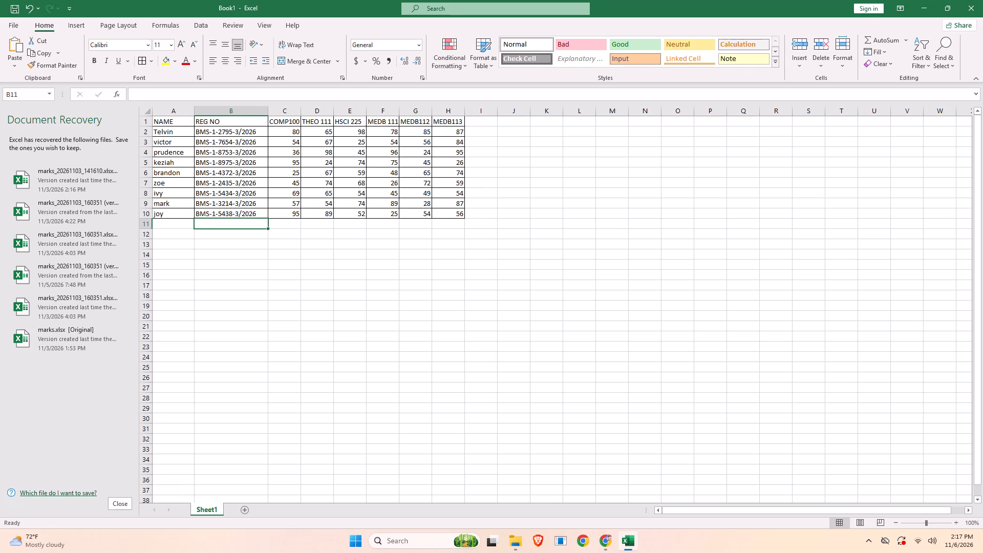
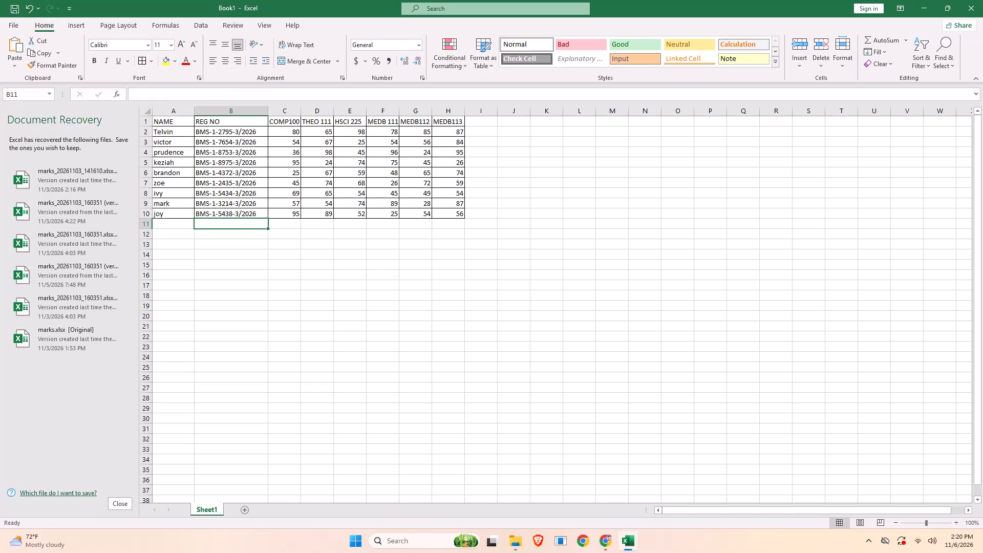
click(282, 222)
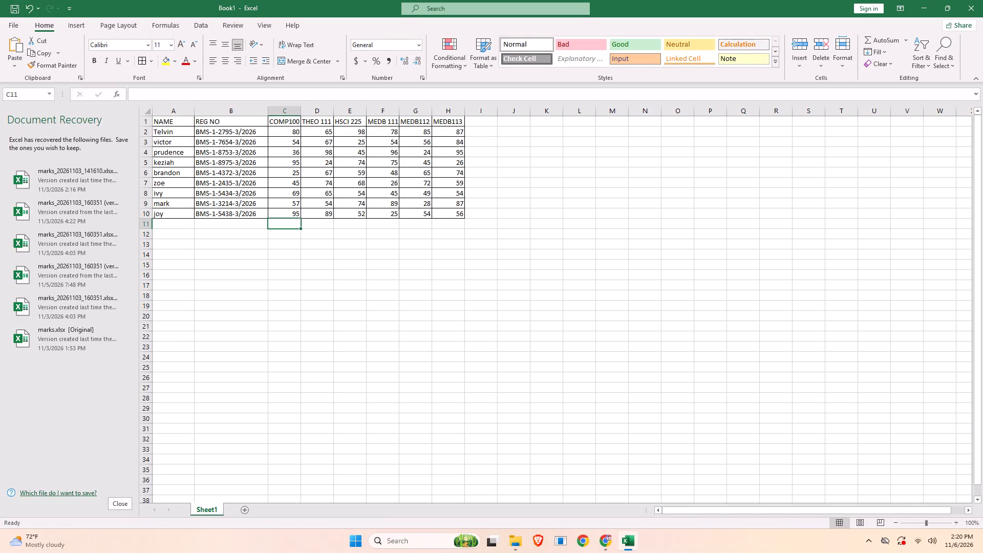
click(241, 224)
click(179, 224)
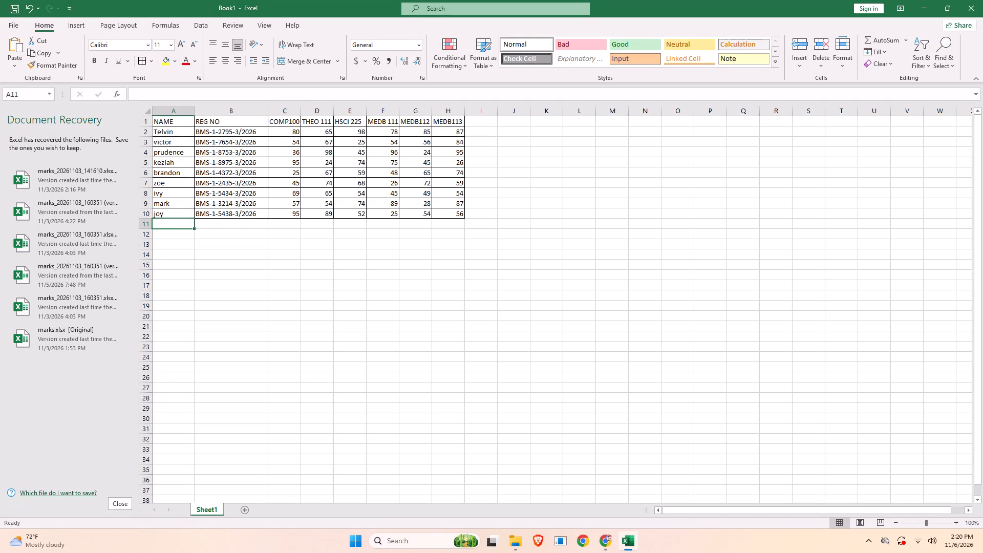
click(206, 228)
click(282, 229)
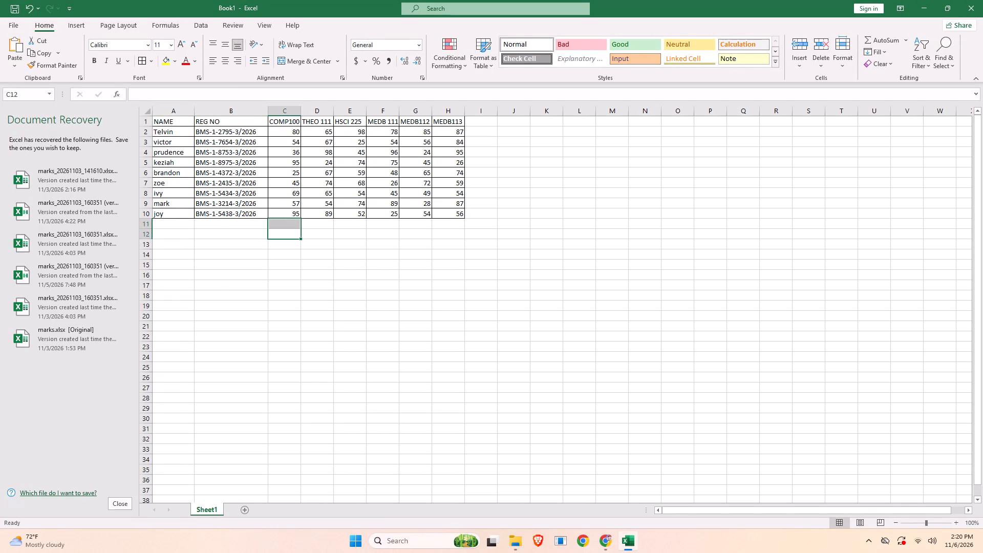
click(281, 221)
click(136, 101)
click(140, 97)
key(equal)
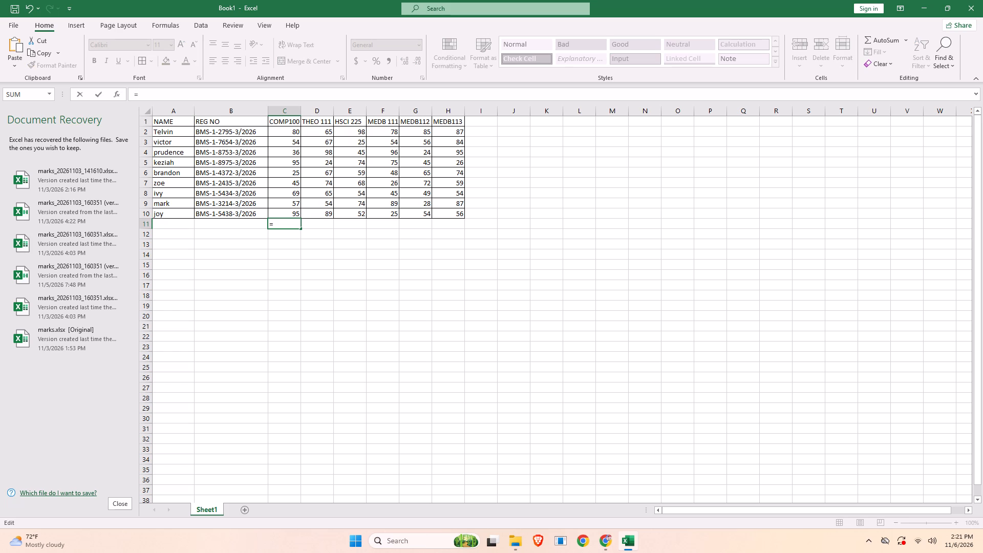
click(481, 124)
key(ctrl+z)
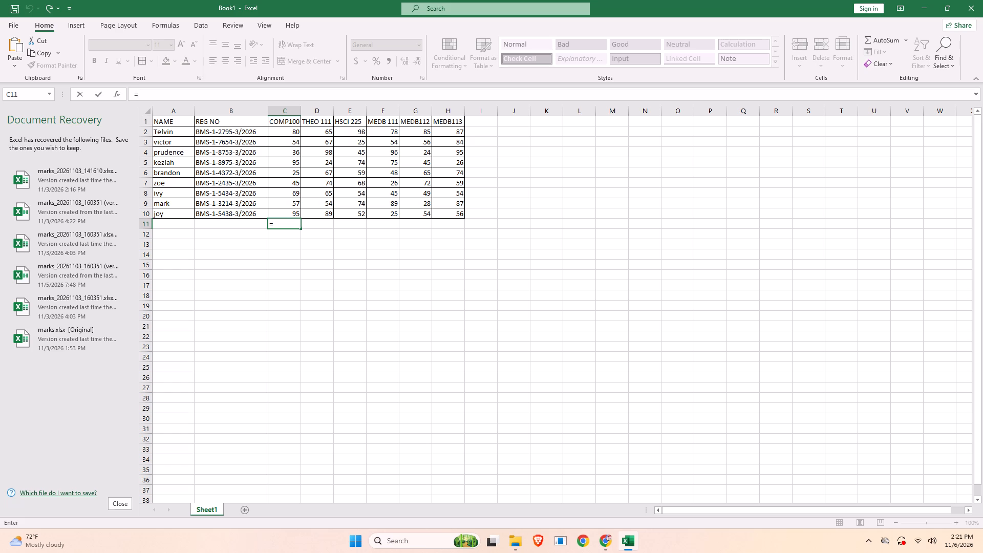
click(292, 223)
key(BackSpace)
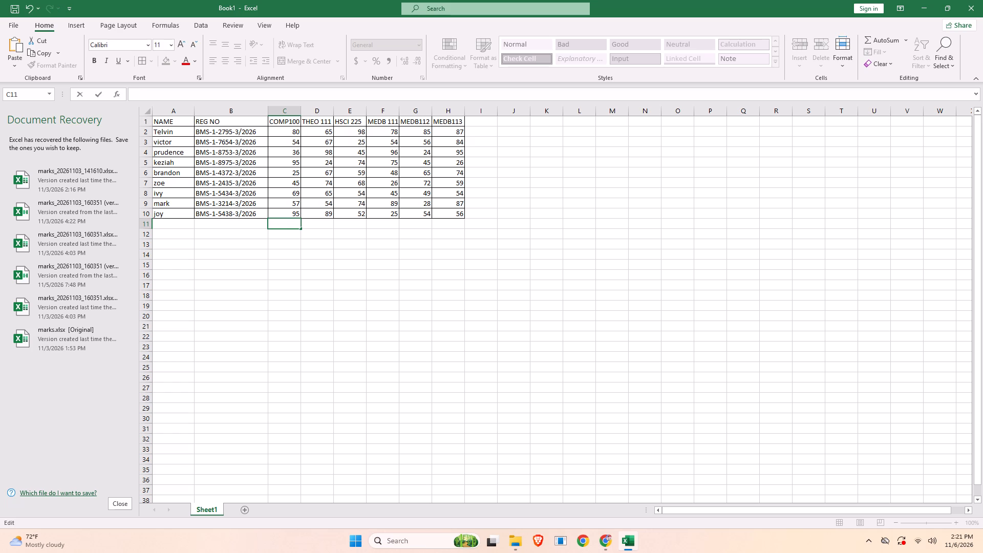
Enter the header TOTAL in cell I1, beside the MEDB113 column.
click(479, 123)
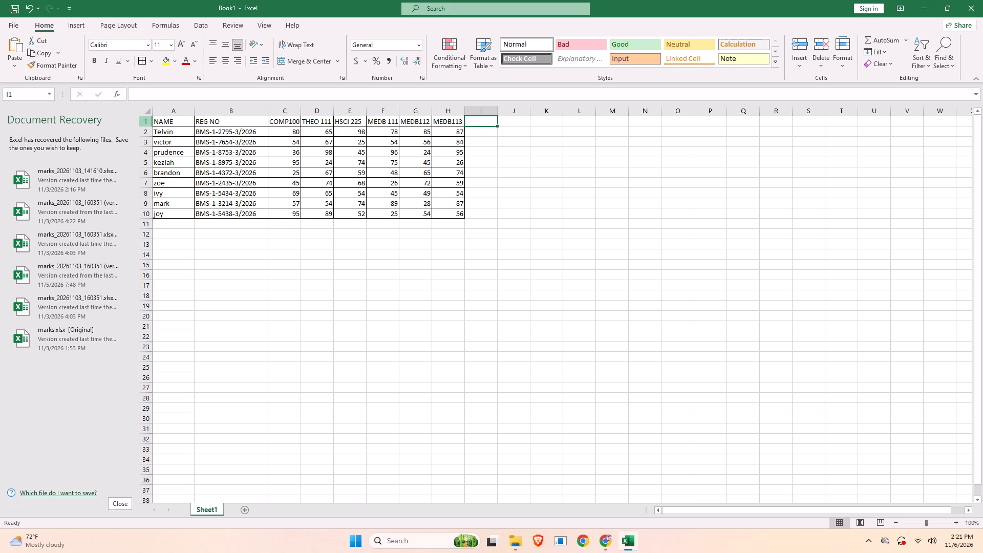
text(TOTAL)
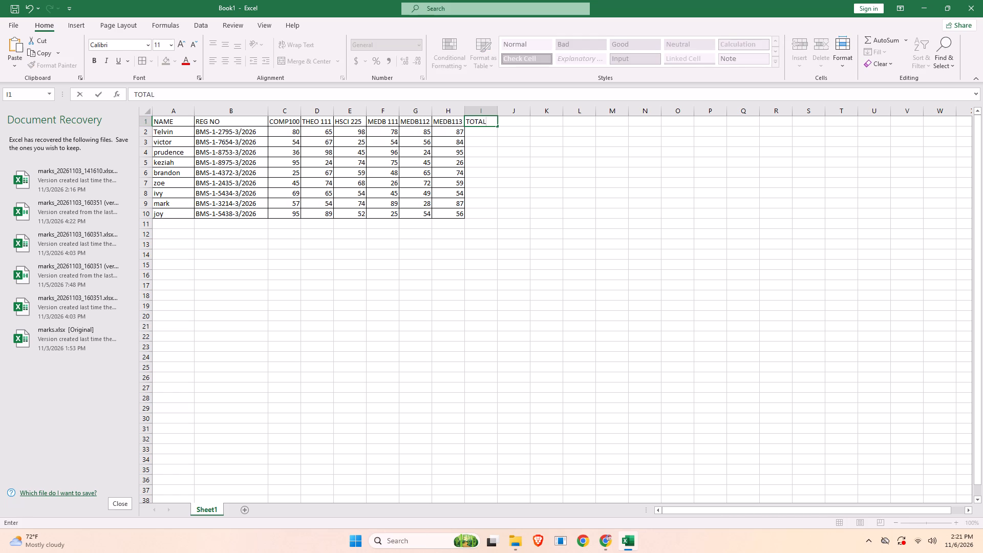
Enter the formula =SUM(C2:H2) in cell I2 to add up the first student's course marks.
click(483, 134)
click(143, 93)
key(equal)
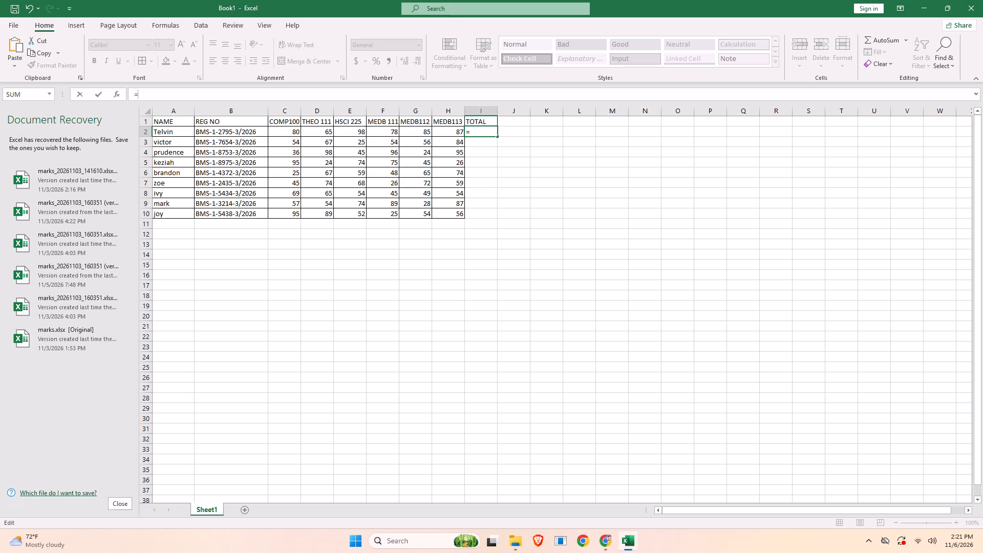
text(SUM)
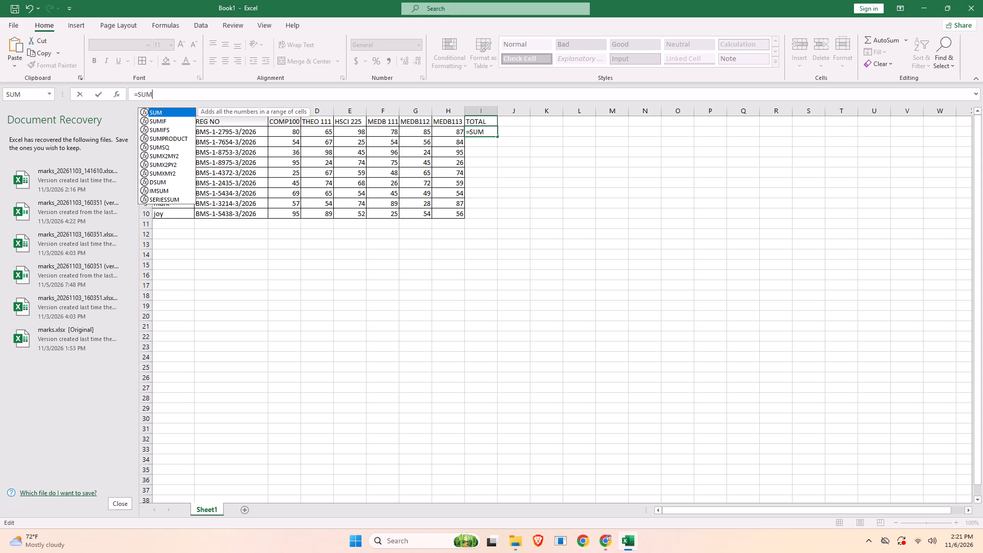
key(shift+parenleft)
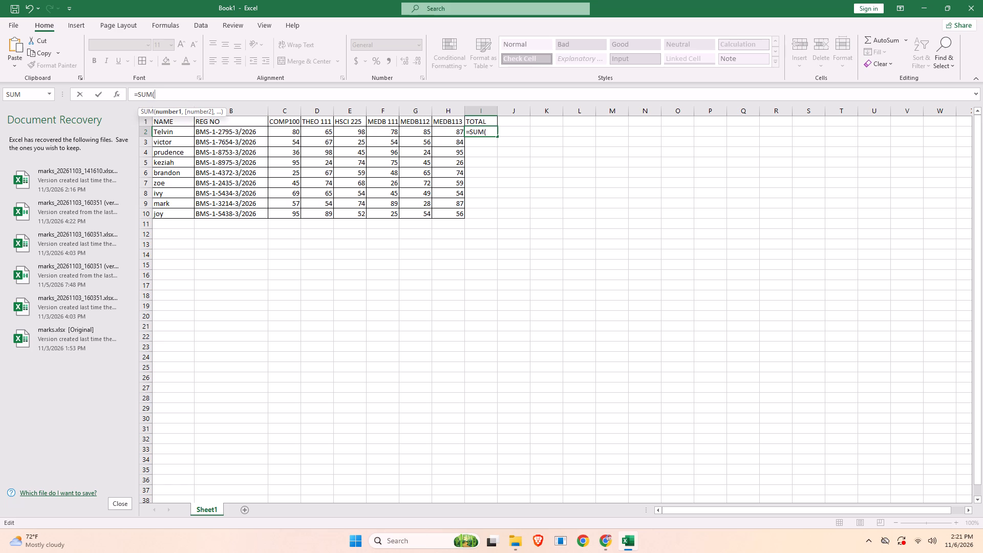
text(C2)
key(shift+colon)
key(c)
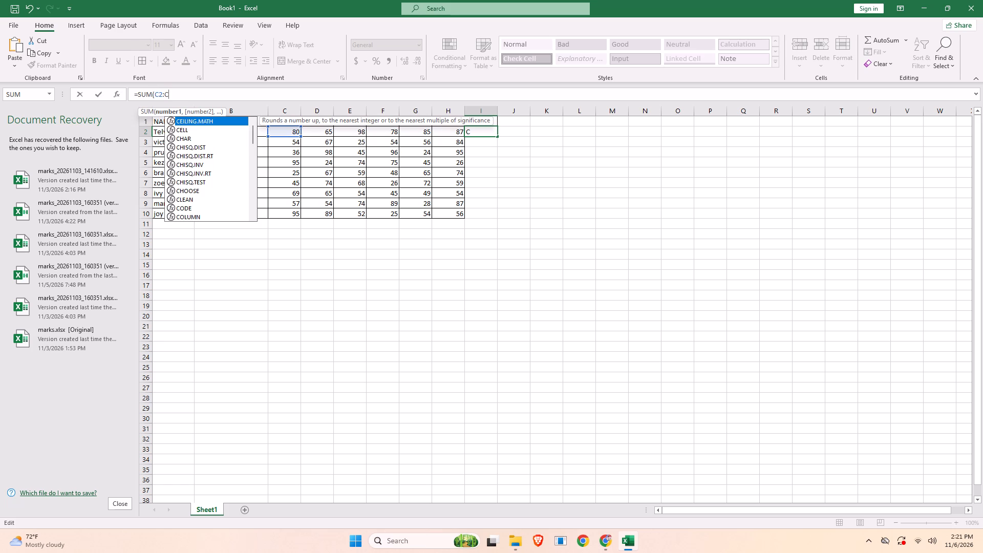
key(h)
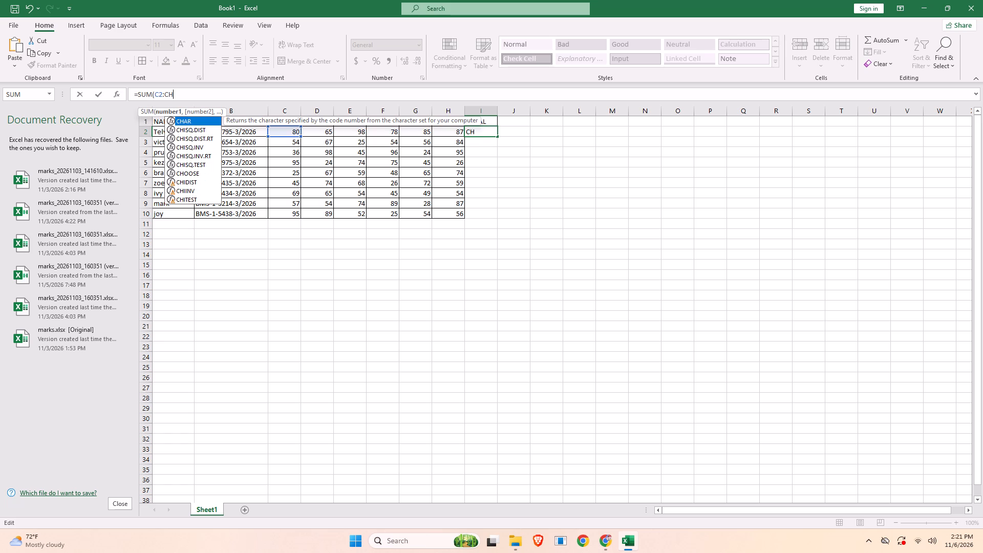
key(shift+parenright)
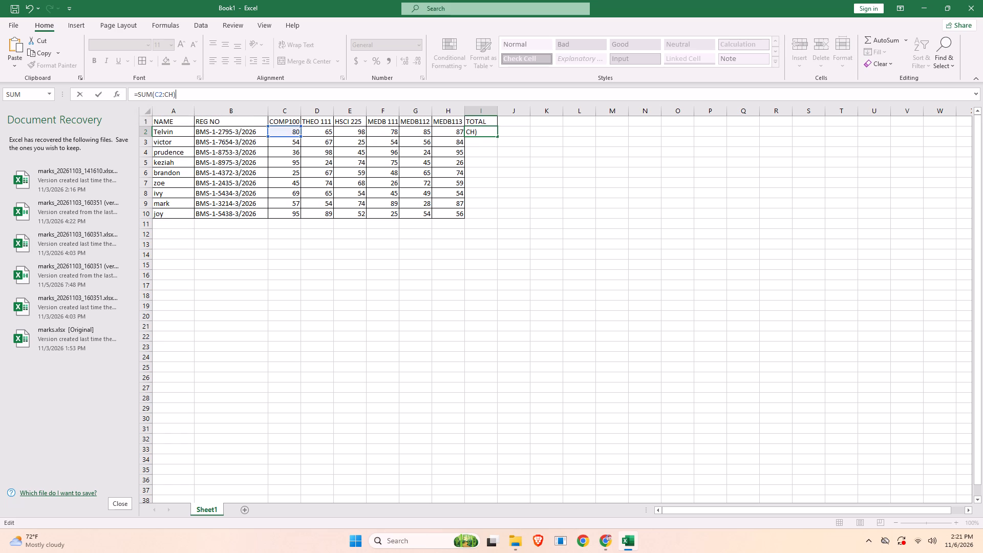
click(173, 94)
key(BackSpace)
key(BackSpace)
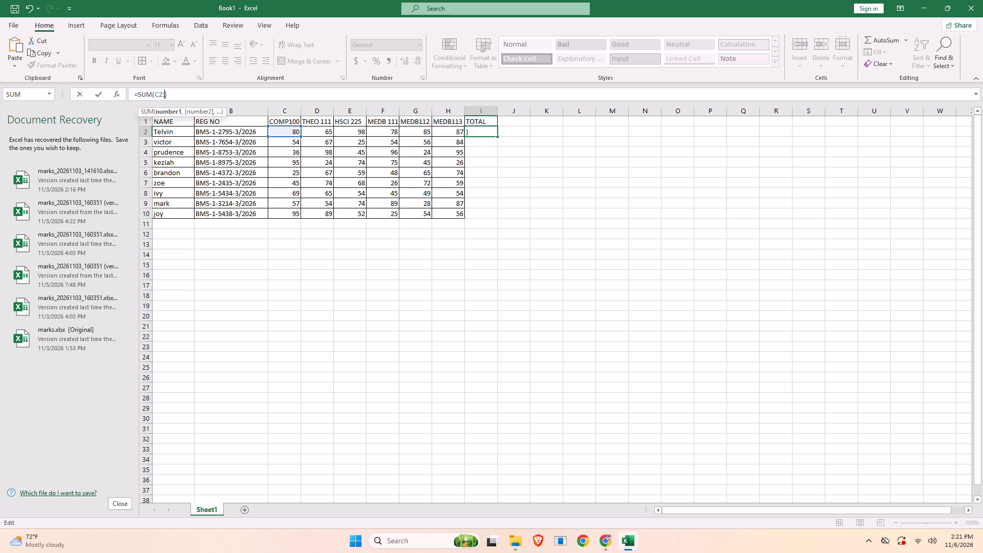
key(h)
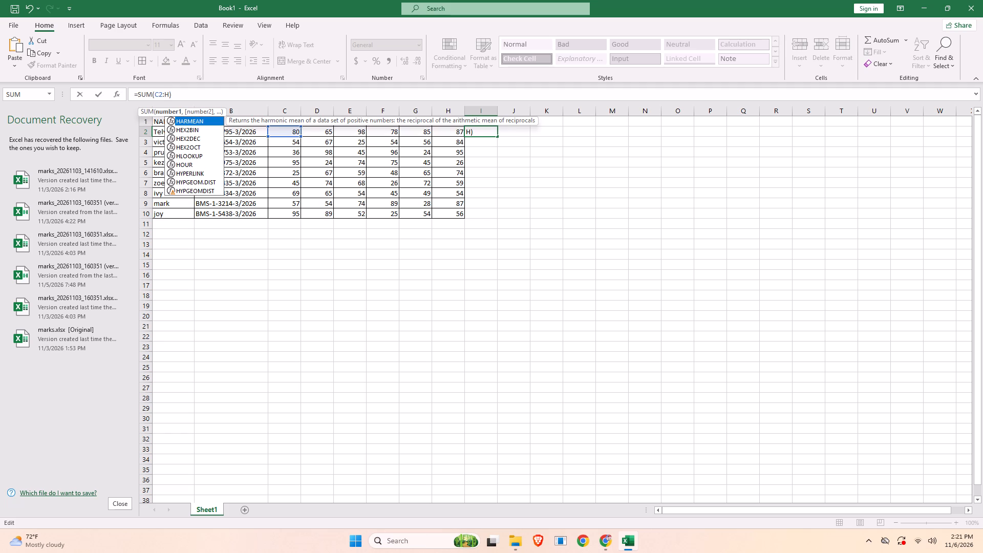
key(2)
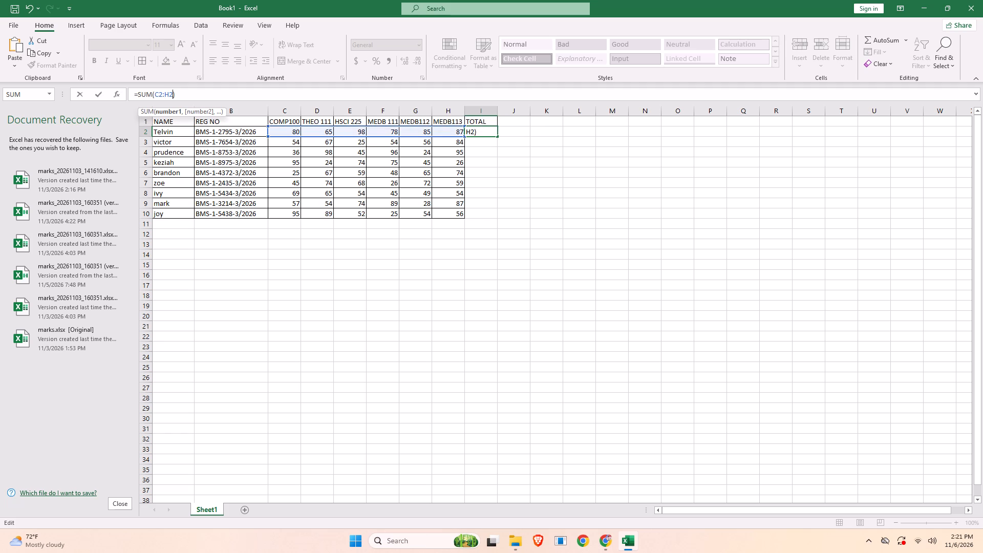
key(Return)
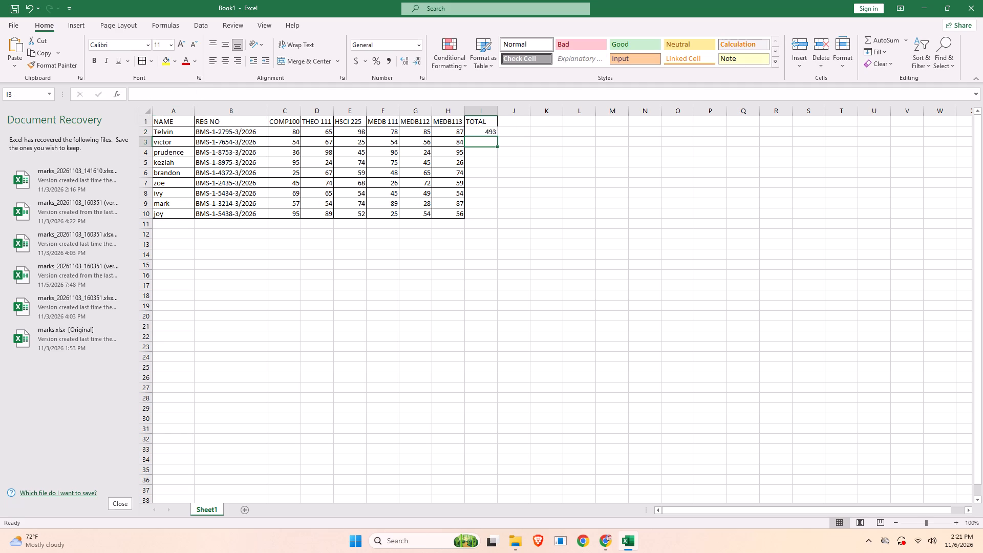
Fill the SUM formula from cell I2 down to I10 for the remaining students.
click(483, 134)
drag(497, 136, 499, 185)
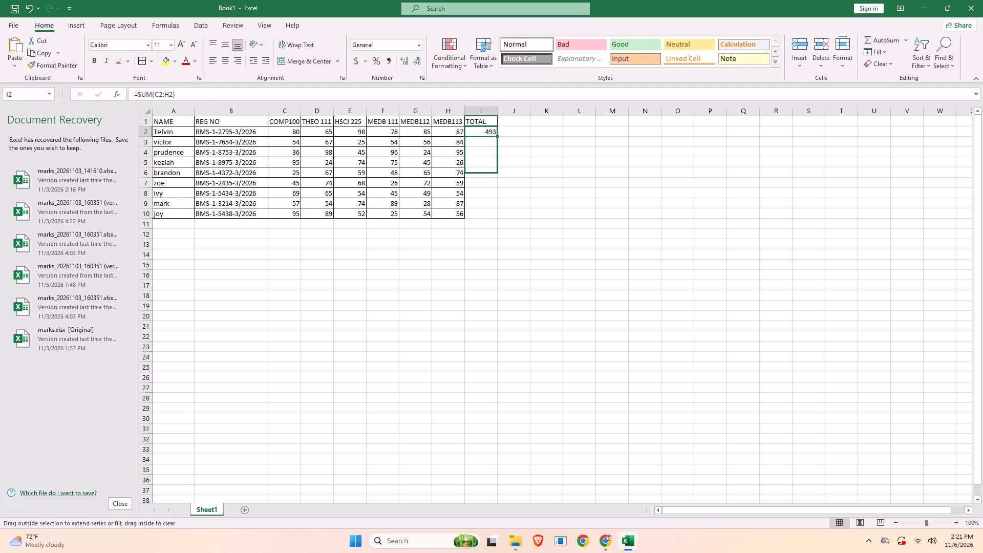
drag(499, 185, 498, 221)
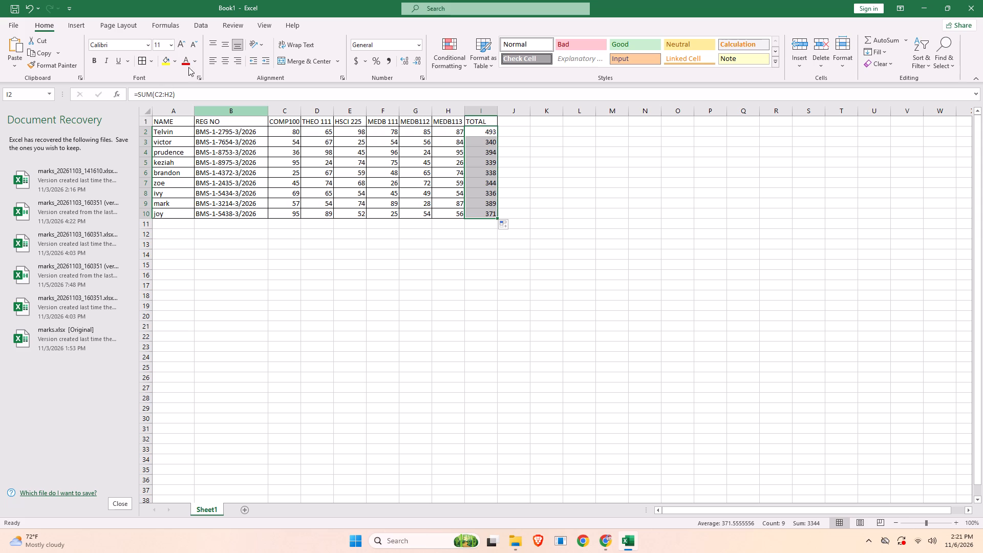
Apply borders to the student totals in cells I2 to I10.
click(143, 65)
click(540, 253)
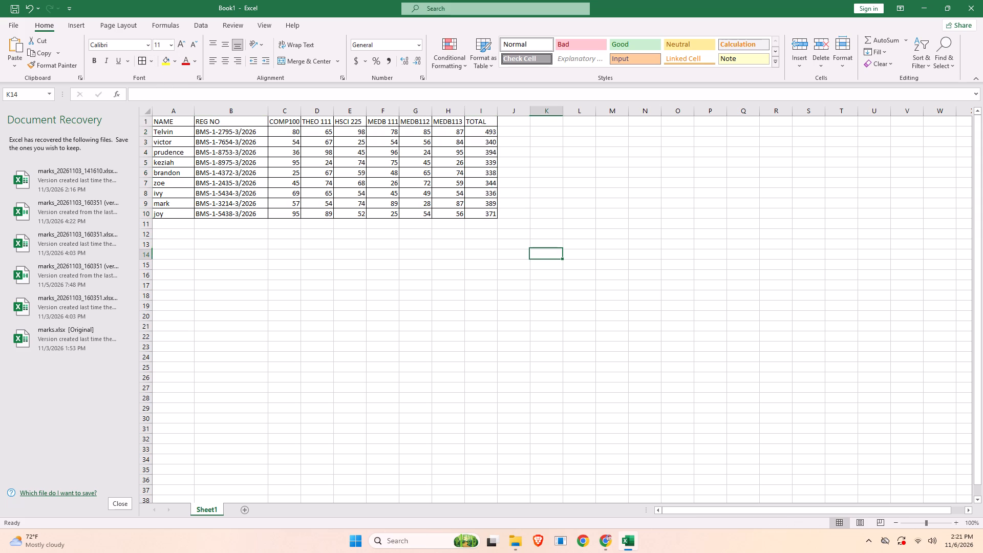
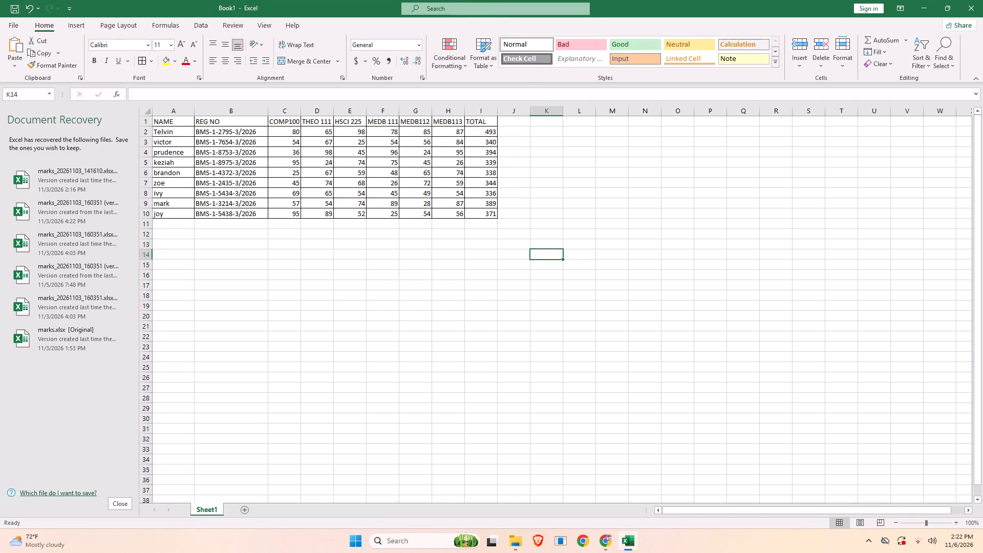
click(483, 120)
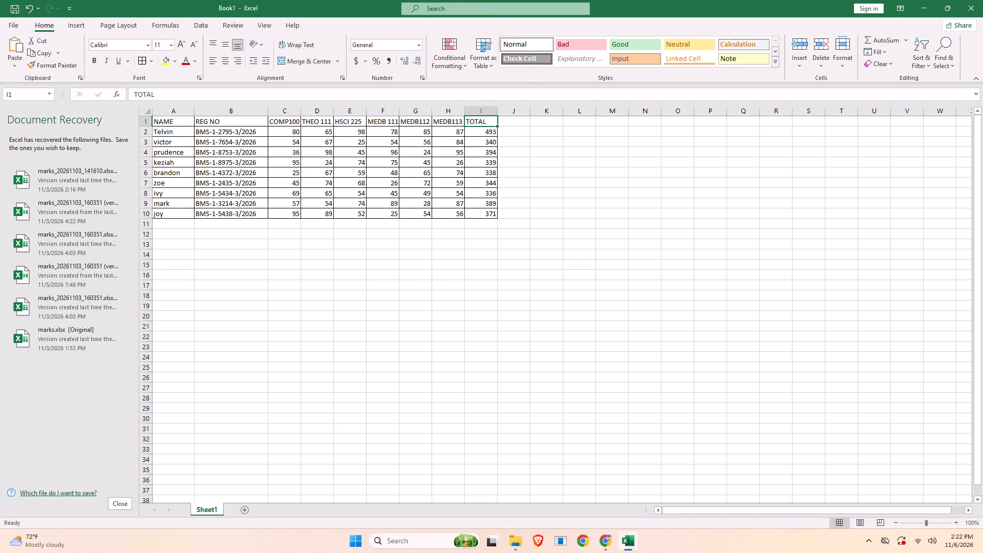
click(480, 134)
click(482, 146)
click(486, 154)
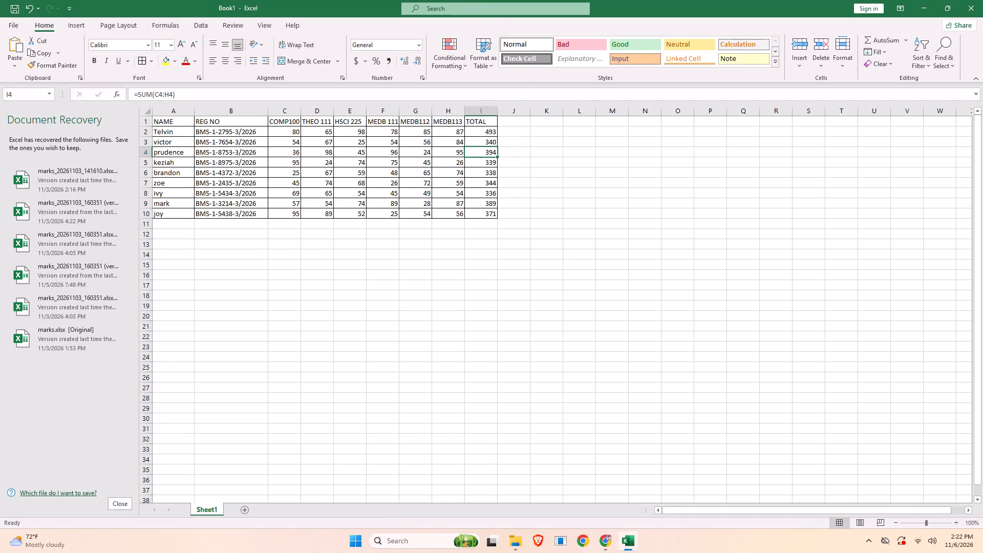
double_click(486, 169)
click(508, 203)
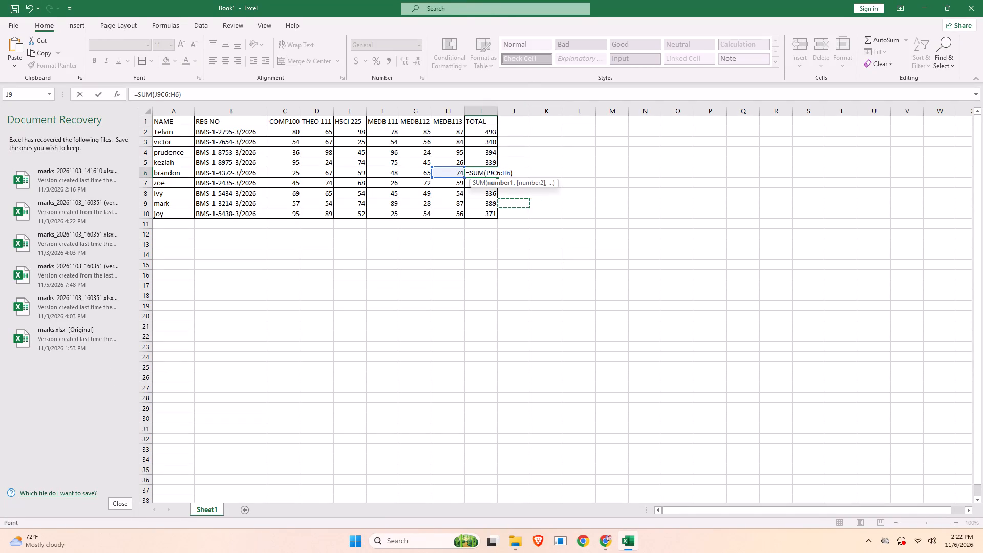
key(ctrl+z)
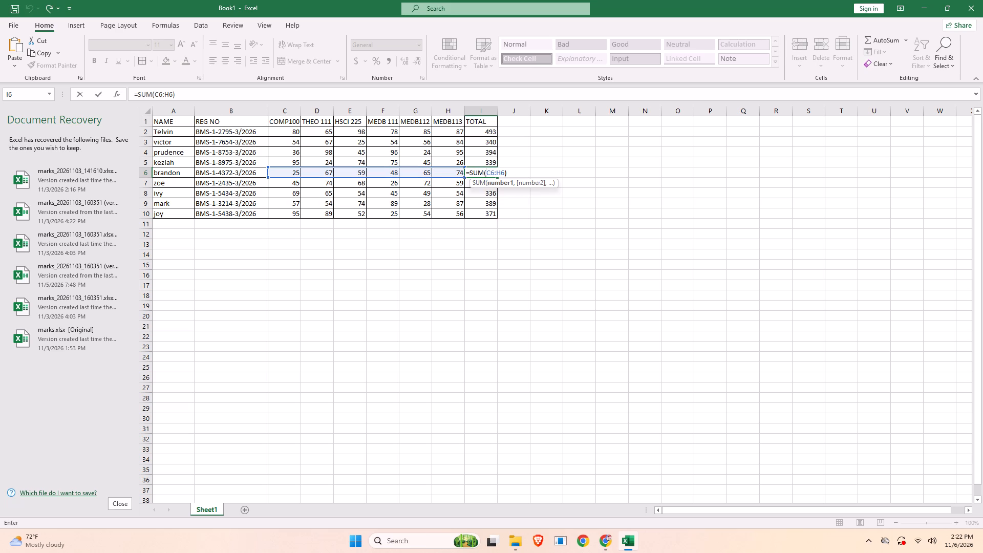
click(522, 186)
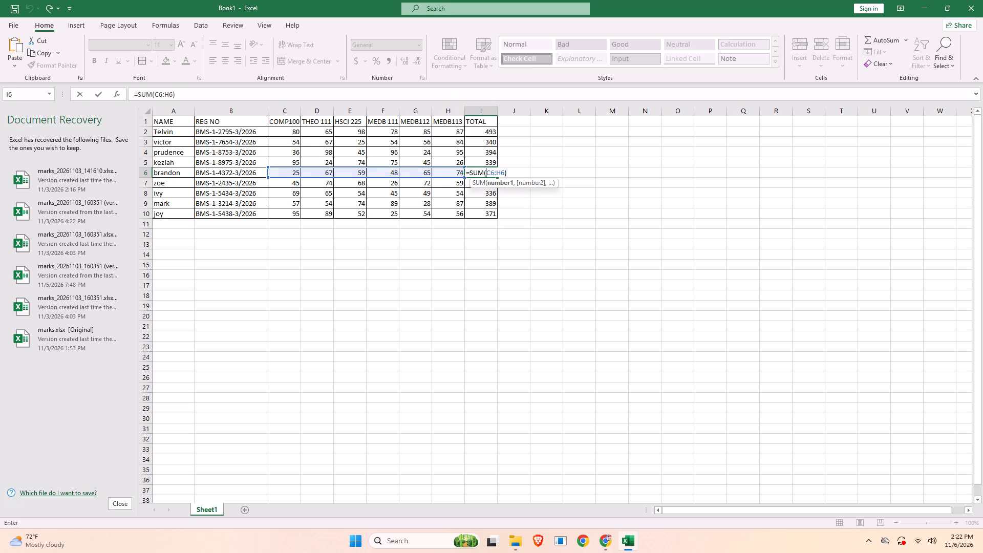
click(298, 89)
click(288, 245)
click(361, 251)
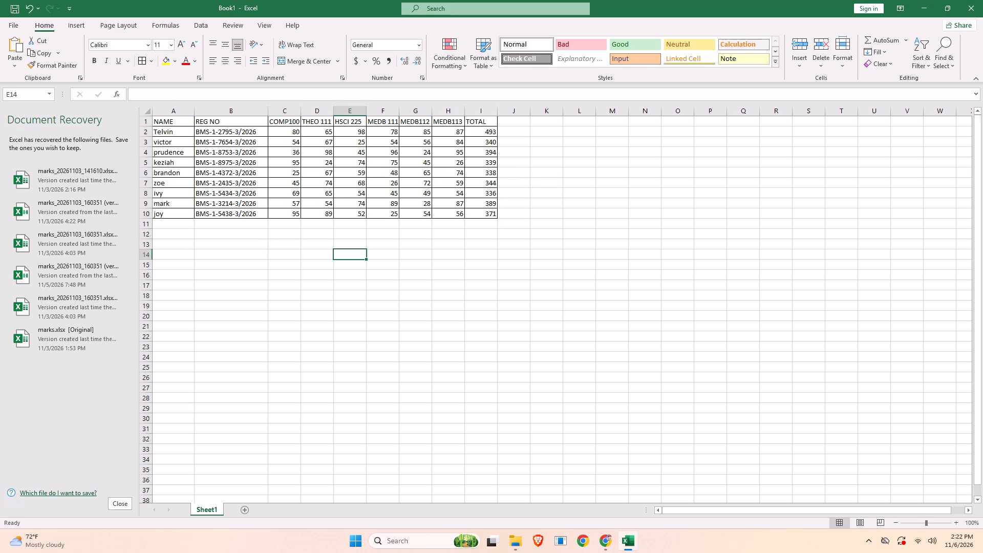
Fill the SUM formula in cell I2 down the TOTAL column to I10 again.
click(483, 132)
drag(497, 135, 487, 201)
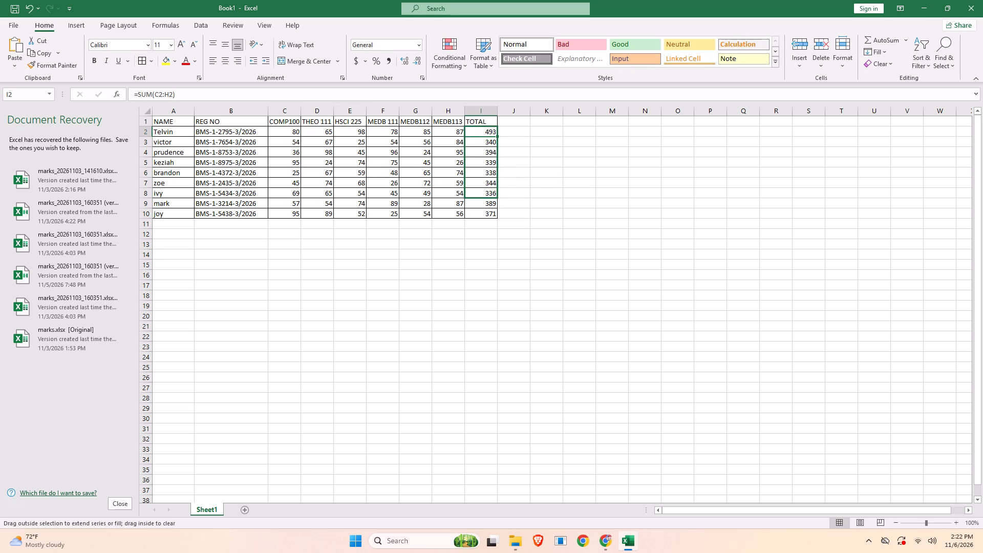
drag(487, 201, 490, 214)
click(477, 228)
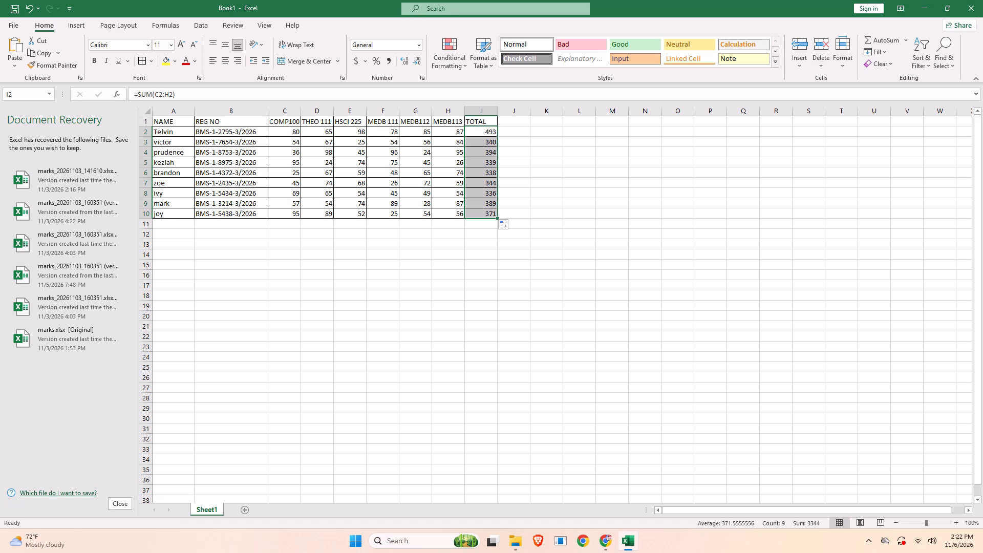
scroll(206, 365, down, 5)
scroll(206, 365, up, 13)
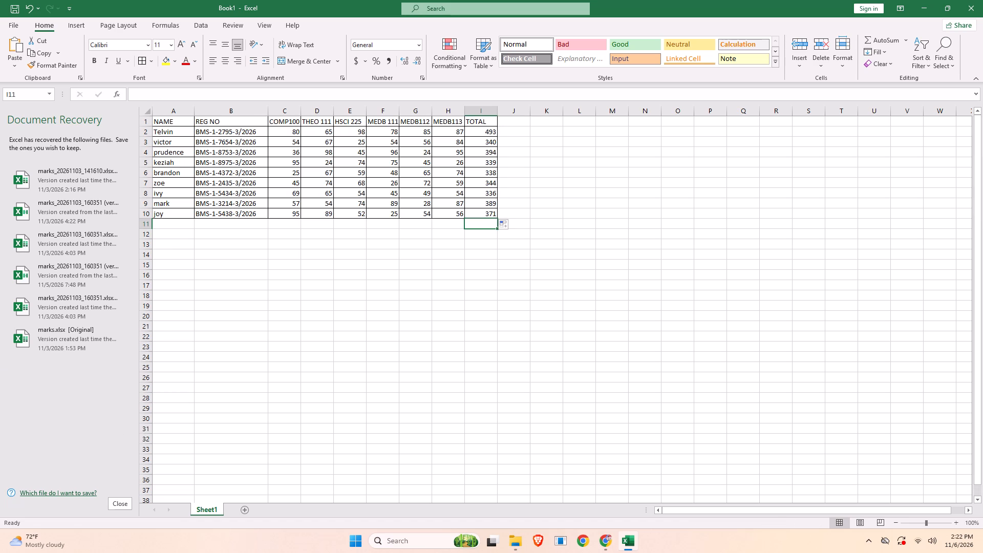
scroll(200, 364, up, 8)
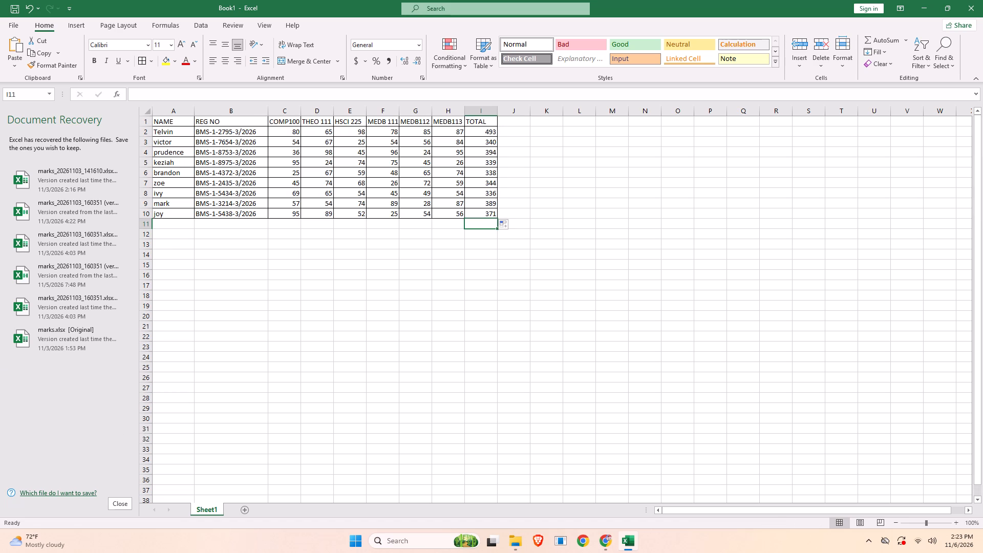
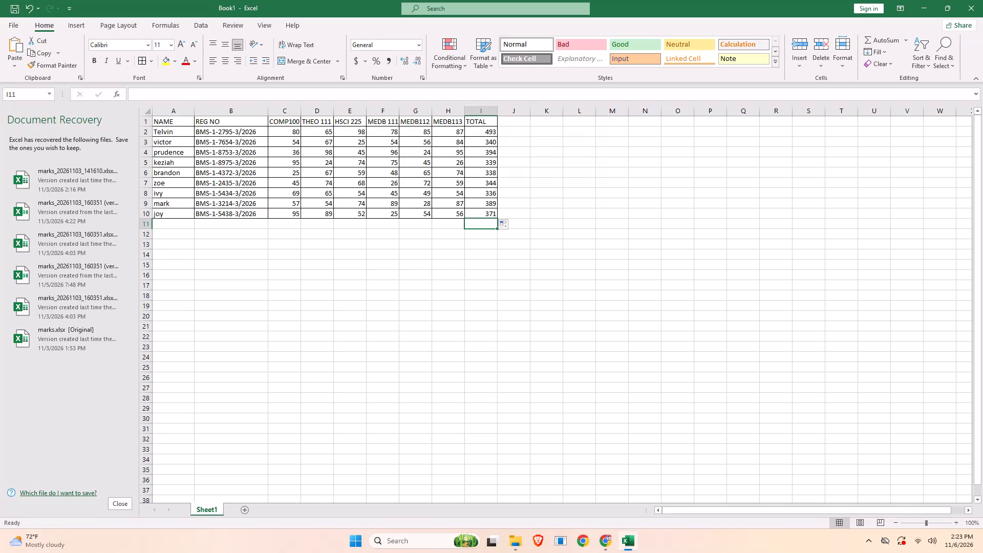
Fill the SUM formula in cell I2 down the TOTAL column to I10 once more.
click(481, 136)
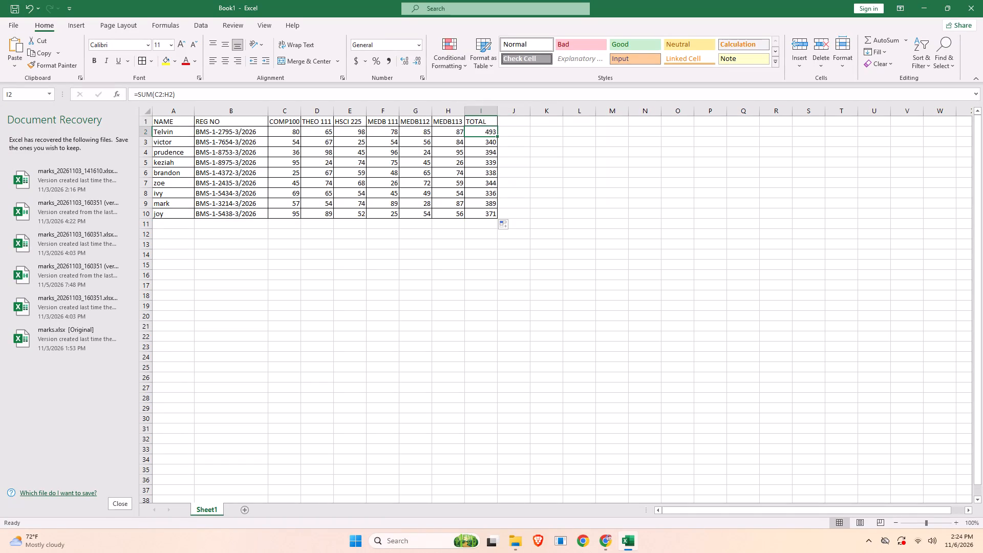
drag(497, 136, 495, 219)
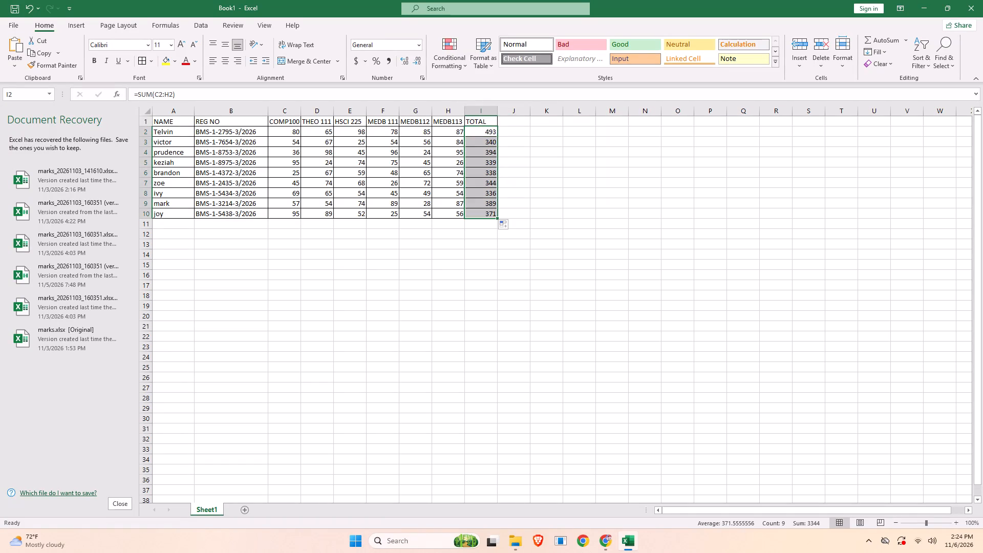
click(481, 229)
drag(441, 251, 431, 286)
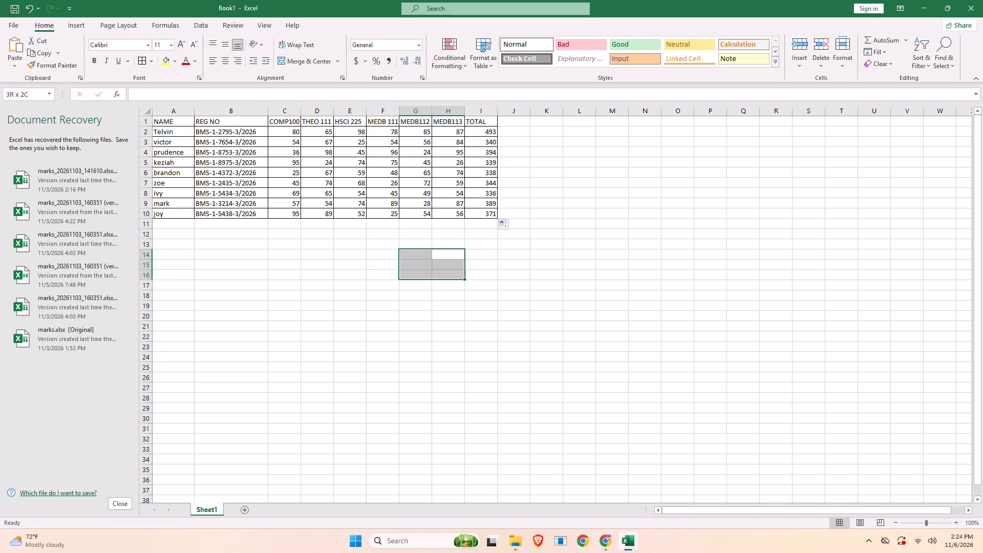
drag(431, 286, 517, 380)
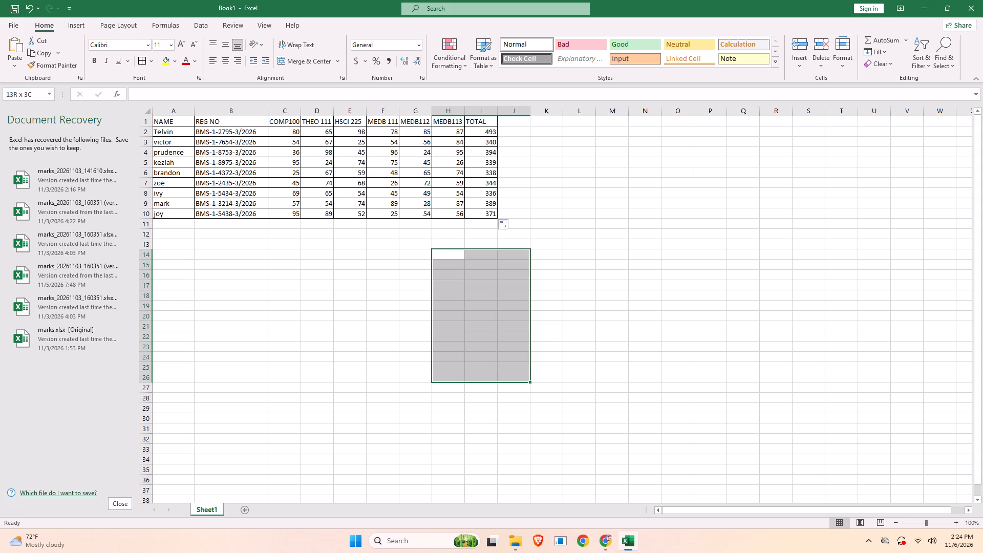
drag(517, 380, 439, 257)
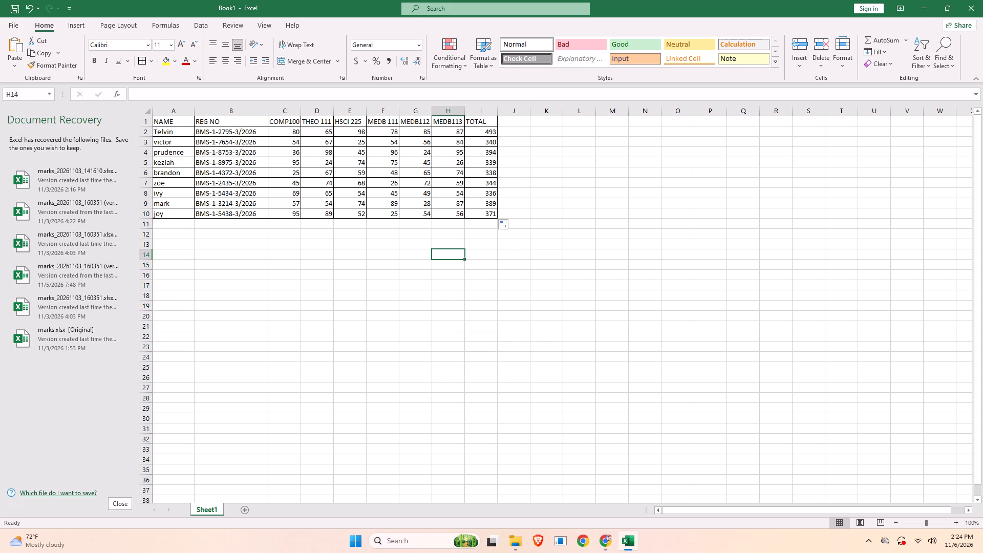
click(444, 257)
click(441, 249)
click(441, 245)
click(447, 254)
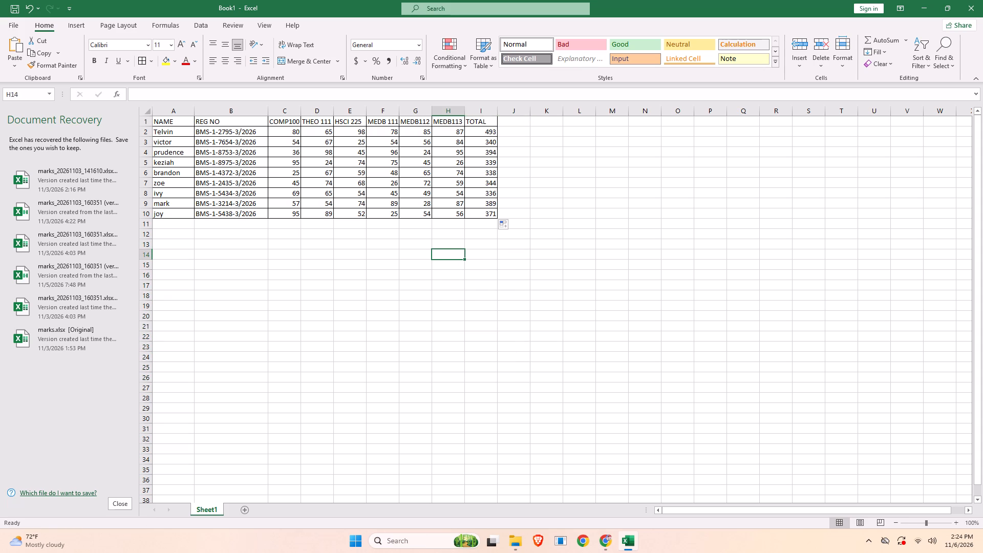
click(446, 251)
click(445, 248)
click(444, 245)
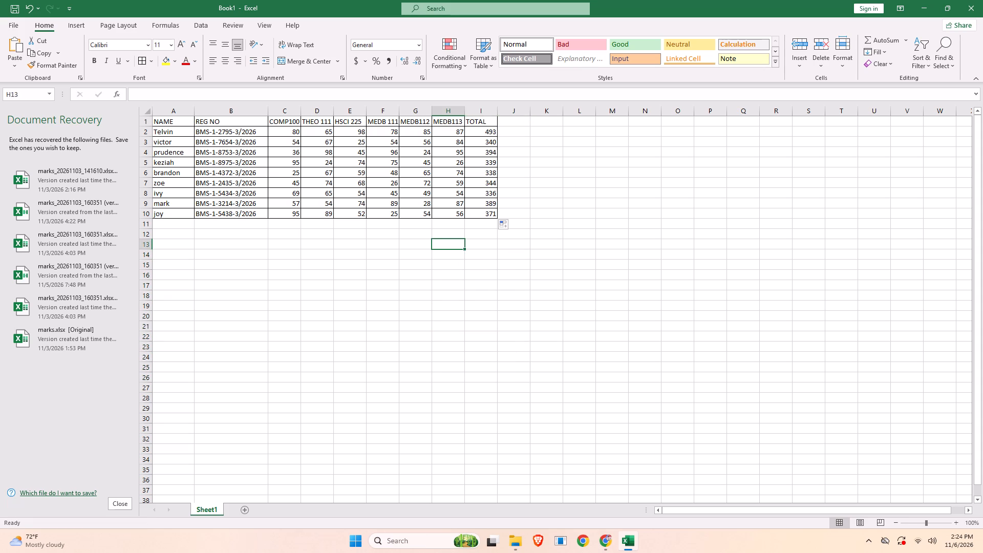
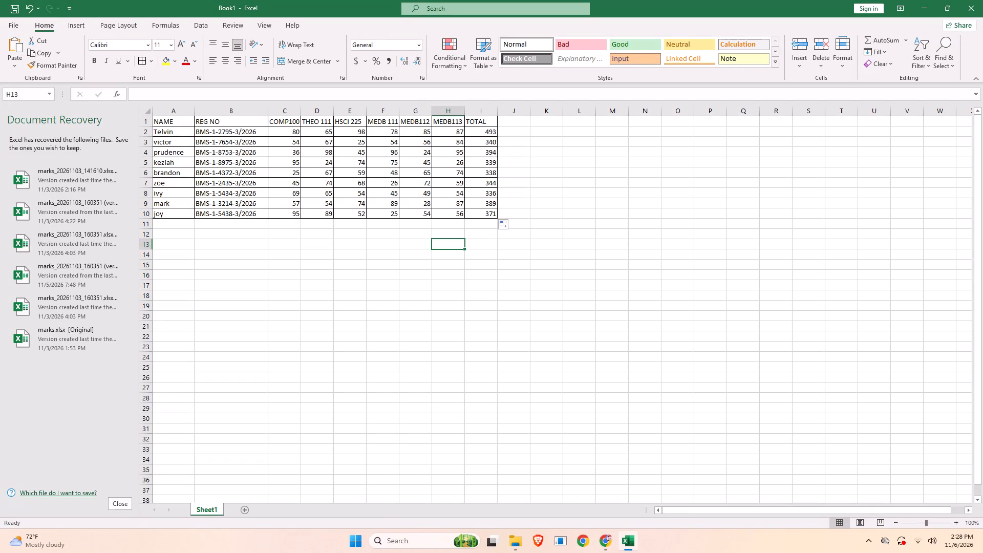
Open the SUM formula in cell I2 of the TOTAL column to examine its range.
click(489, 133)
double_click(484, 133)
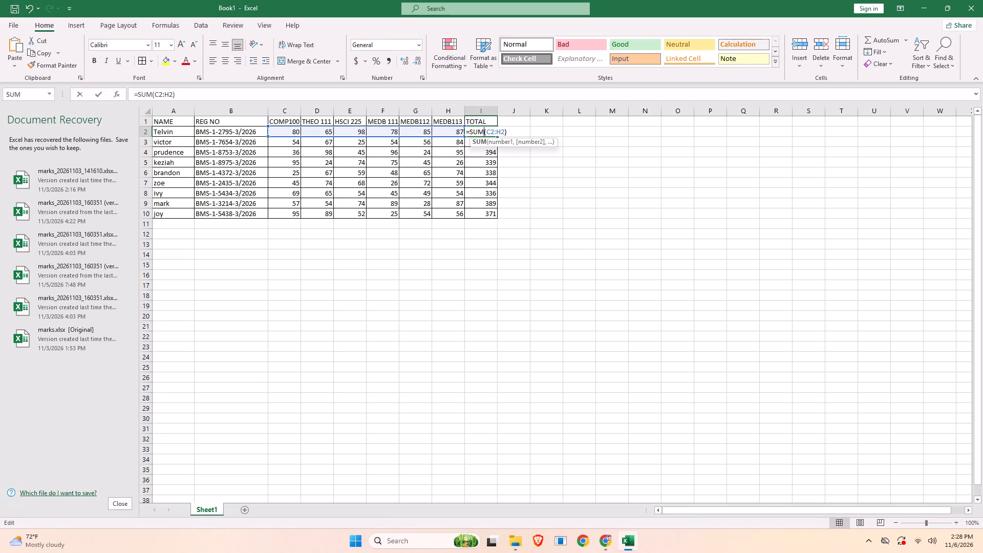
click(513, 132)
double_click(516, 133)
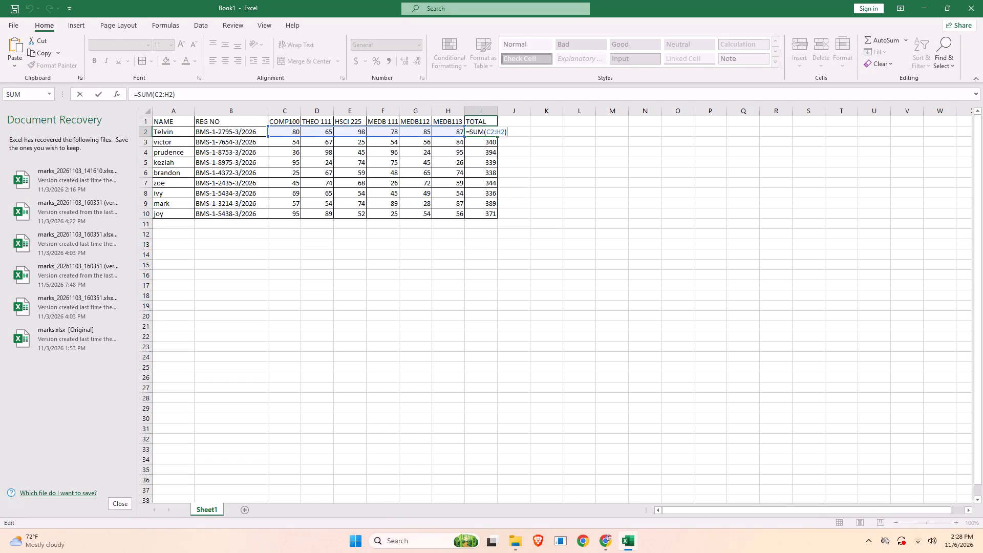
click(516, 140)
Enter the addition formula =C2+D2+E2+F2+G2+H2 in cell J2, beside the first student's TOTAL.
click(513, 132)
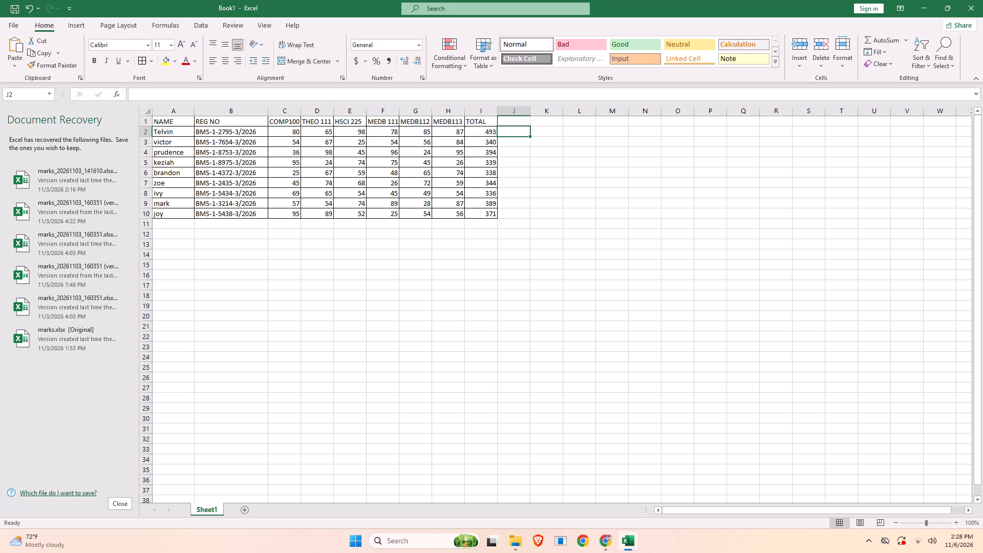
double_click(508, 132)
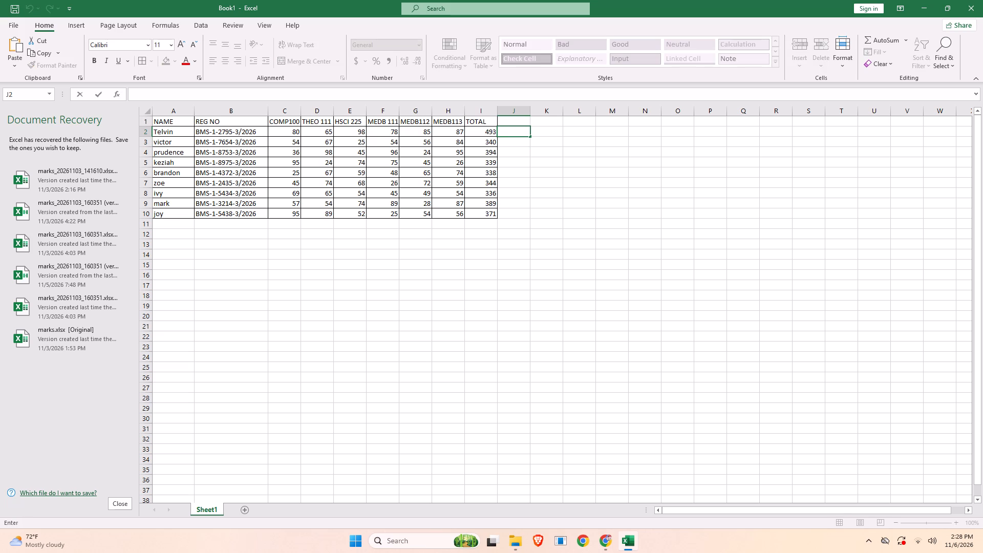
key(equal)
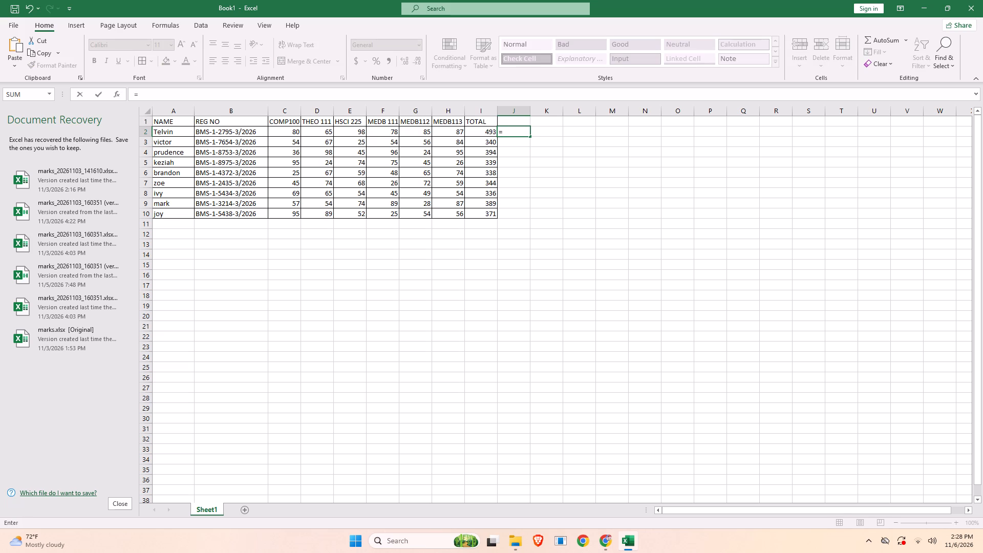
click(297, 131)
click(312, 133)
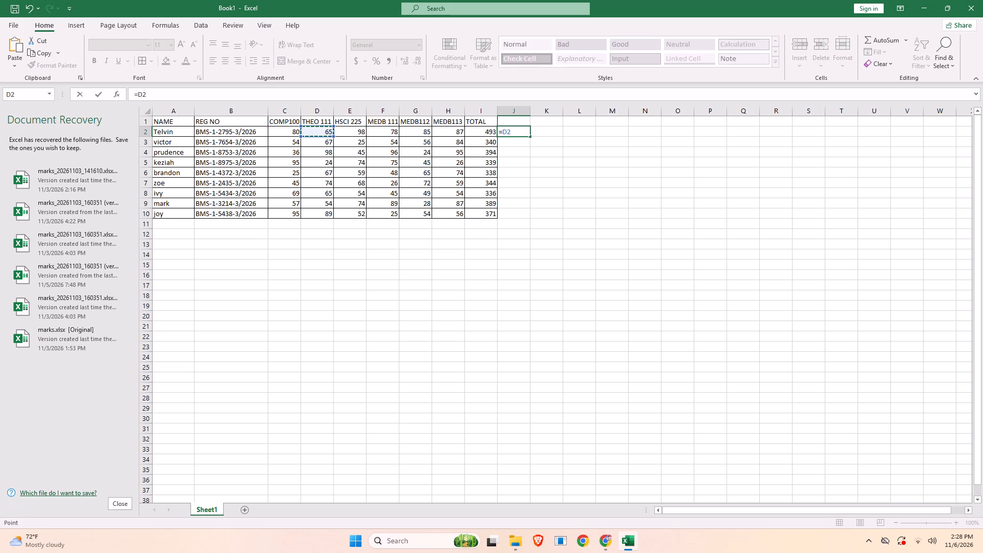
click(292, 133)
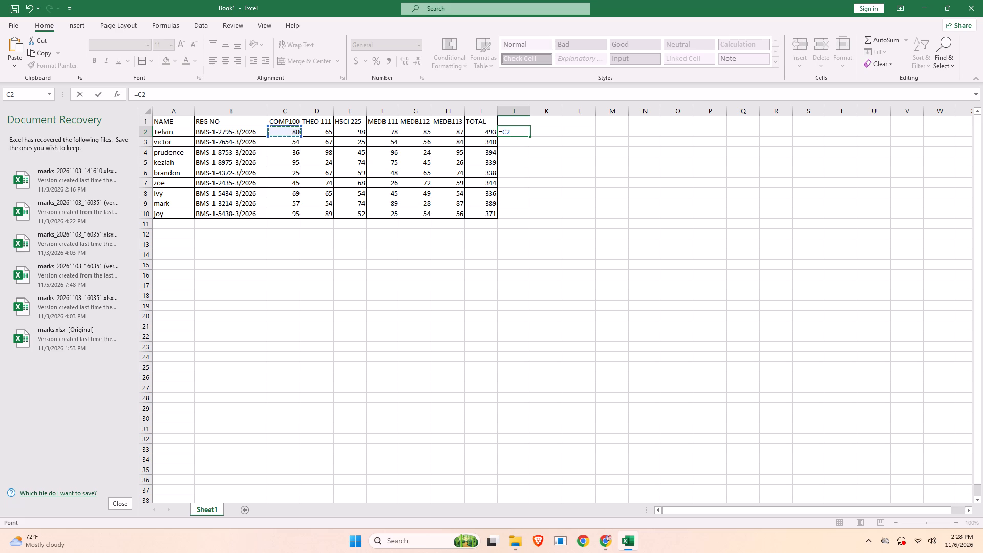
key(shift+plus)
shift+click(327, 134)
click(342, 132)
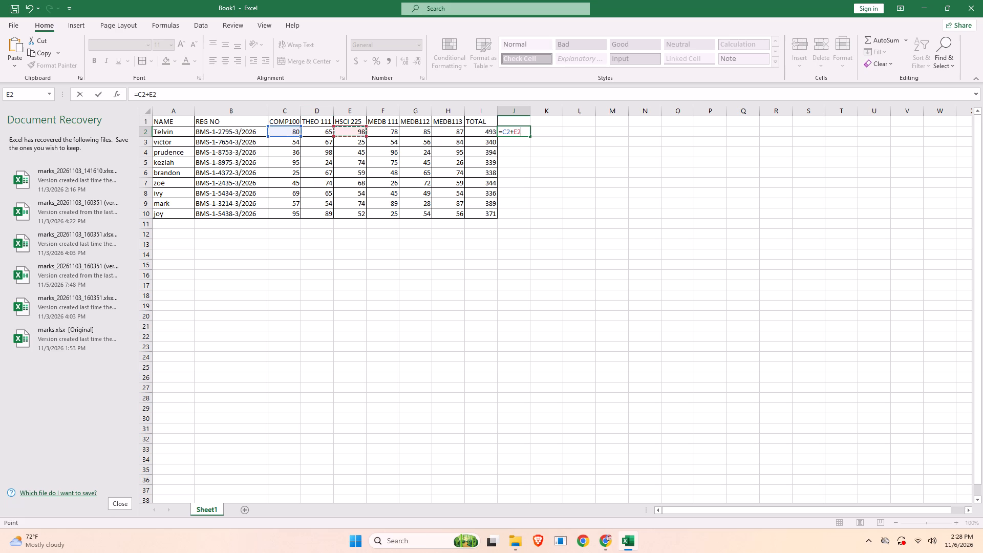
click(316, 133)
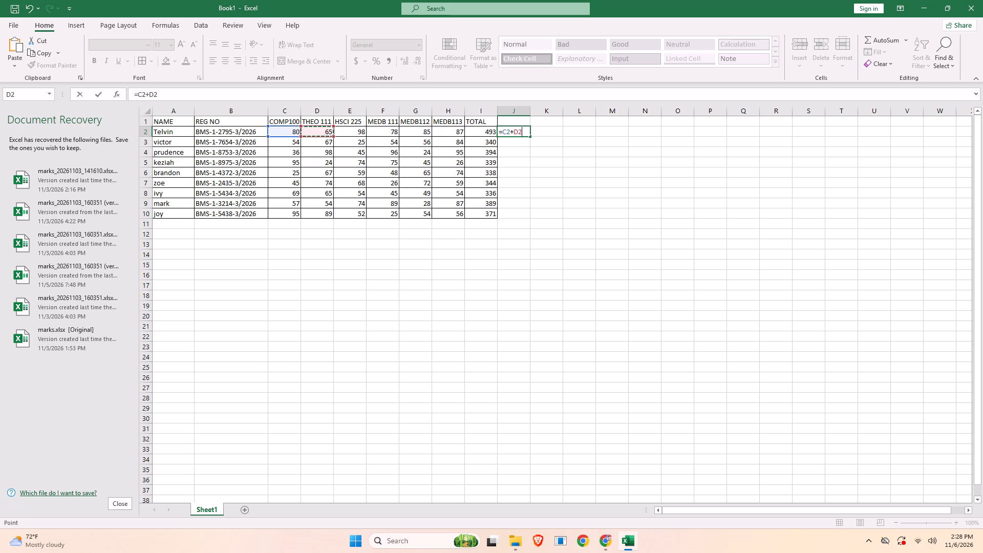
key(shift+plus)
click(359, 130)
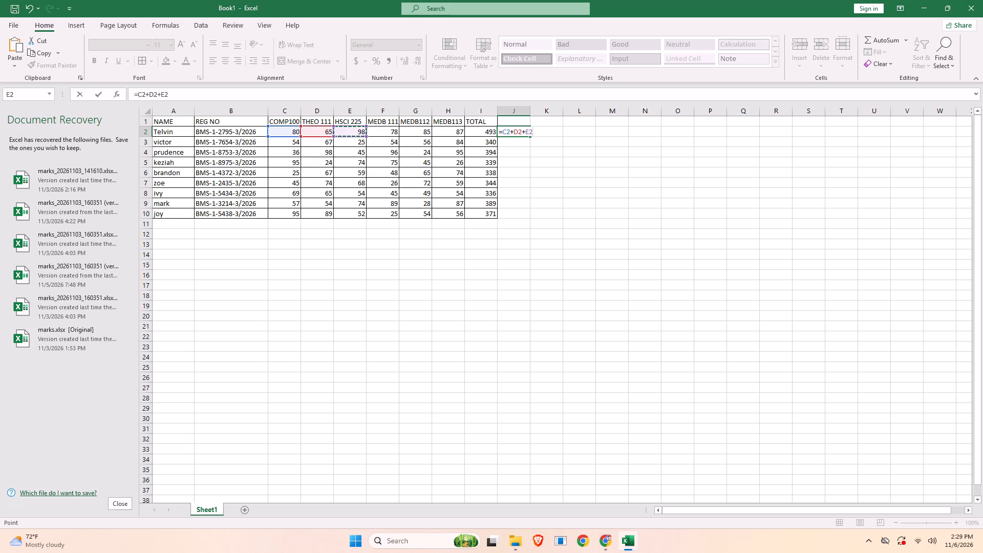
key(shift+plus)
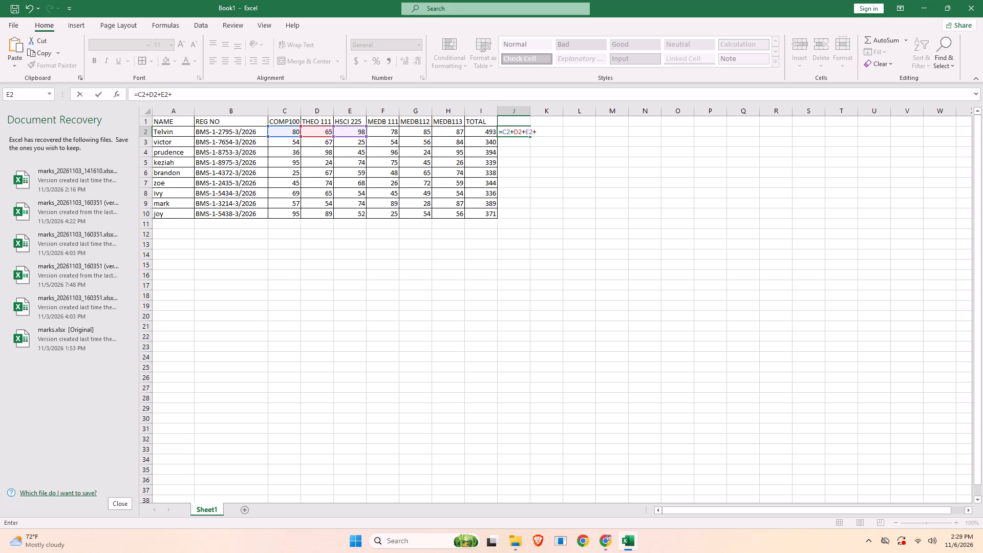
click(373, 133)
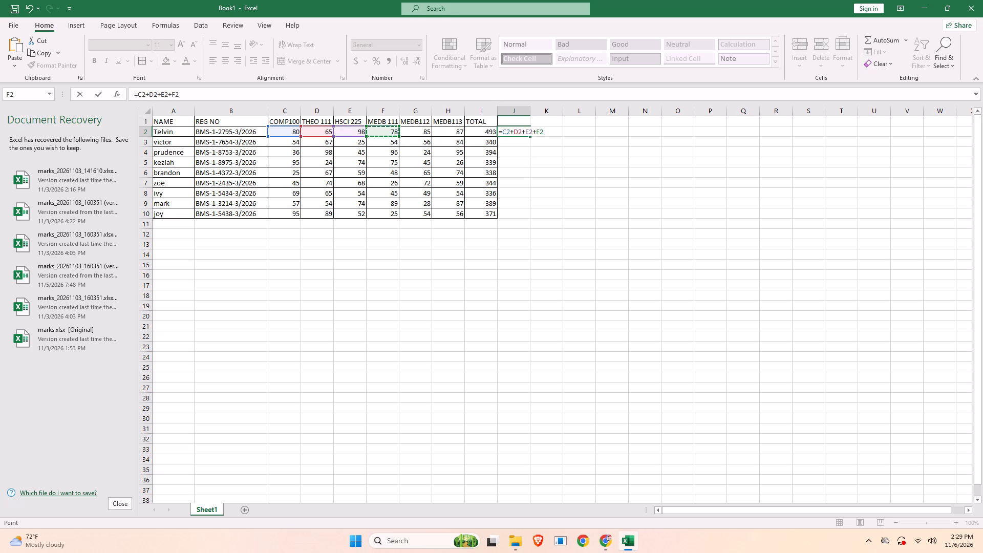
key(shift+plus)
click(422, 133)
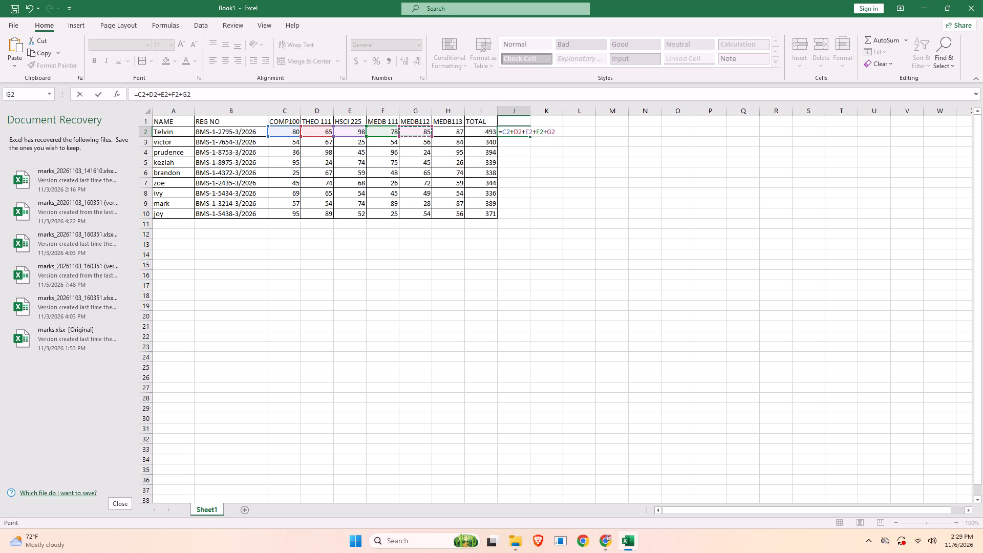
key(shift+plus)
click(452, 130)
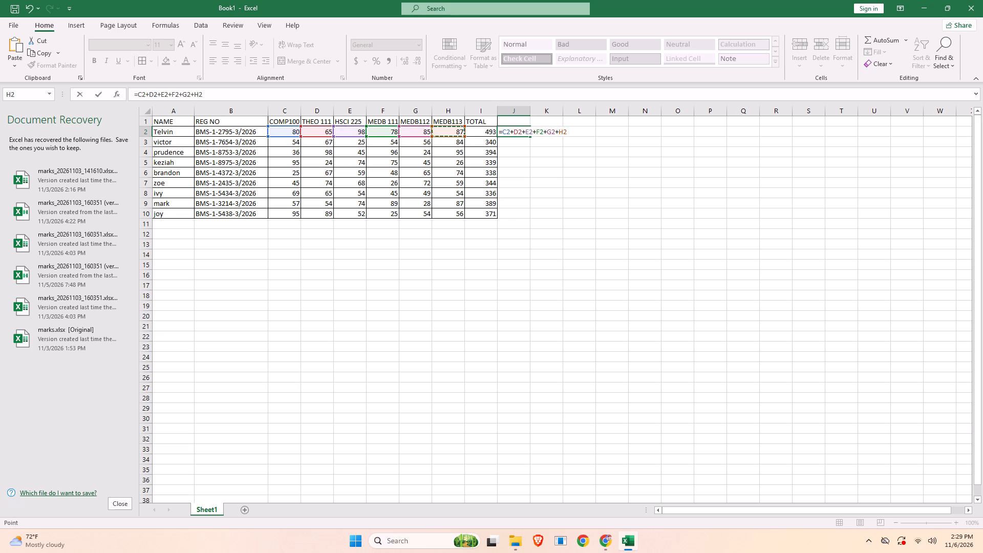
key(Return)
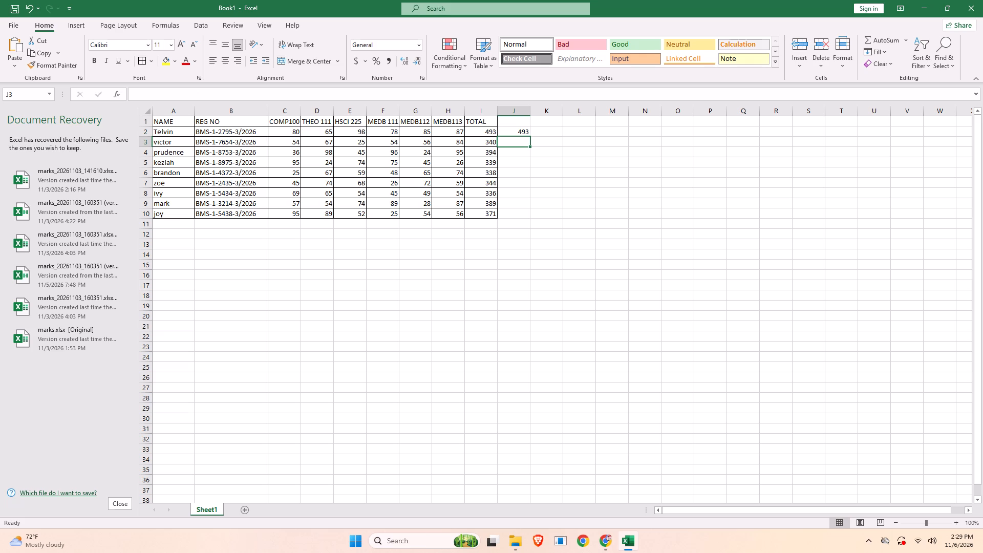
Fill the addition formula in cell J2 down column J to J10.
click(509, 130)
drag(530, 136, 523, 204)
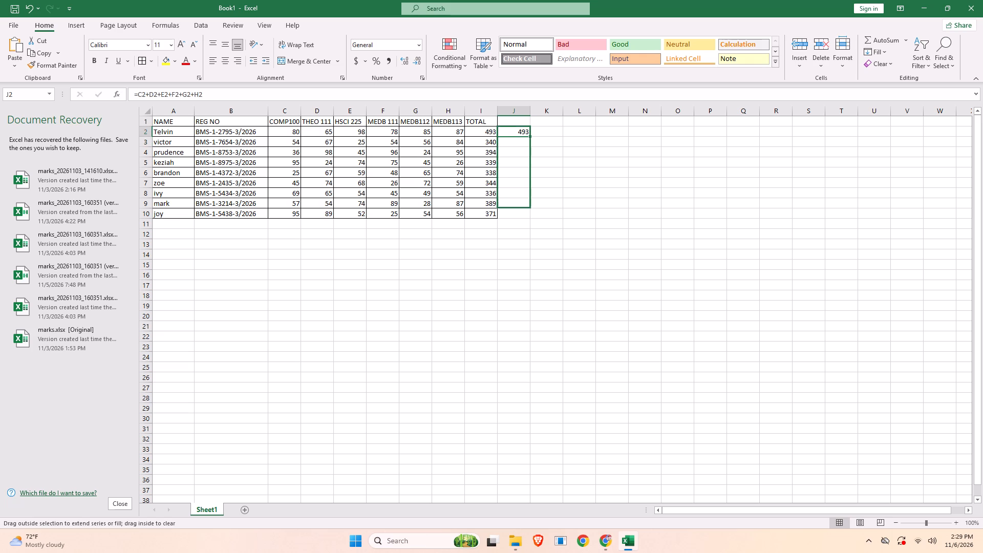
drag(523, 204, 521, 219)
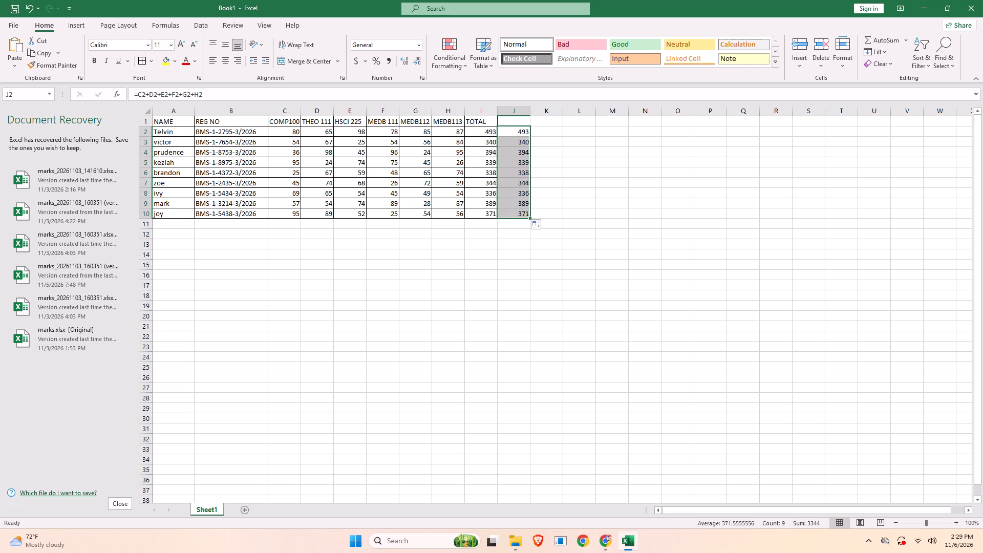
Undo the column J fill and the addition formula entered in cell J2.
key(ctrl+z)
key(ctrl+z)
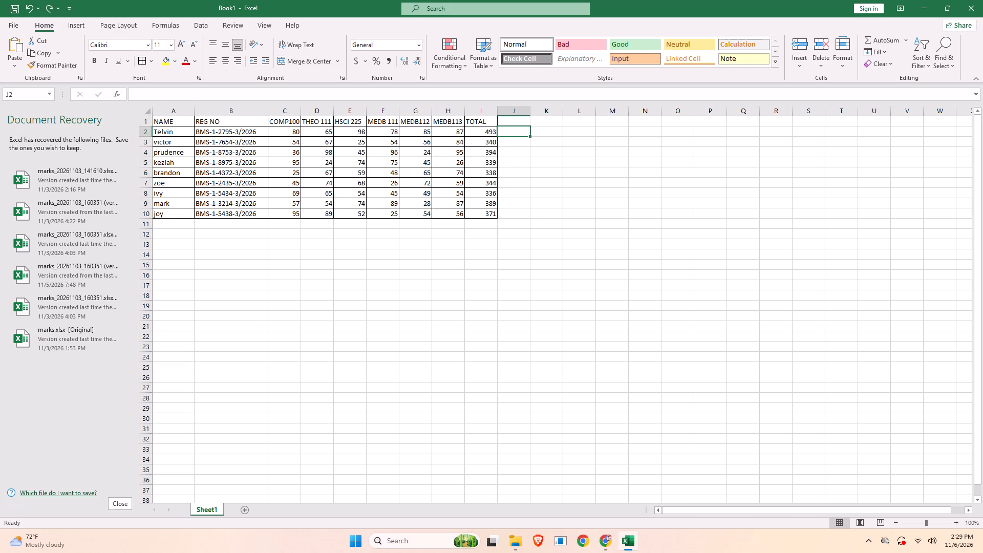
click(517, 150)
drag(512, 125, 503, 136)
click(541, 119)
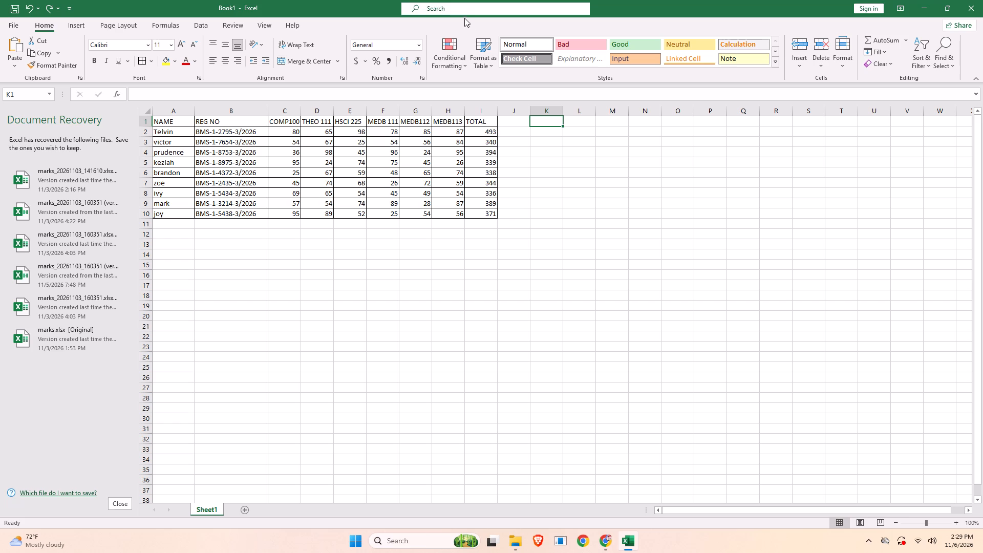
Fill the SUM formula in cell I2 down the TOTAL column to I10 again.
click(475, 130)
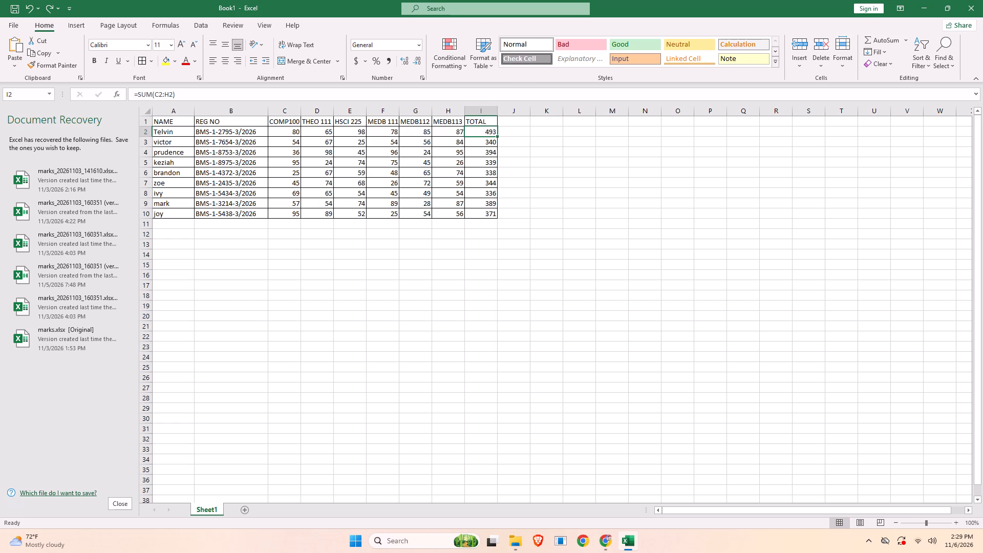
drag(496, 136, 494, 221)
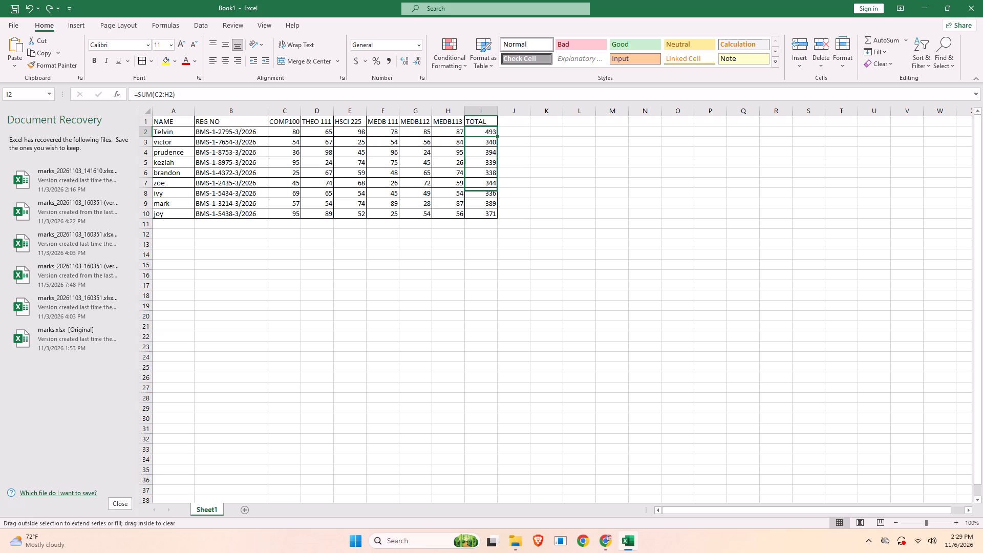
drag(494, 221, 493, 219)
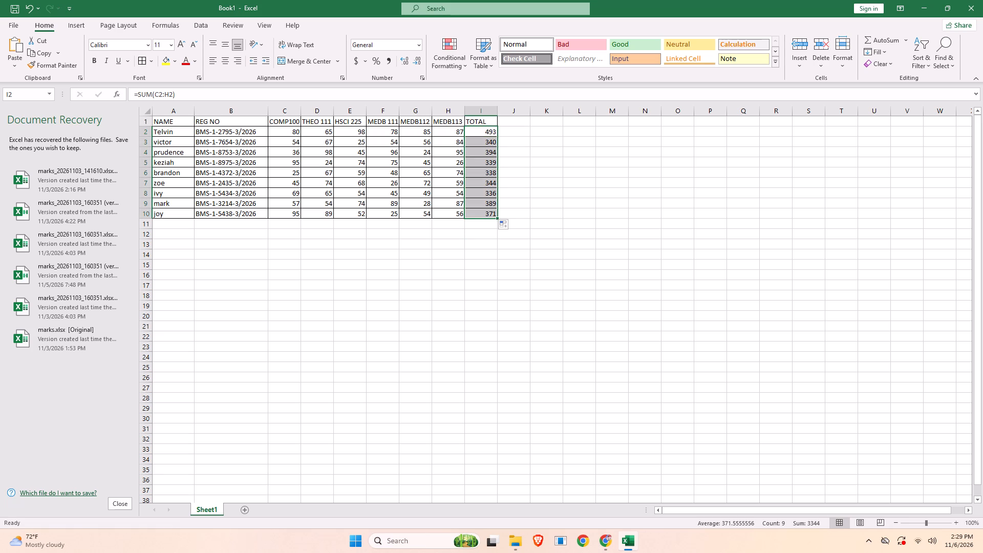
click(518, 192)
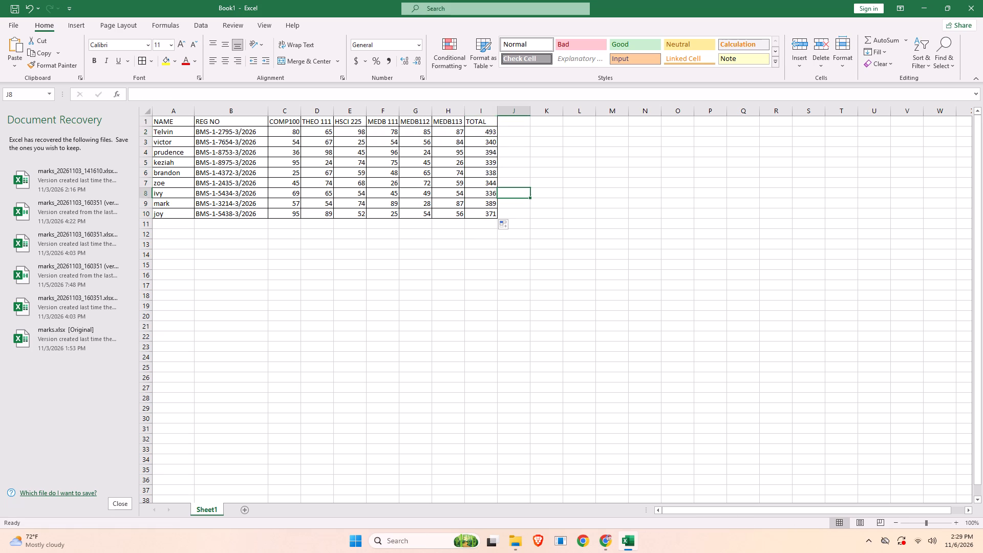
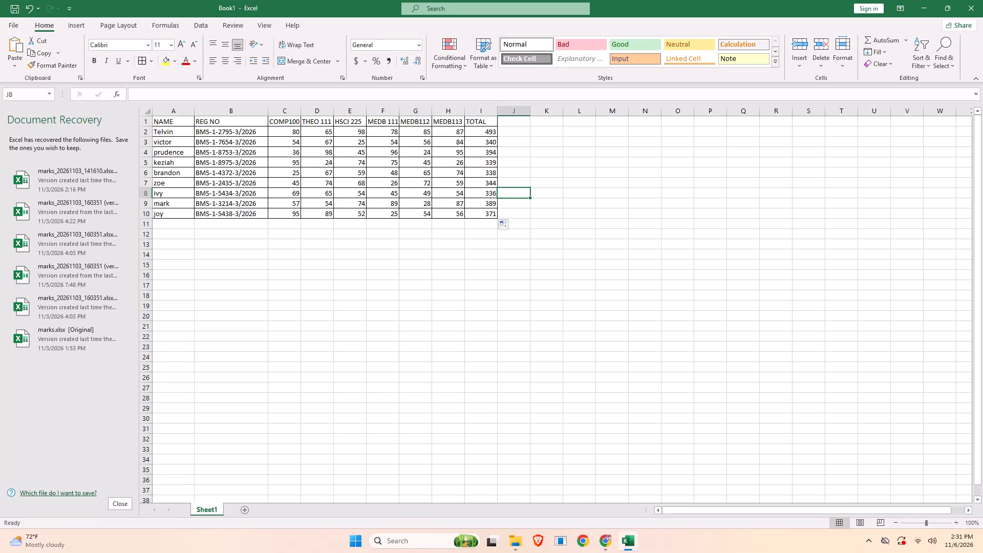
Replace the SUM formula in cell I2 of the TOTAL column with the addition formula =C2+D2+E2+F2+G2+H2.
click(489, 134)
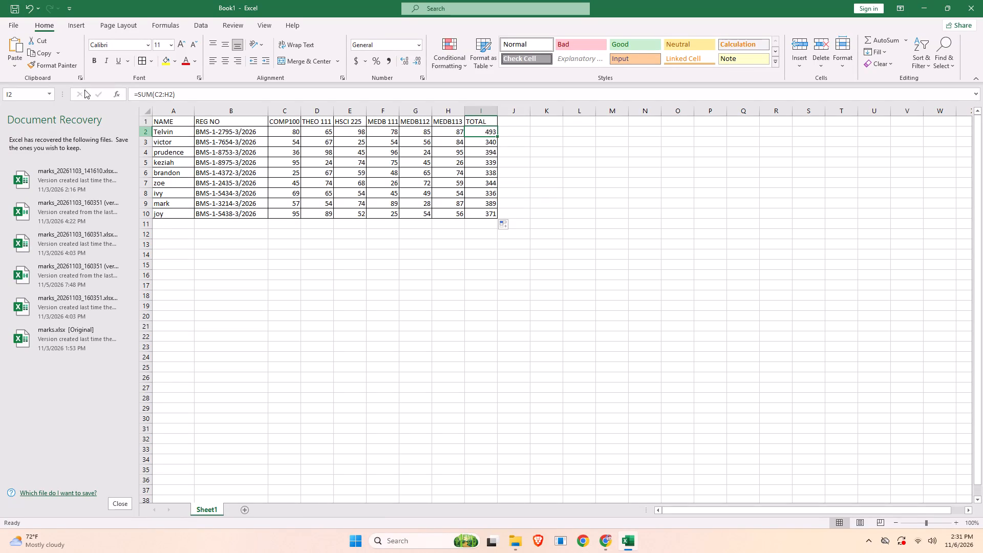
drag(182, 95, 138, 100)
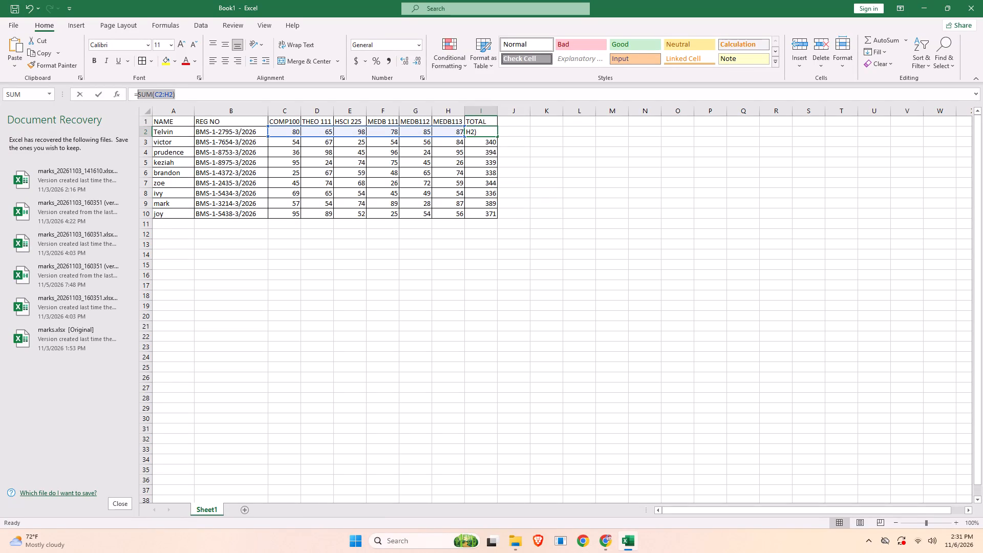
drag(138, 100, 139, 100)
key(BackSpace)
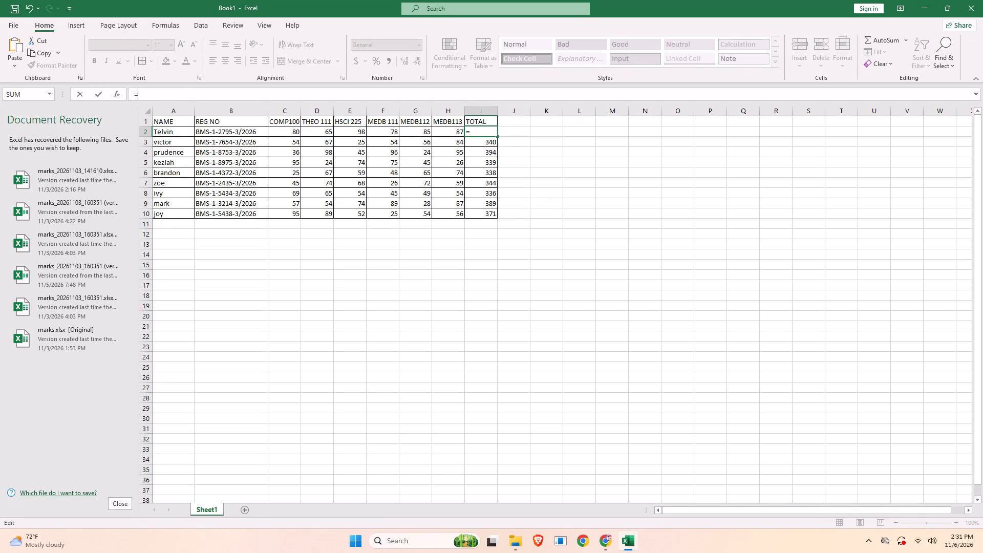
click(278, 135)
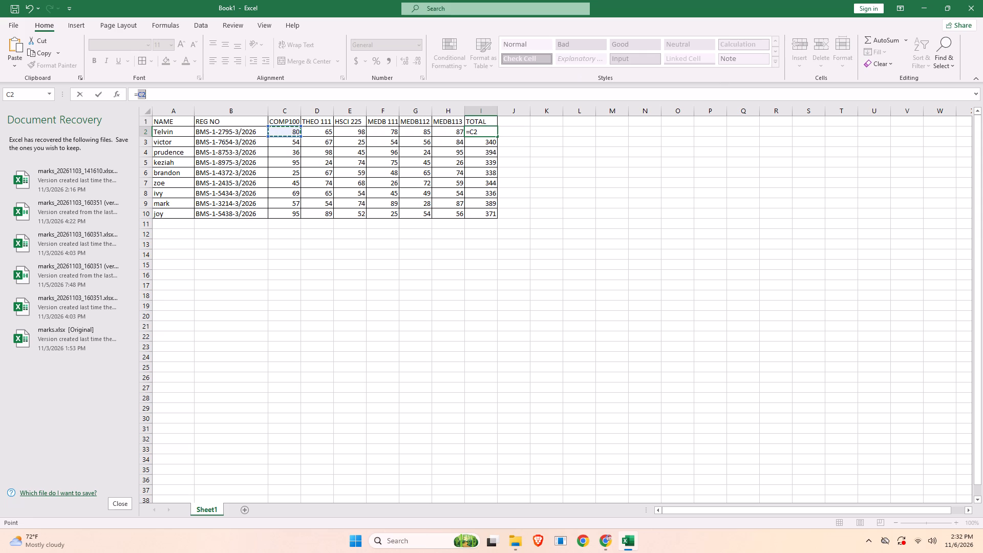
key(shift+plus)
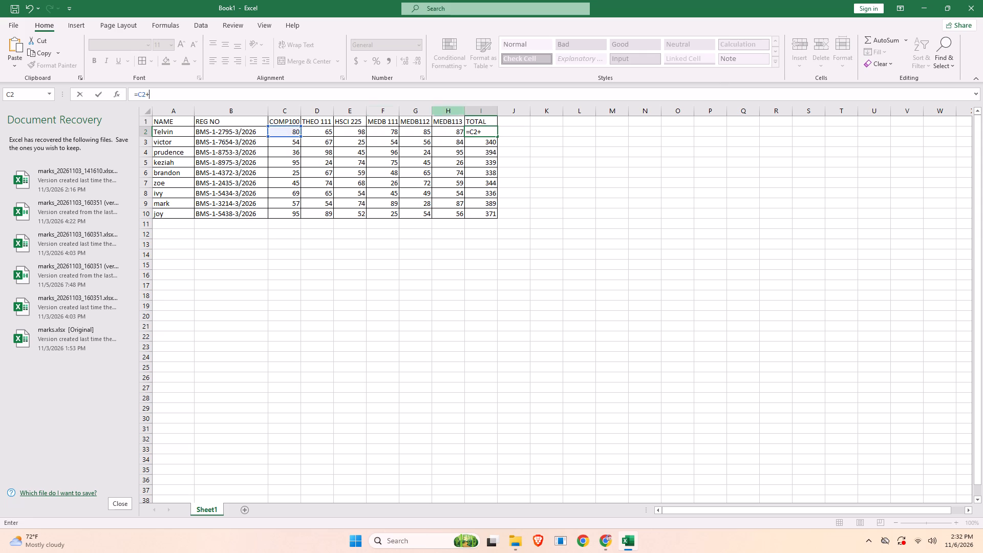
shift+click(331, 130)
key(shift+plus)
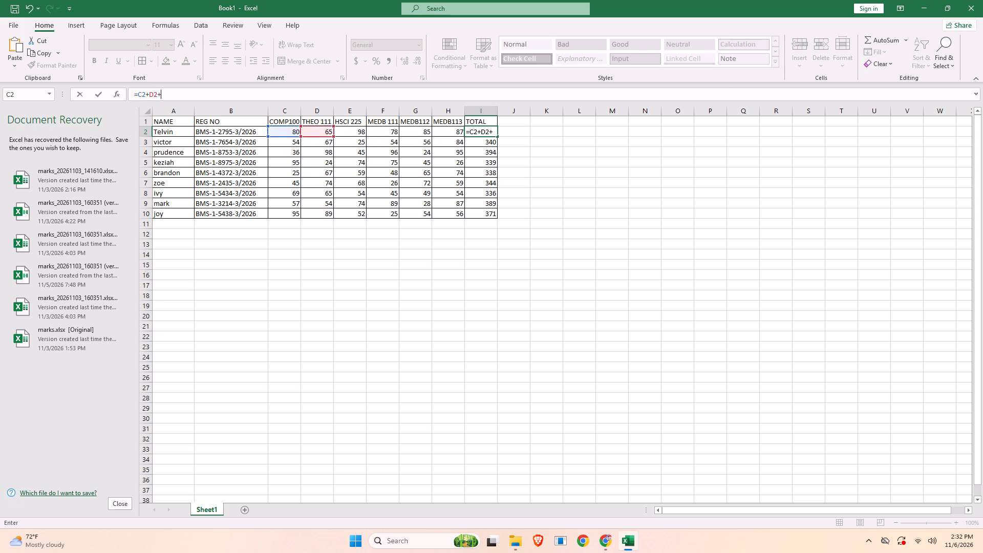
shift+click(361, 132)
key(shift+plus)
shift+click(374, 130)
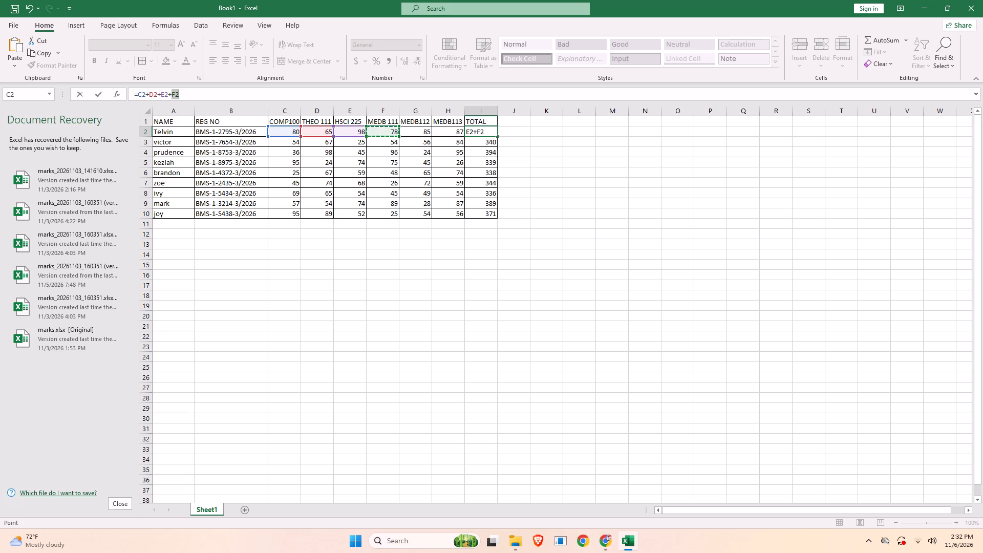
key(shift+plus)
shift+click(411, 132)
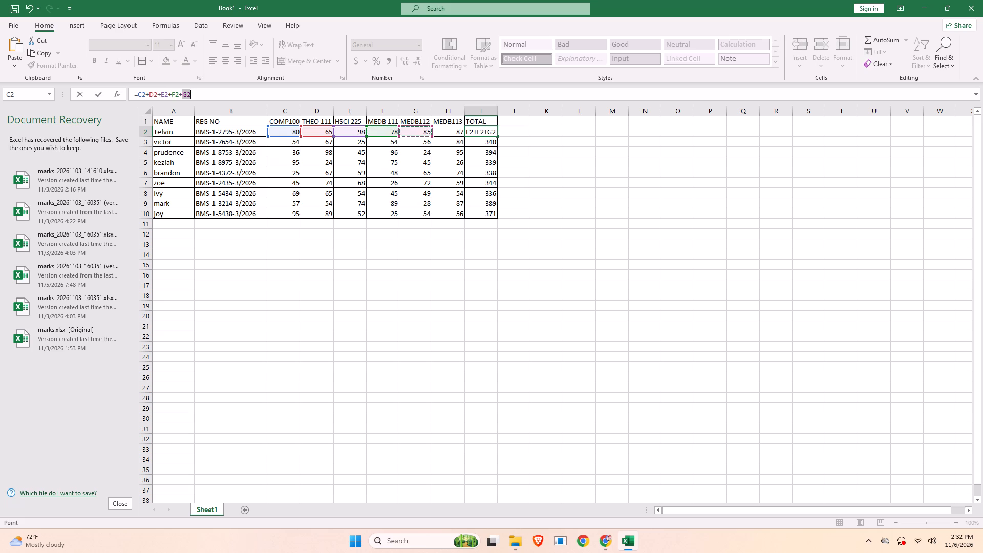
key(shift+plus)
shift+click(454, 134)
key(Return)
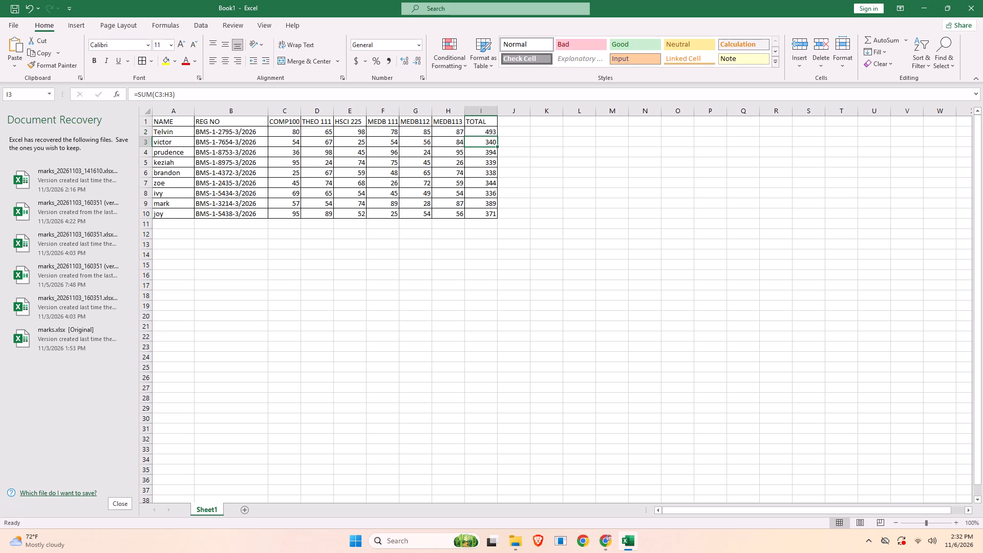
Fill the addition formula in cell I2 down the TOTAL column to I10 and check the copied formula in I9.
click(475, 132)
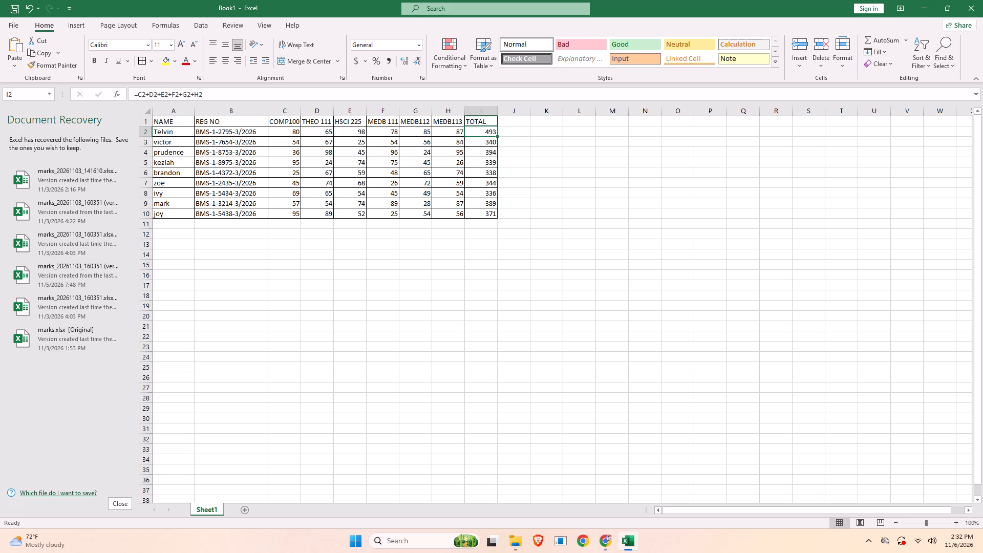
drag(496, 136, 497, 215)
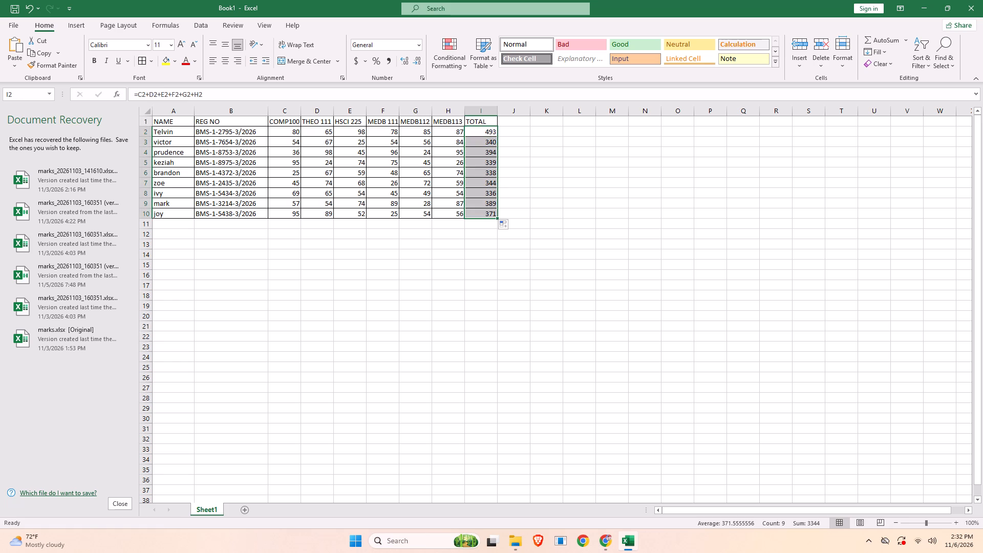
double_click(486, 198)
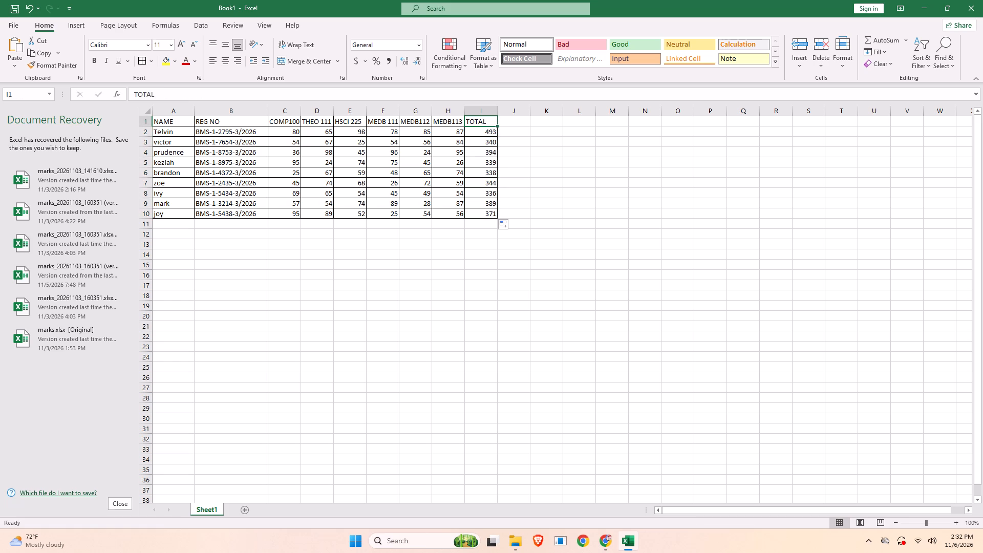
double_click(486, 203)
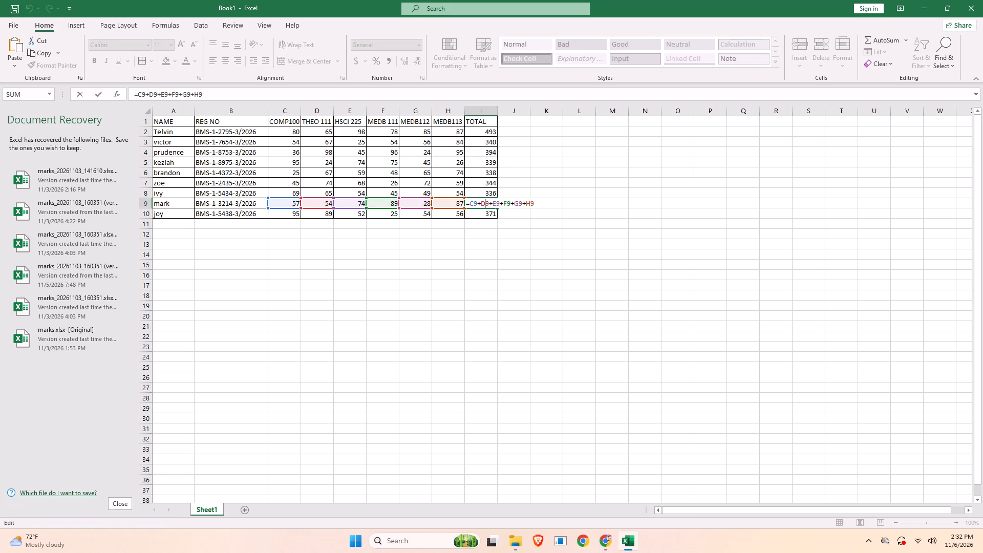
click(468, 92)
click(459, 252)
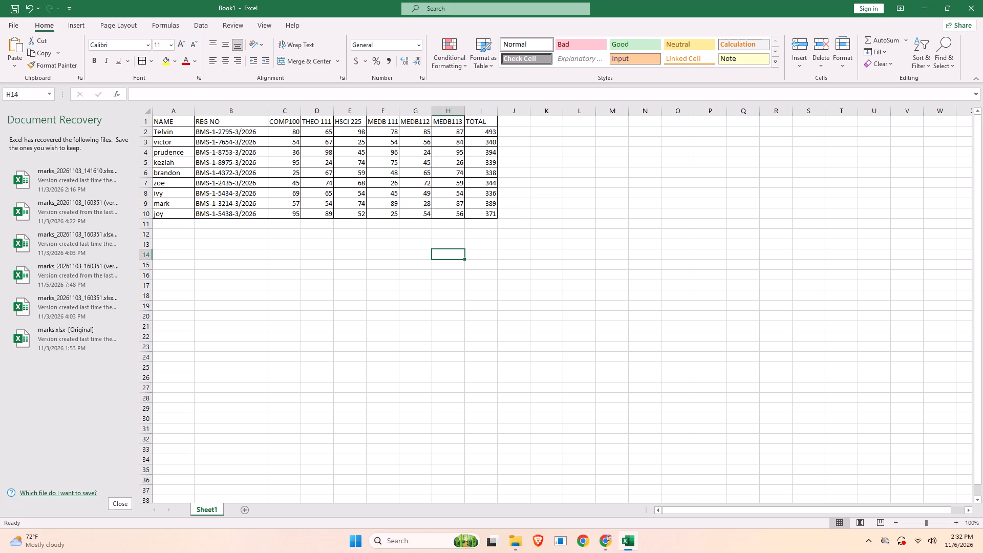
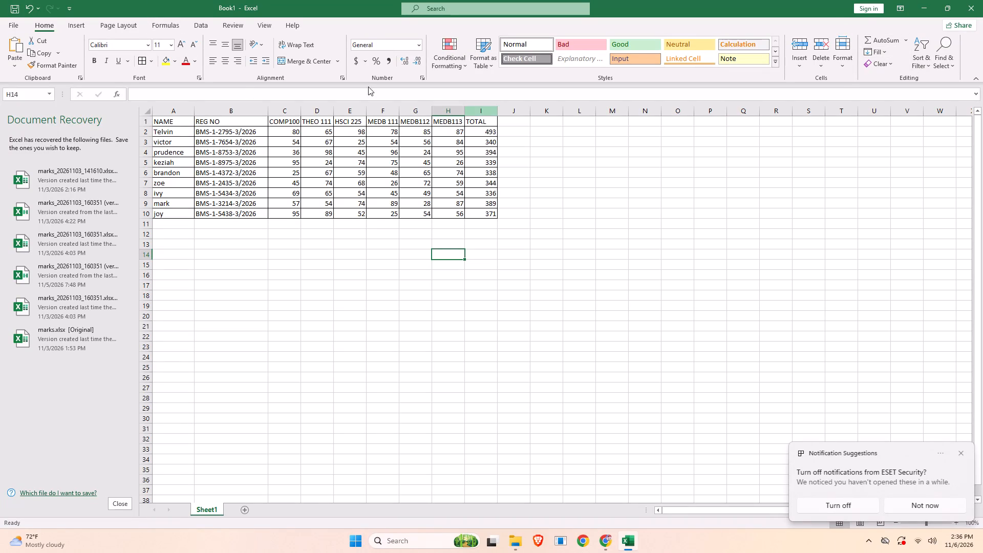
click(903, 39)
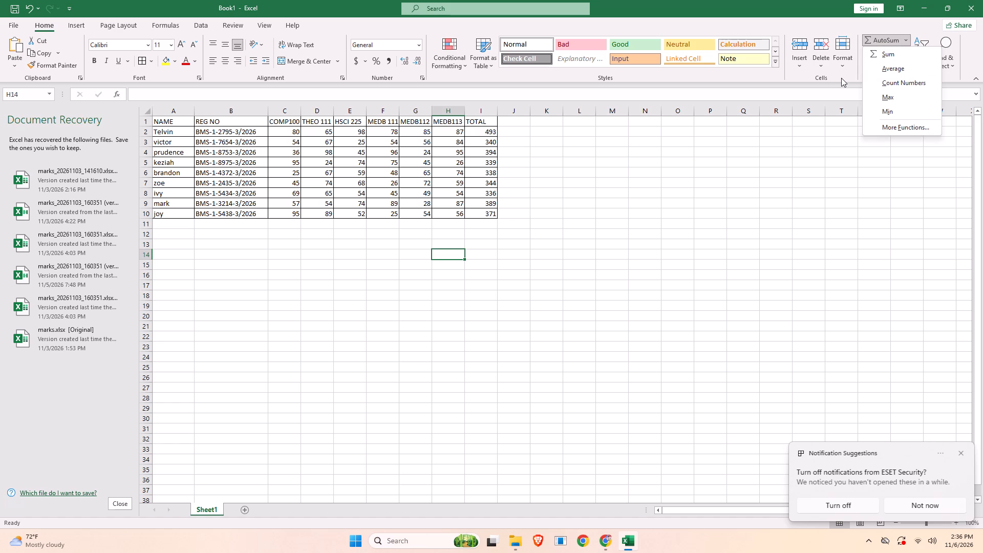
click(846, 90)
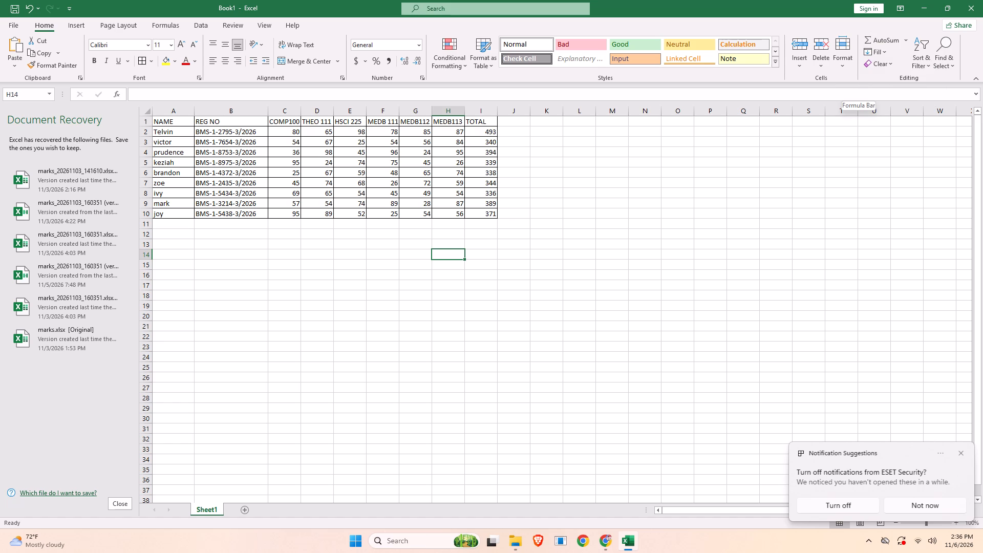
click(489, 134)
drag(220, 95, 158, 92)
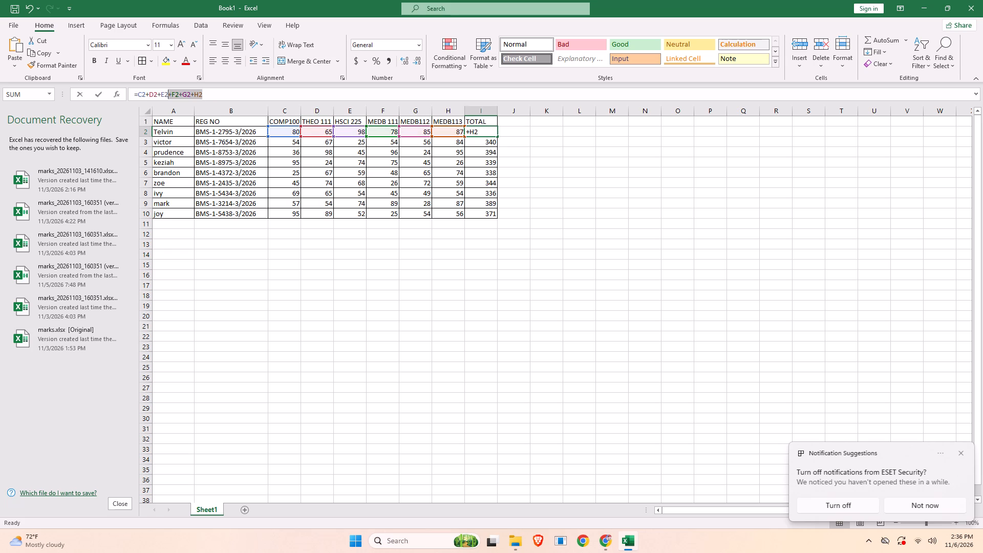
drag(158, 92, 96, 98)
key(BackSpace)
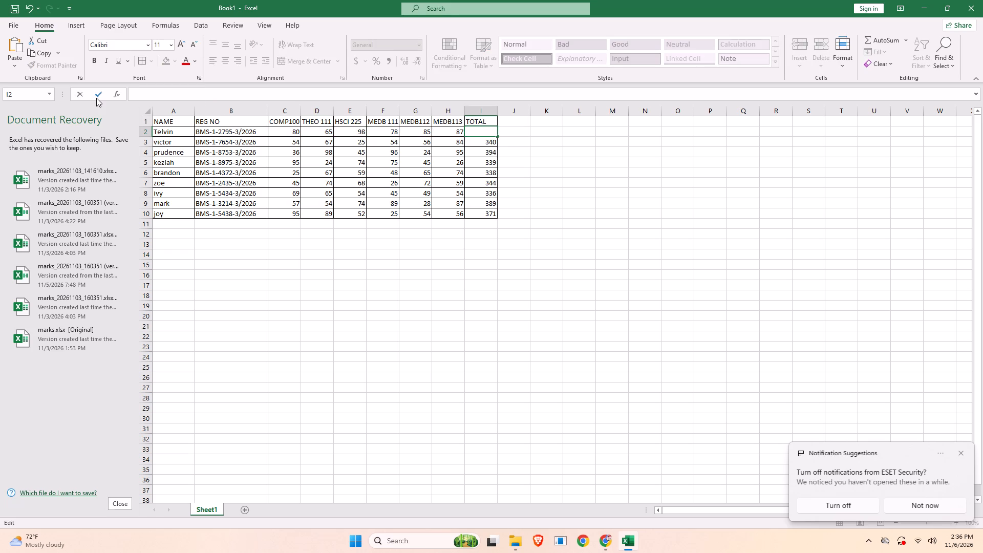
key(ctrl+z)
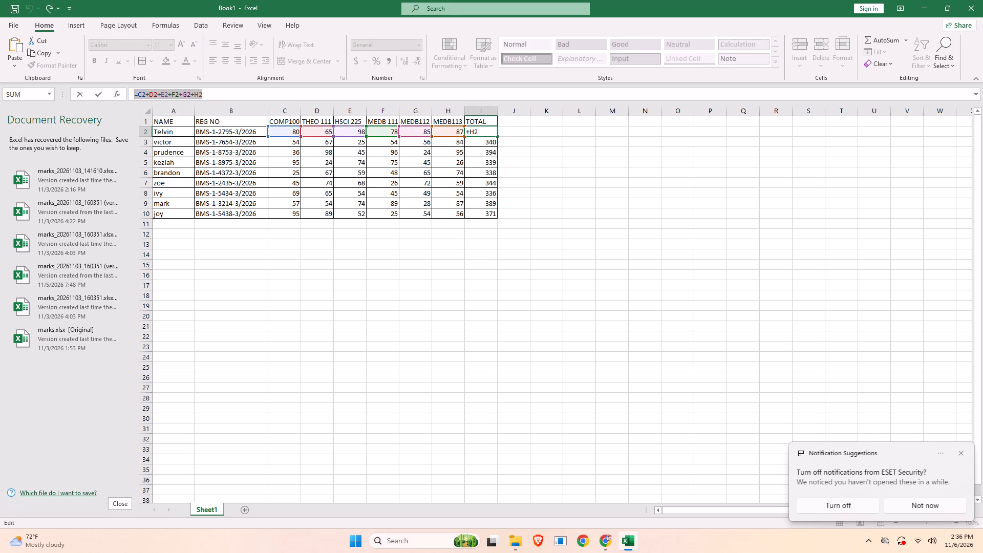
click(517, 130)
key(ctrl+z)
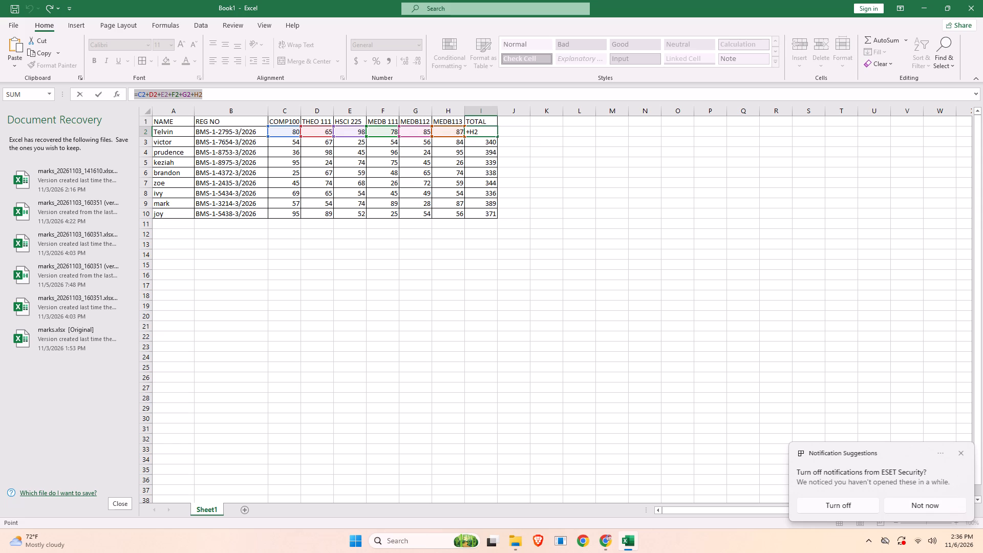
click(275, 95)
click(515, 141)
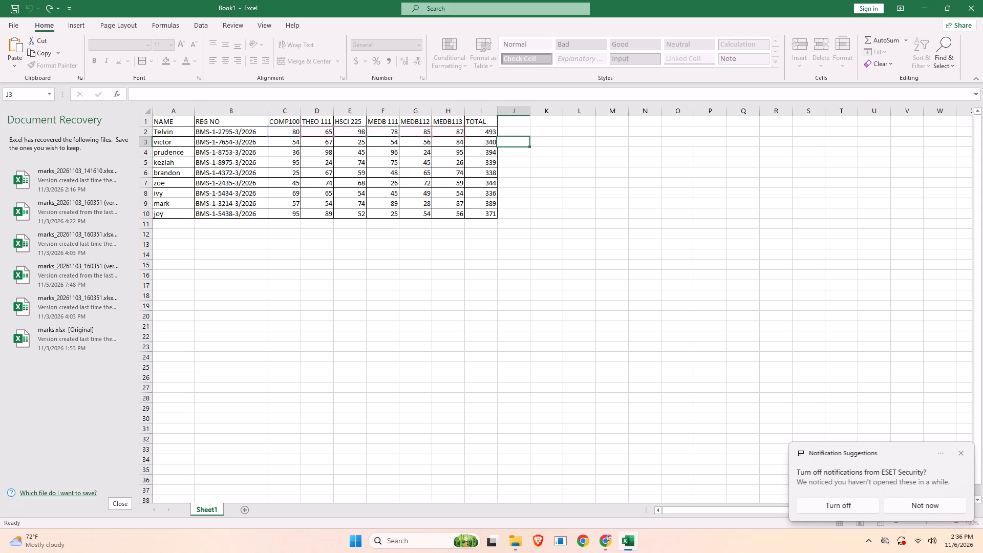
Enter the formula =SUM(C2:I2) in cell J2, beside the TOTAL column.
click(515, 134)
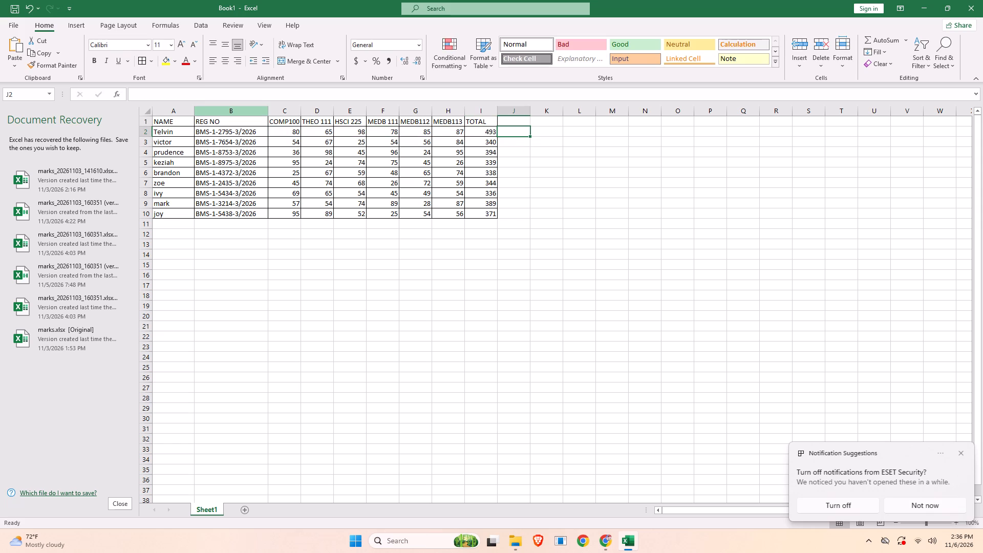
click(153, 92)
key(equal)
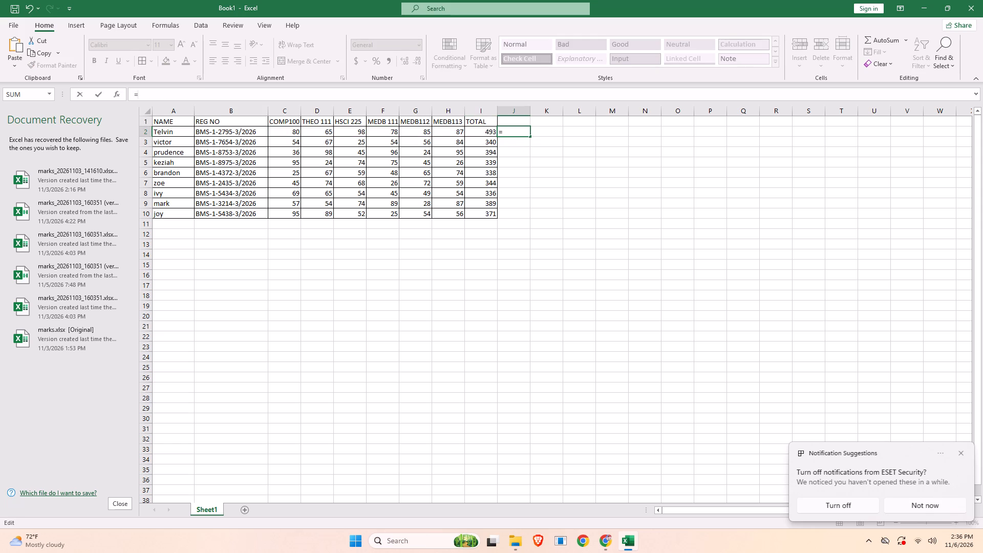
text(SUM)
key(shift+parenleft)
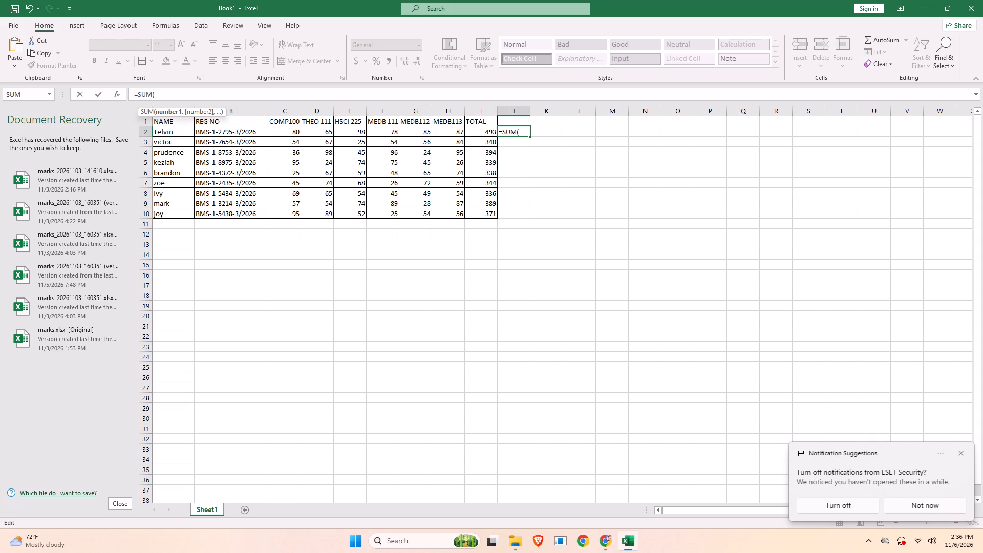
text(A2)
key(shift+colon)
key(BackSpace)
key(BackSpace)
key(BackSpace)
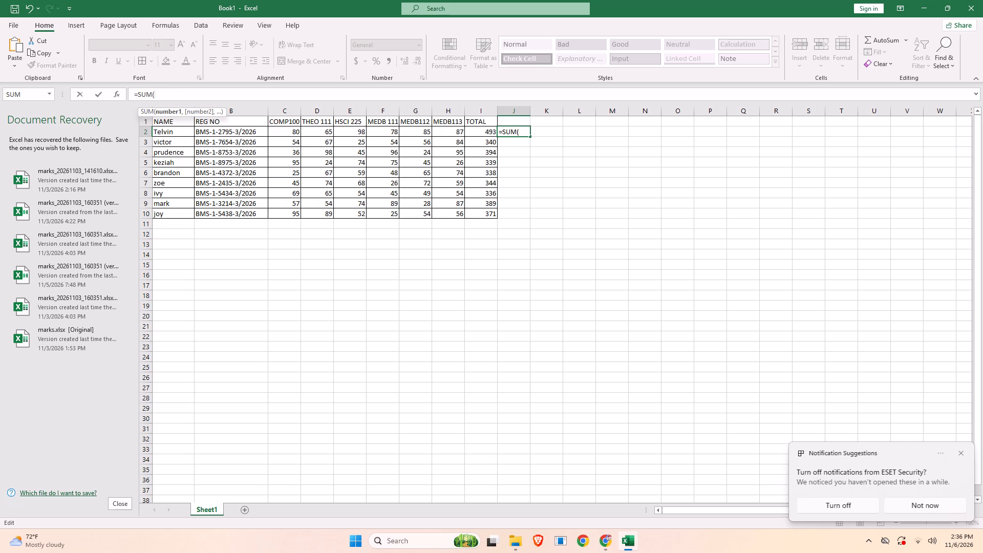
text(C2)
key(shift+colon)
text(I2)
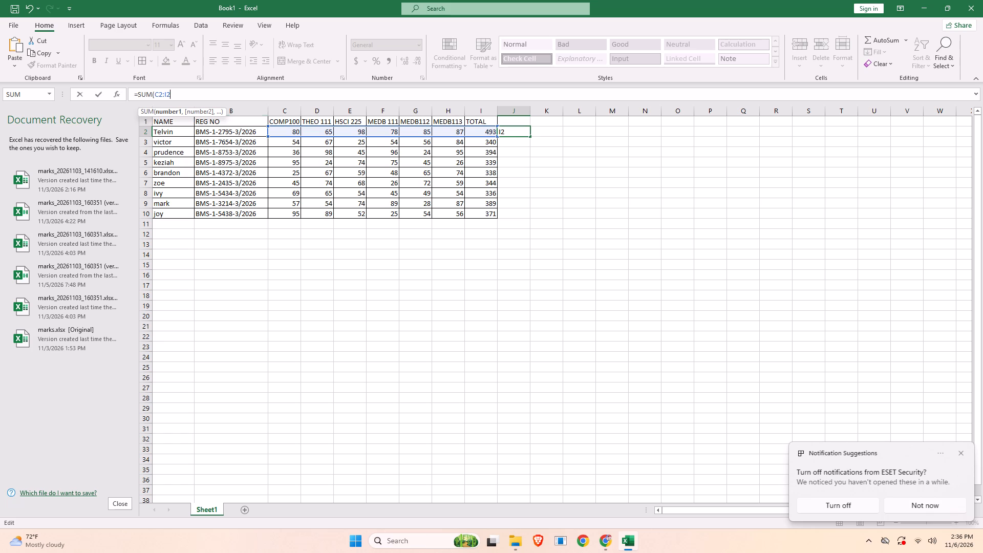
key(Return)
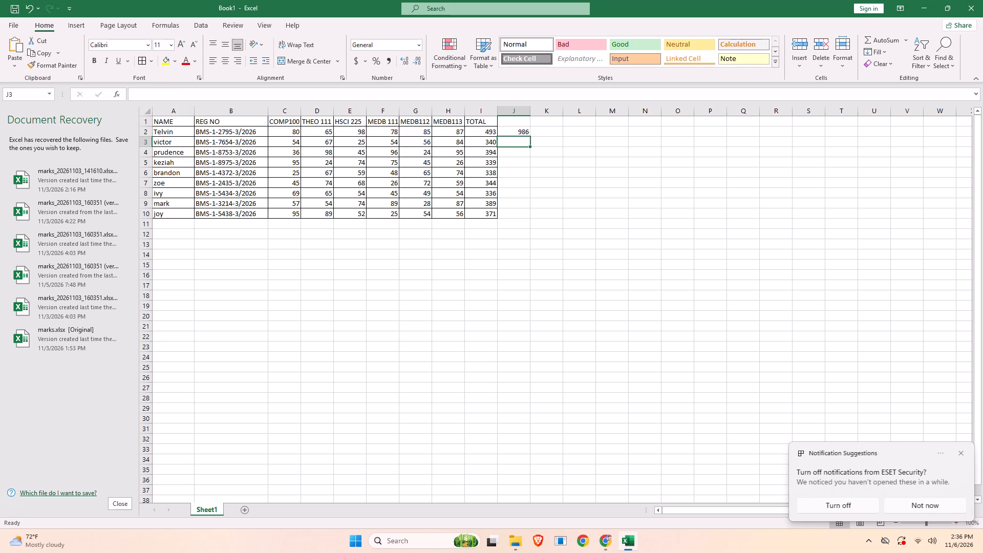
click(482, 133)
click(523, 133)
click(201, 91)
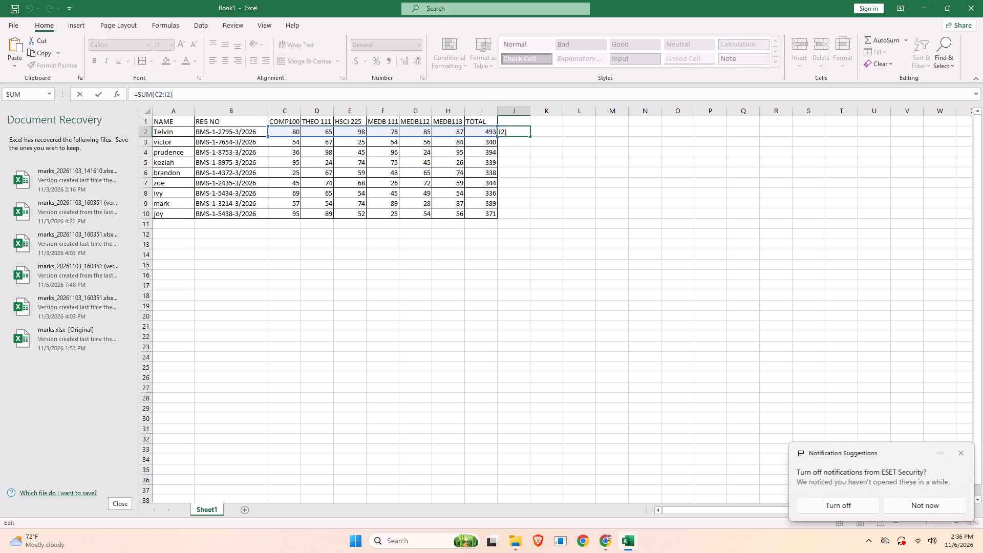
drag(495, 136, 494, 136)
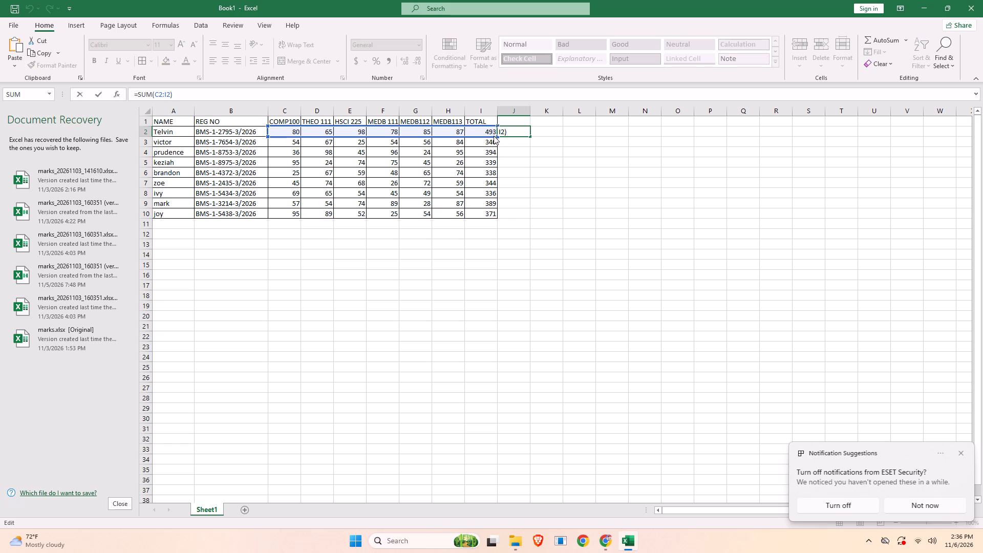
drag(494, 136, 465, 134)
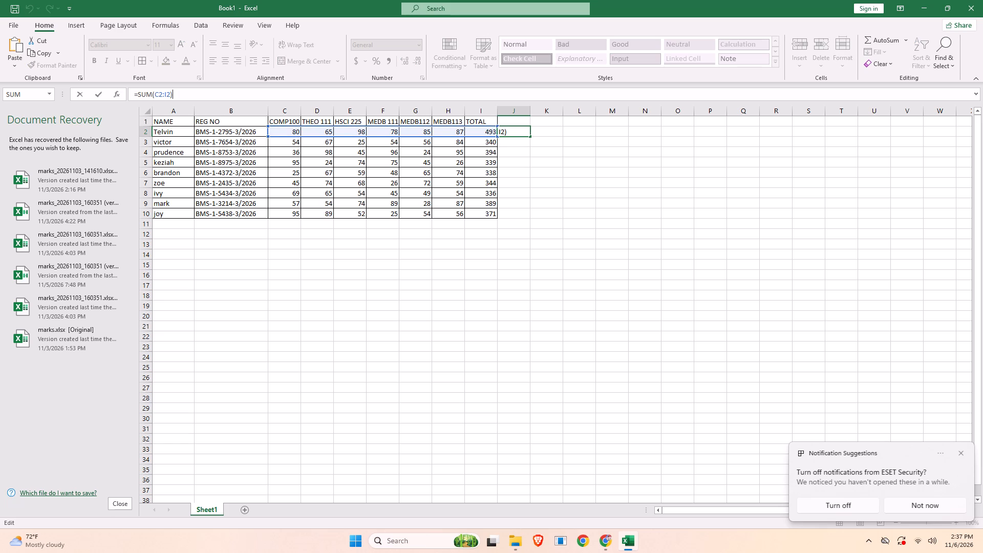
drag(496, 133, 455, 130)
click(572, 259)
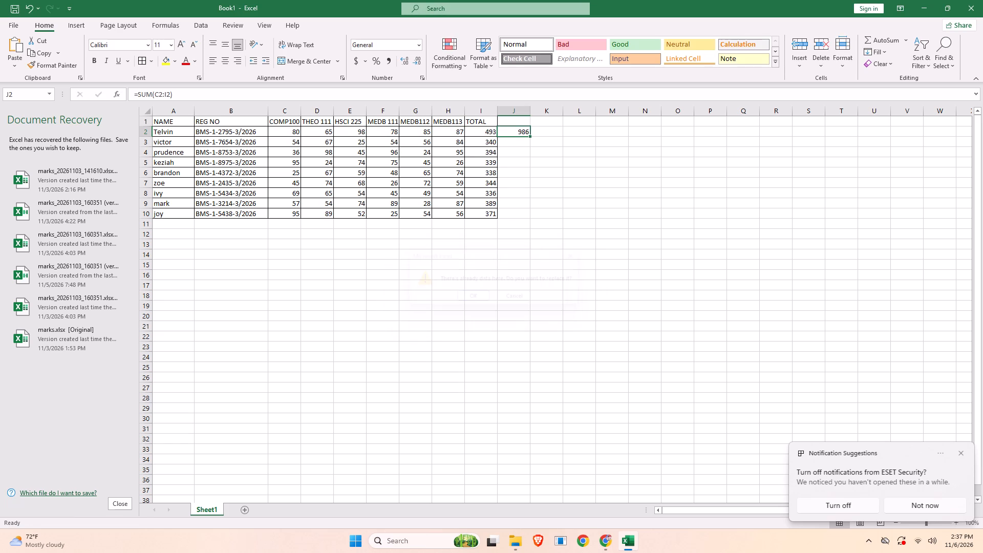
Correct the SUM formula in cell J2 so that its range is C2:H2, covering only the course marks.
click(486, 133)
click(516, 132)
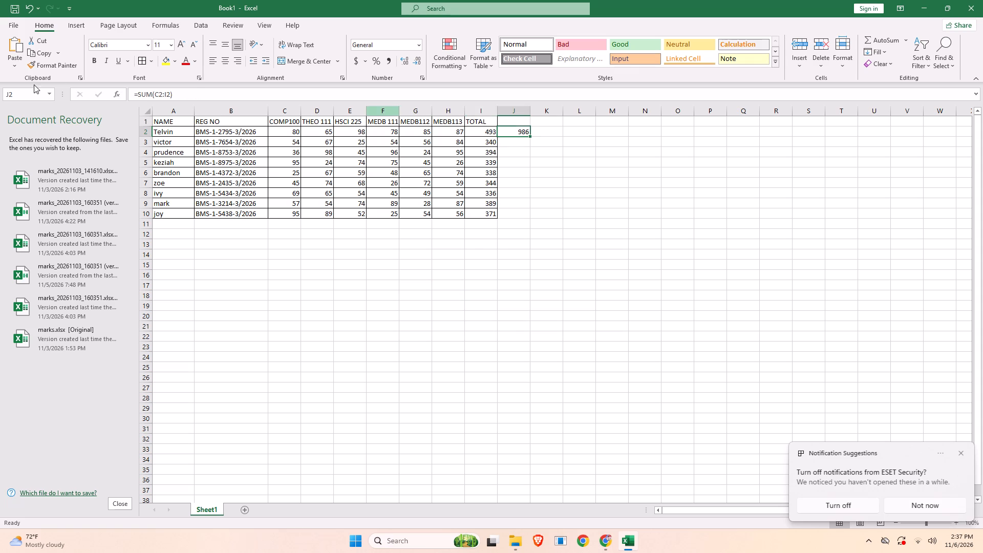
click(167, 94)
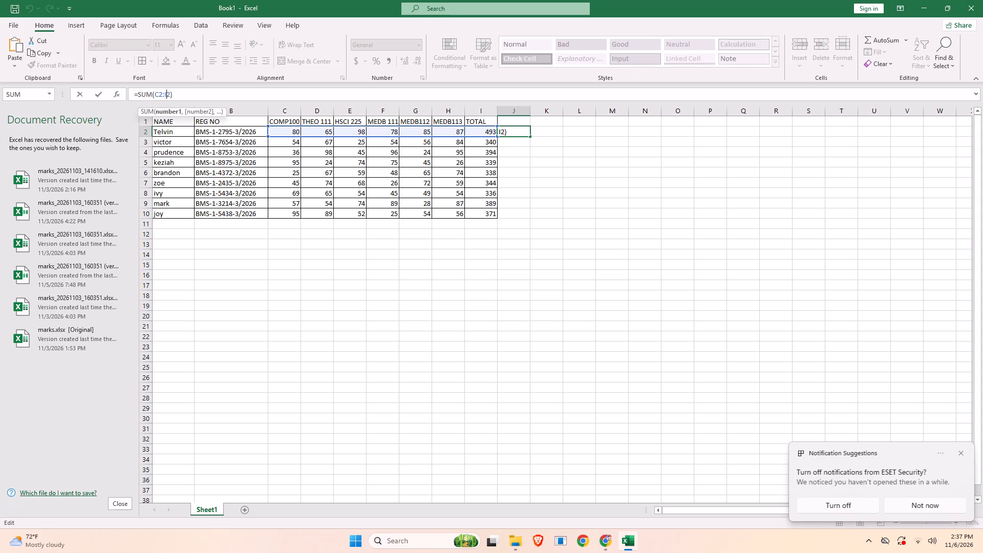
key(BackSpace)
key(h)
key(Return)
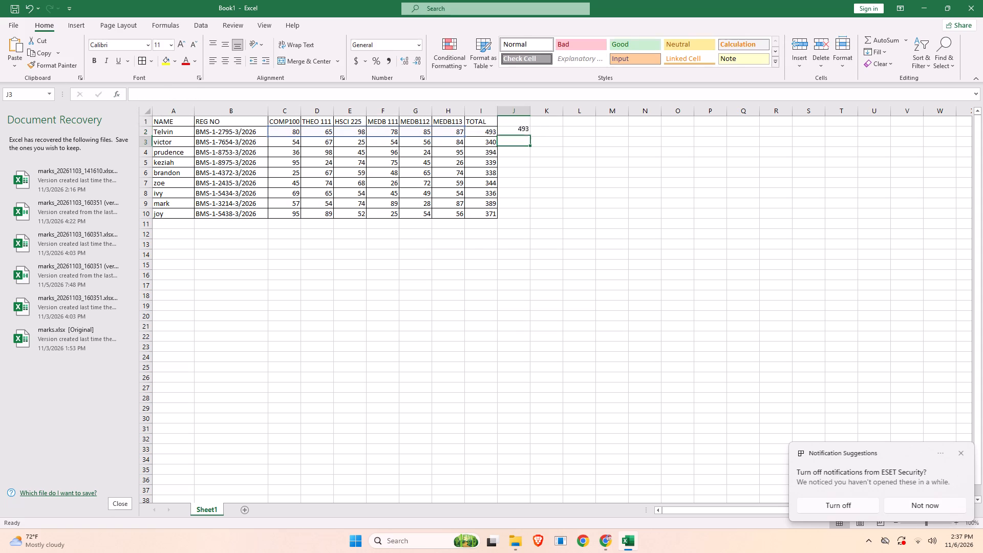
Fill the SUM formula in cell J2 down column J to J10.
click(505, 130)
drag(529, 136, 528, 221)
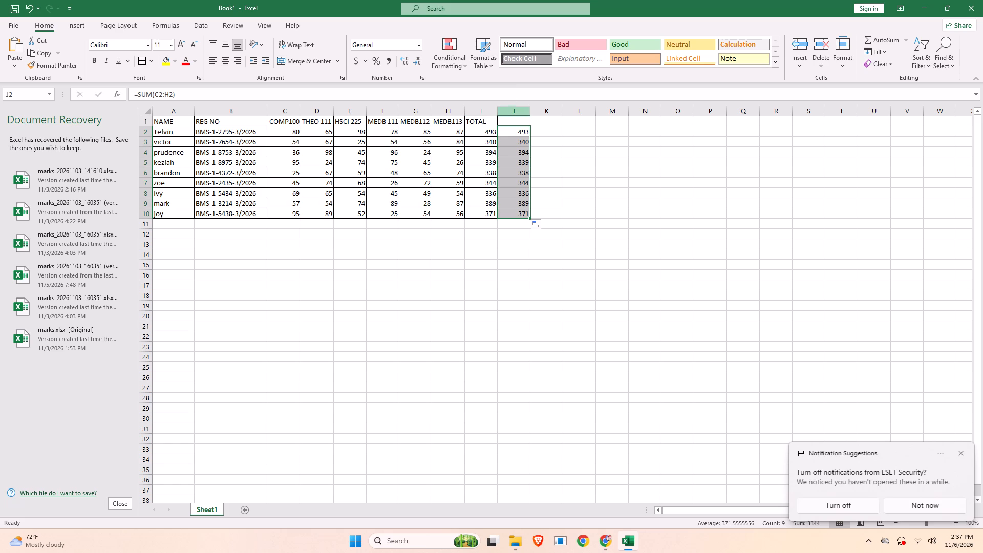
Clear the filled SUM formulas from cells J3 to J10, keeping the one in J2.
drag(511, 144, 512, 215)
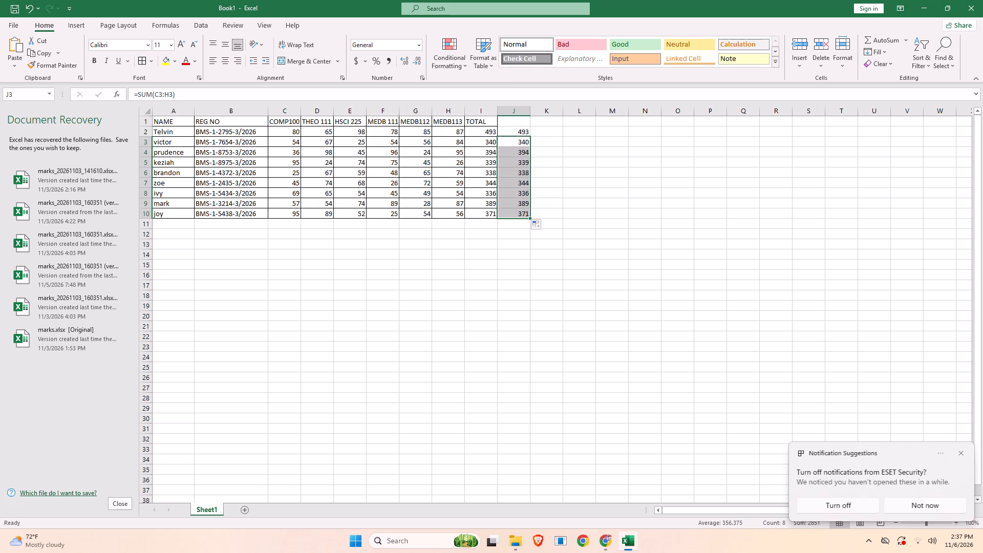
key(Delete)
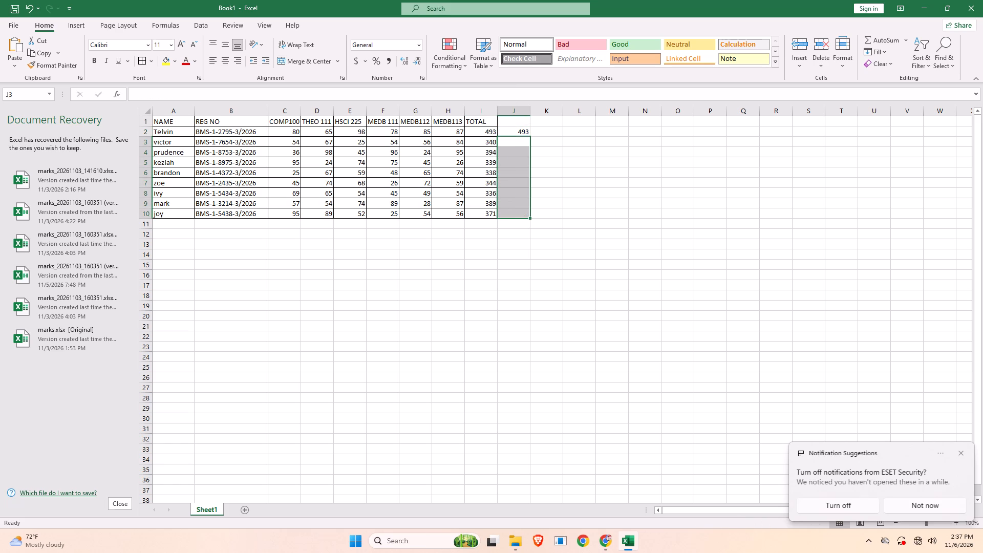
Enter the formula =SUM(C3:H3) in cell J3 to total victor's course marks.
click(515, 146)
text(=SUM)
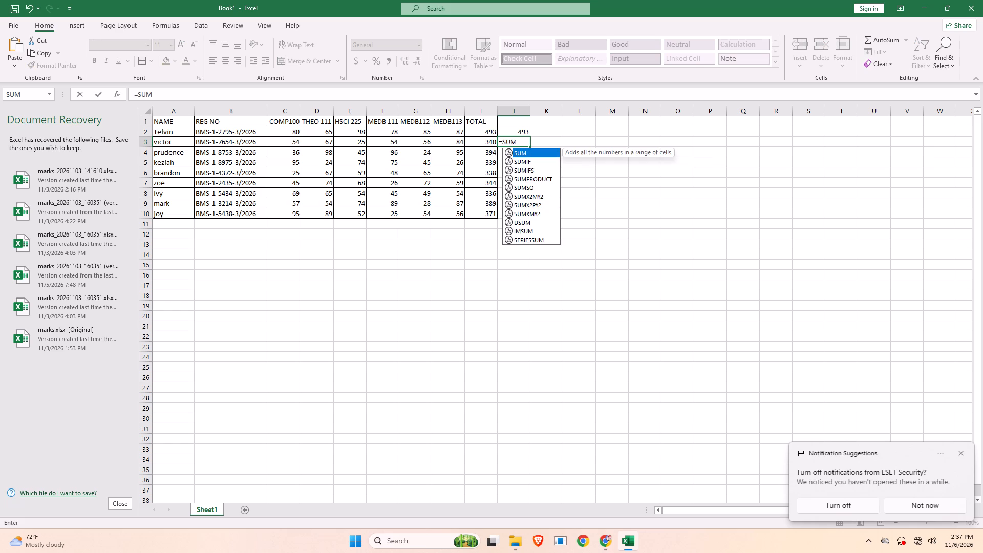
text(())
key(Left)
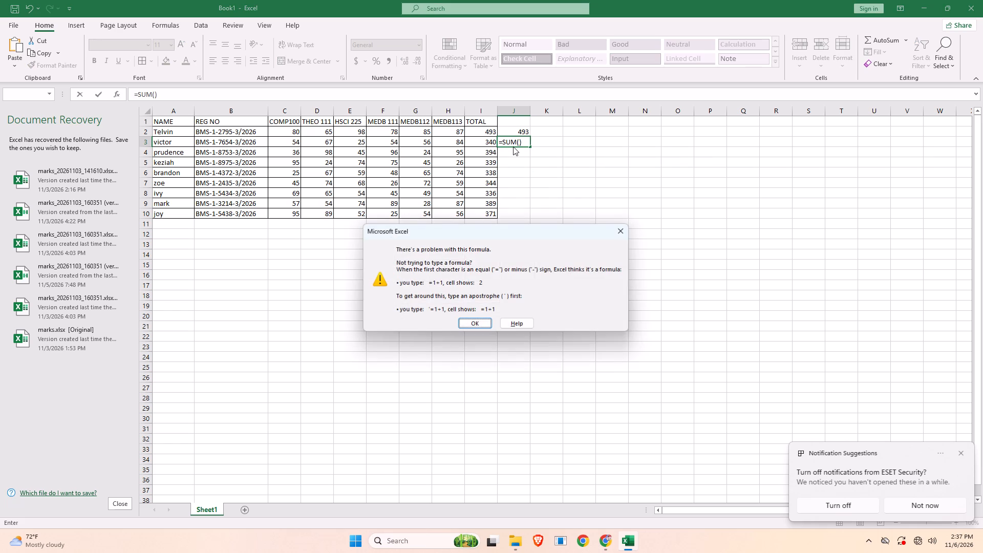
click(625, 230)
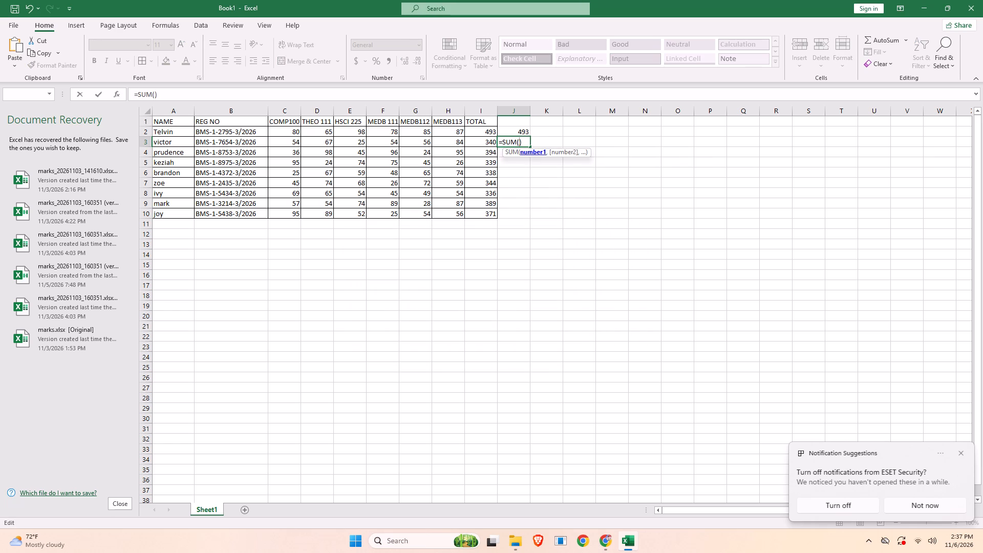
text(b2)
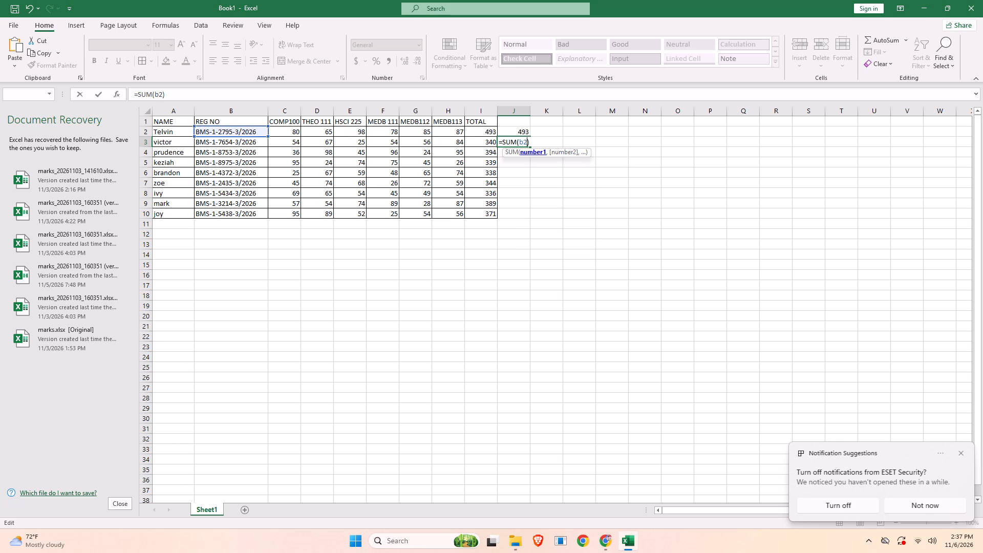
key(BackSpace)
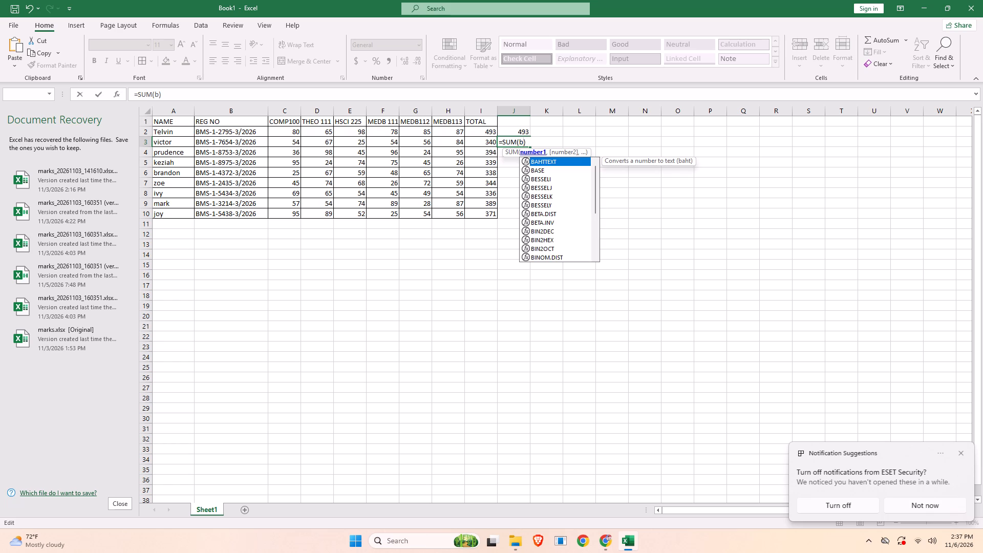
key(BackSpace)
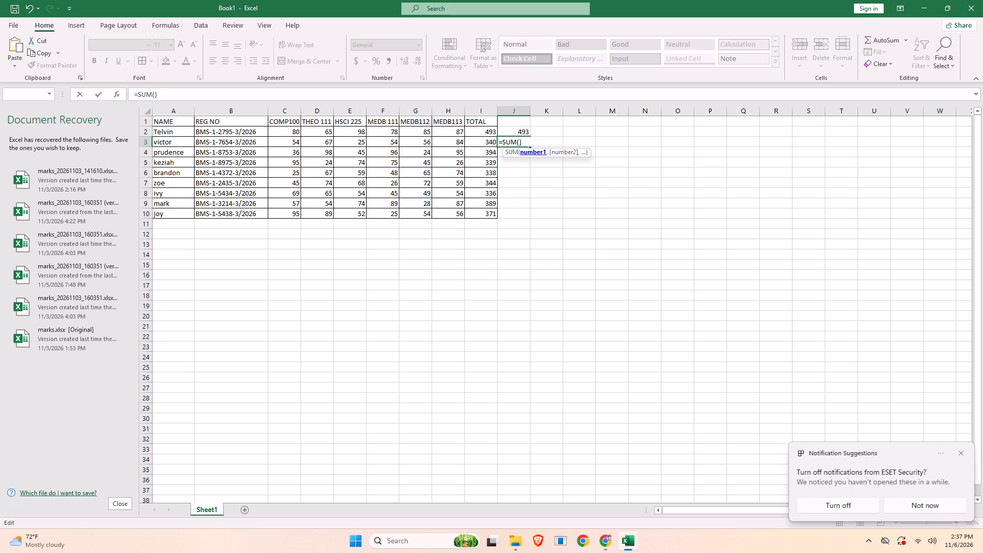
text(c3)
key(shift+colon)
text(h3)
key(Return)
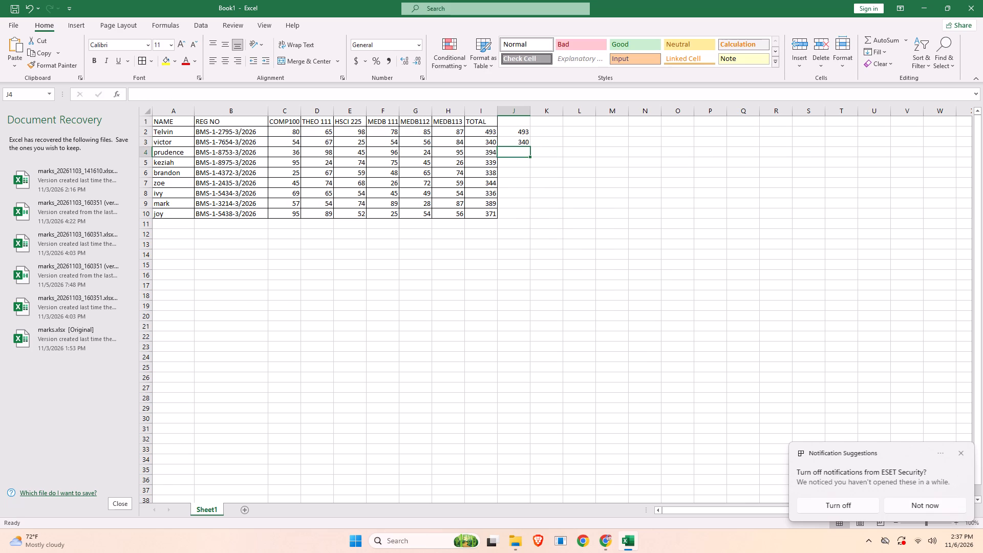
Begin a SUM formula with empty parentheses in cell J4, in prudence's row.
key(equal)
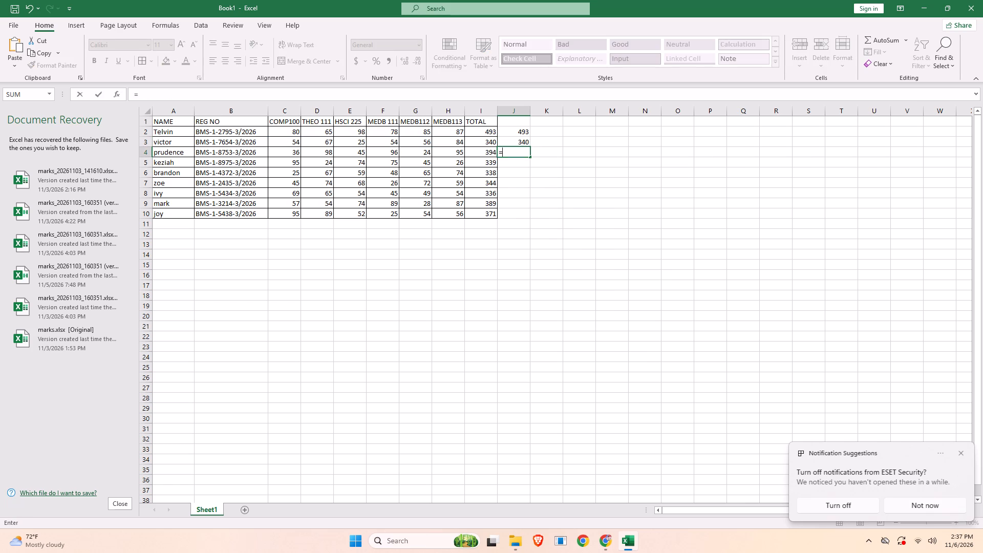
text(sum)
text(())
key(Left)
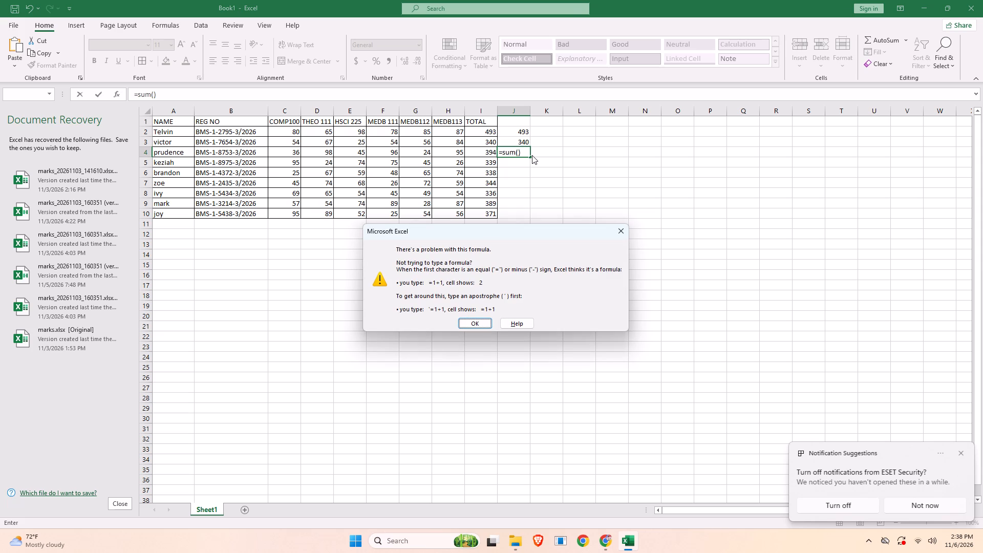
click(626, 230)
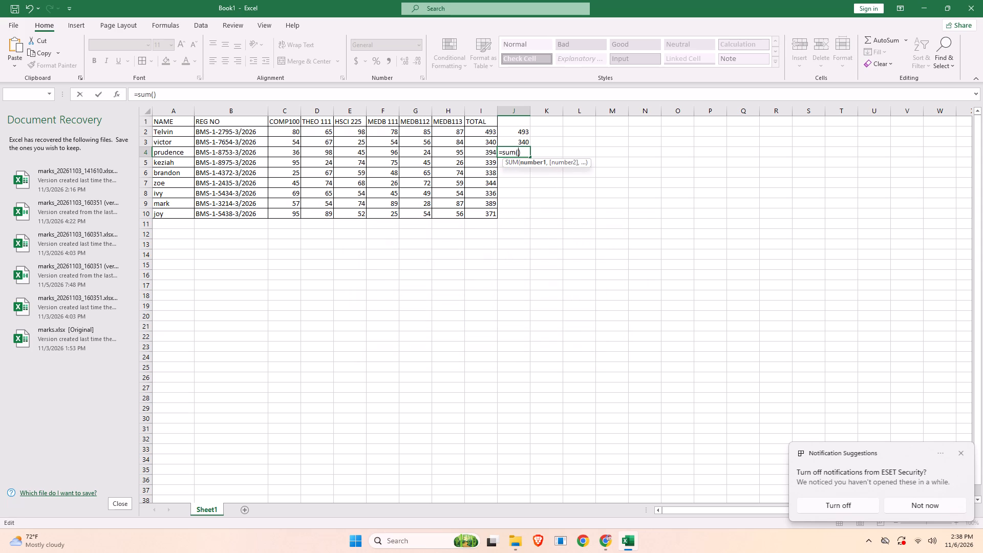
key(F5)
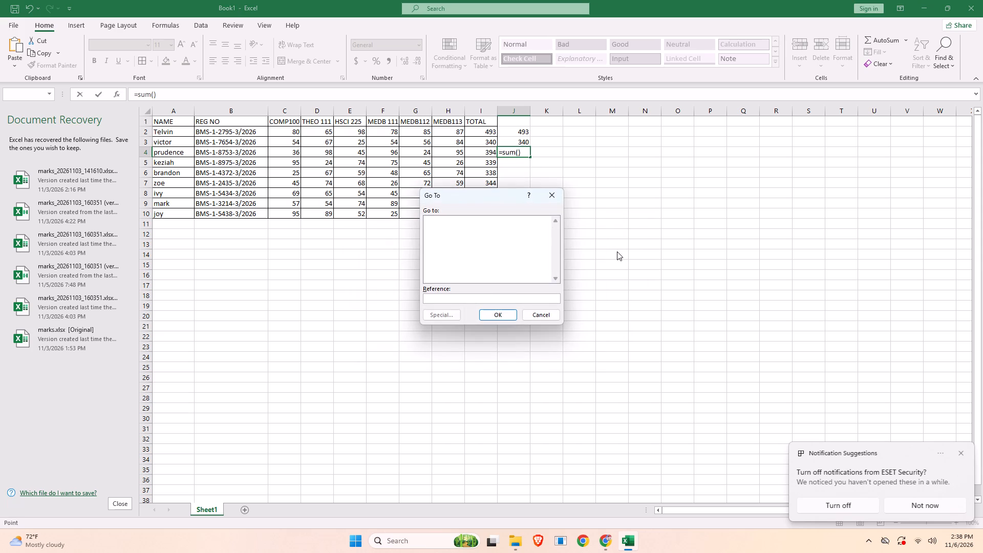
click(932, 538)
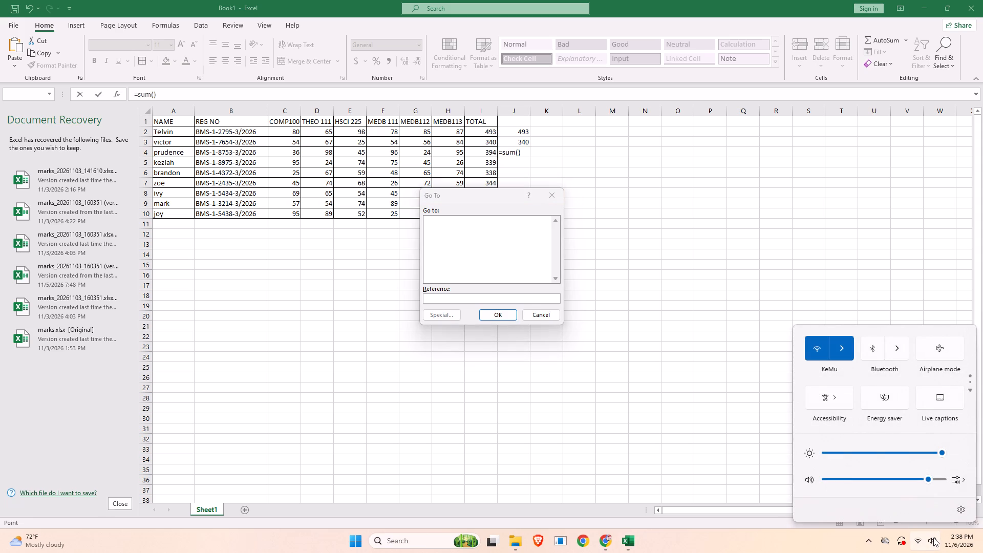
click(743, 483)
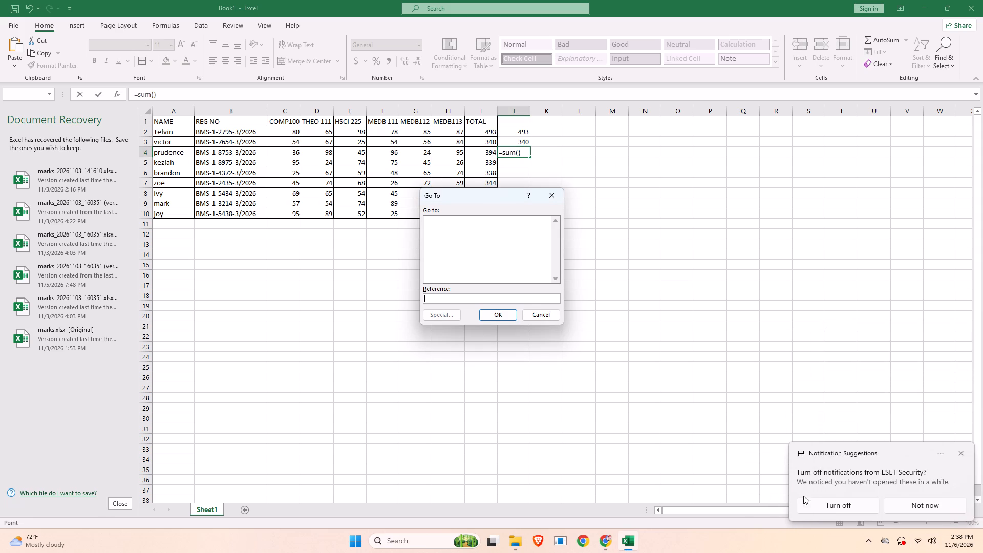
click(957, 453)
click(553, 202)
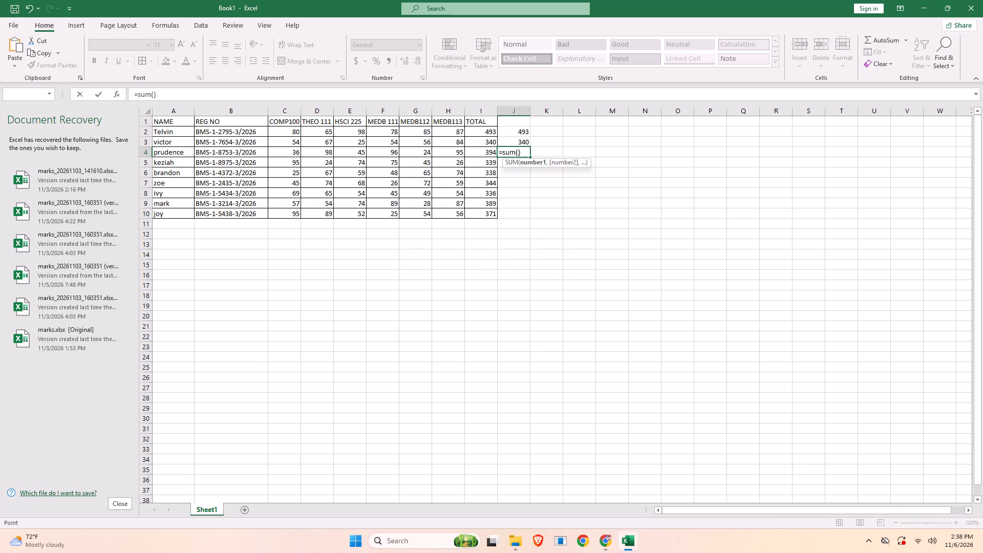
Add the range c4:h4 inside the parentheses of the SUM formula in cell J4.
text(c4)
key(shift+colon)
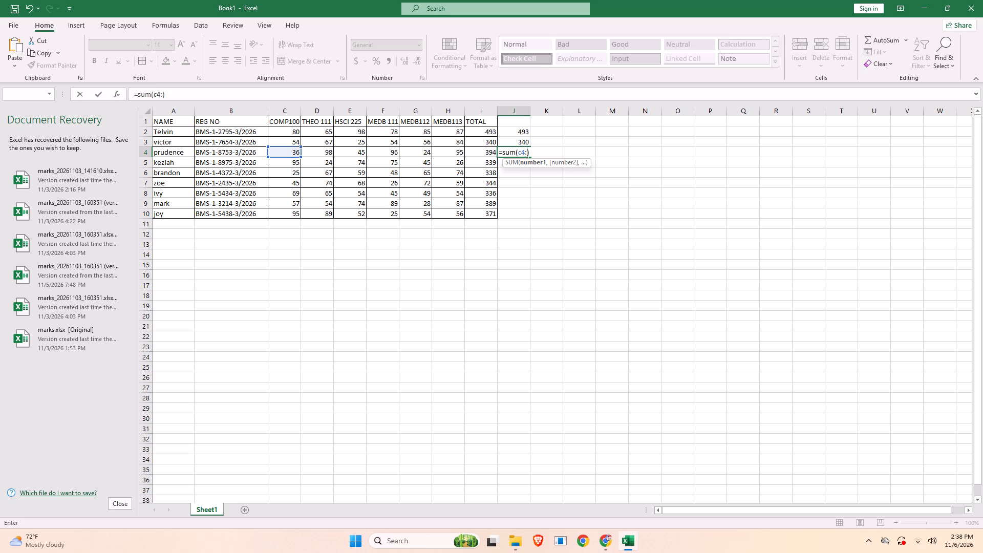
text(h4)
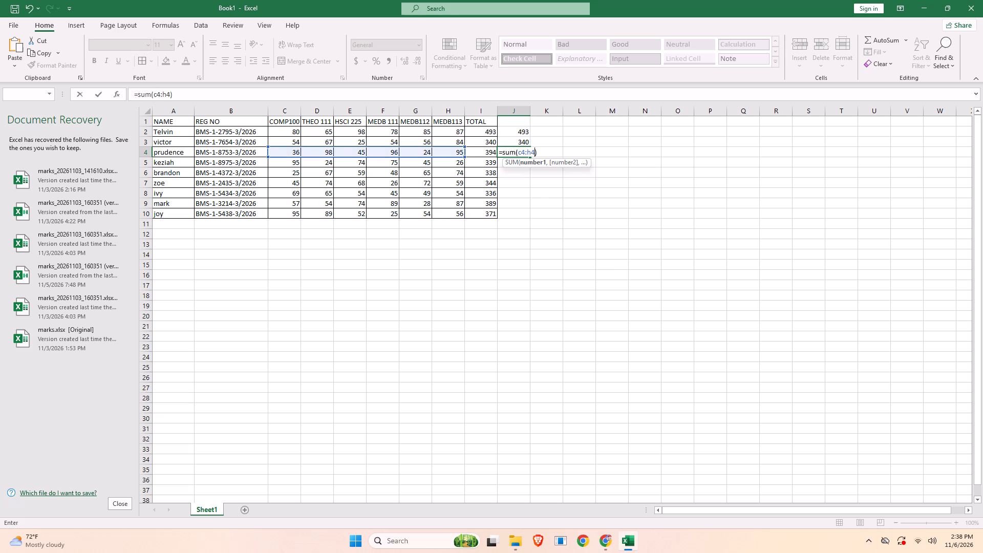
key(shift+parenright)
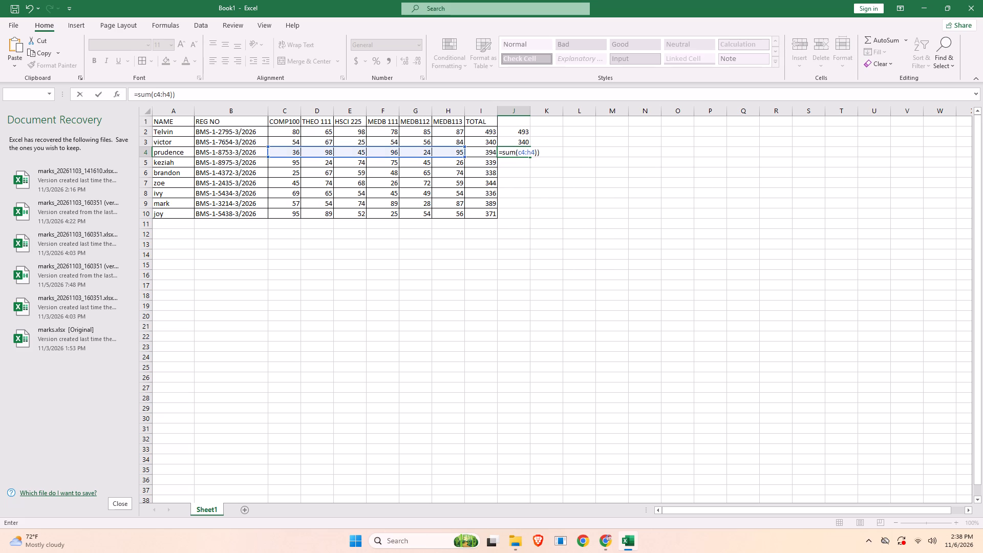
key(Return)
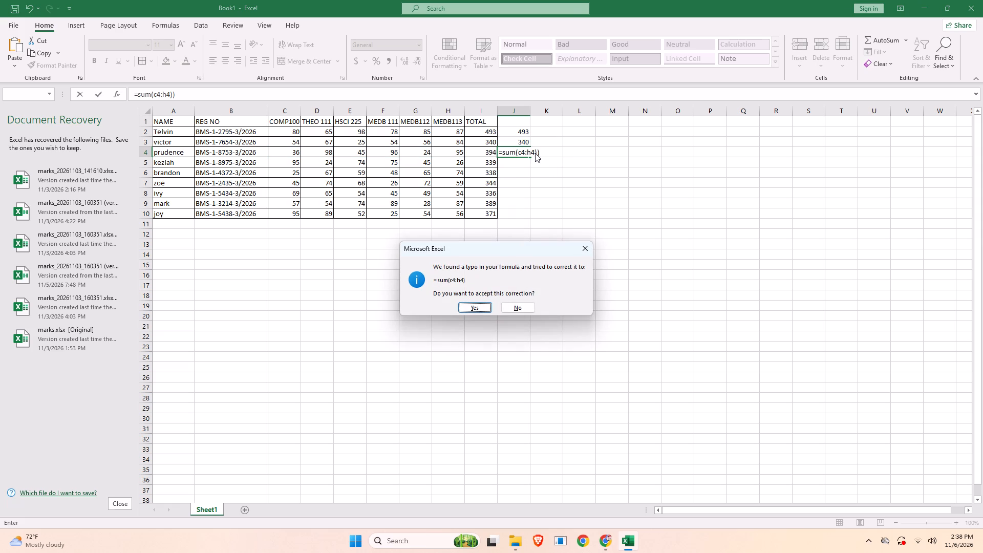
click(531, 152)
click(584, 248)
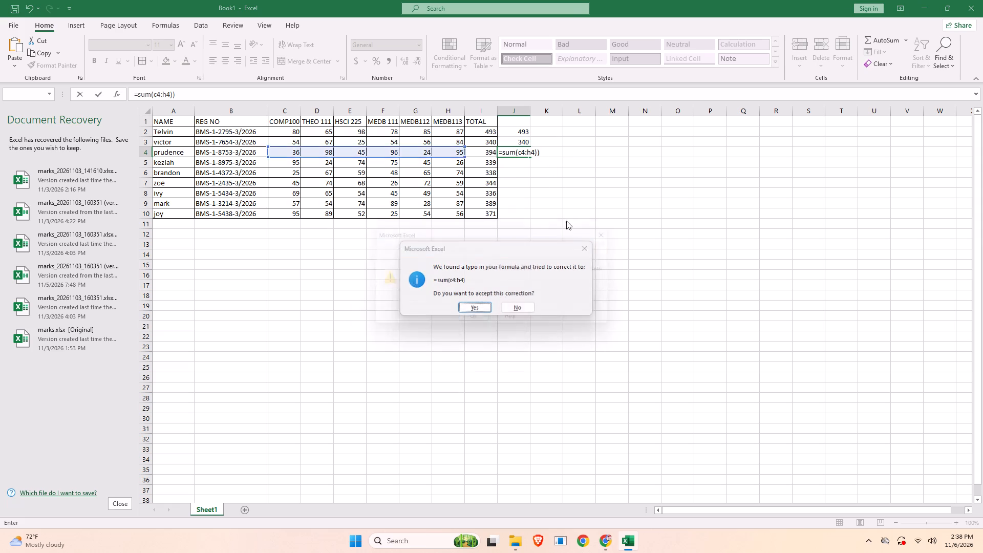
click(624, 228)
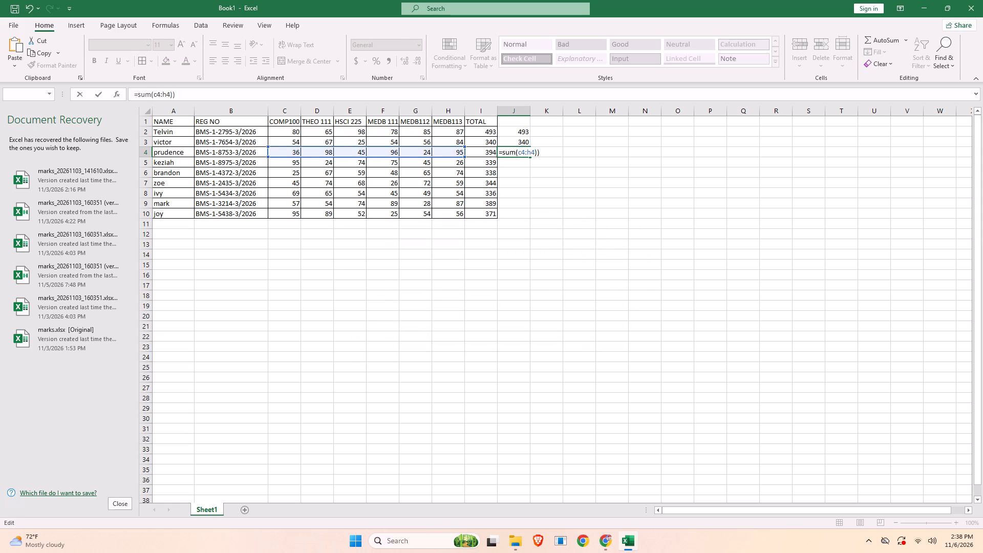
Correct the formula in cell J4 to =SUM(c4:h4), with the function name in capitals and a single closing parenthesis.
drag(515, 154, 503, 154)
key(BackSpace)
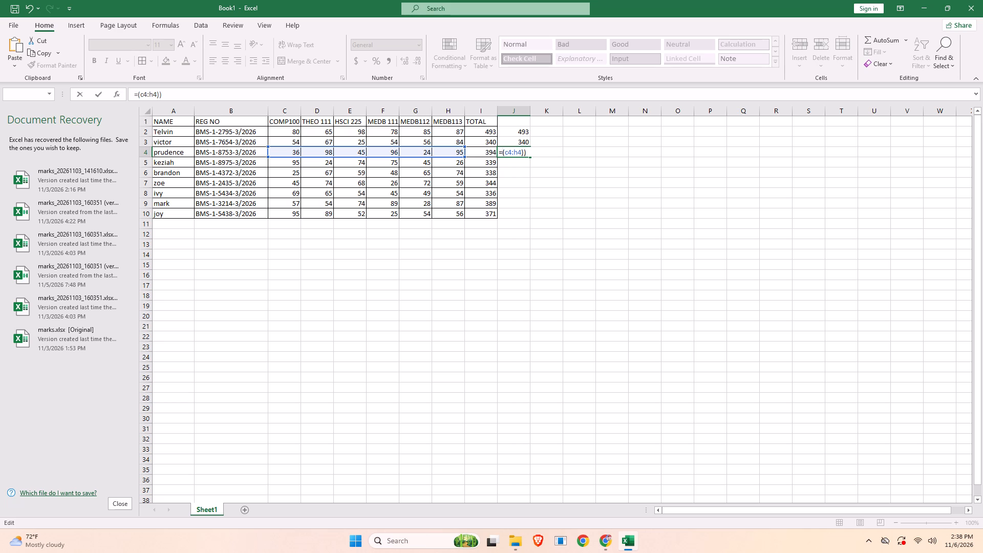
text(SUM)
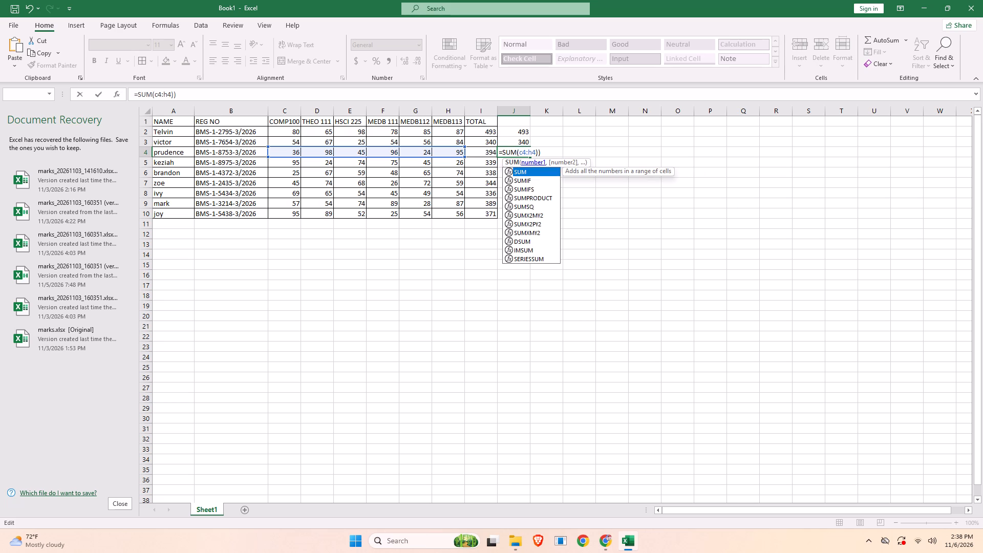
key(Return)
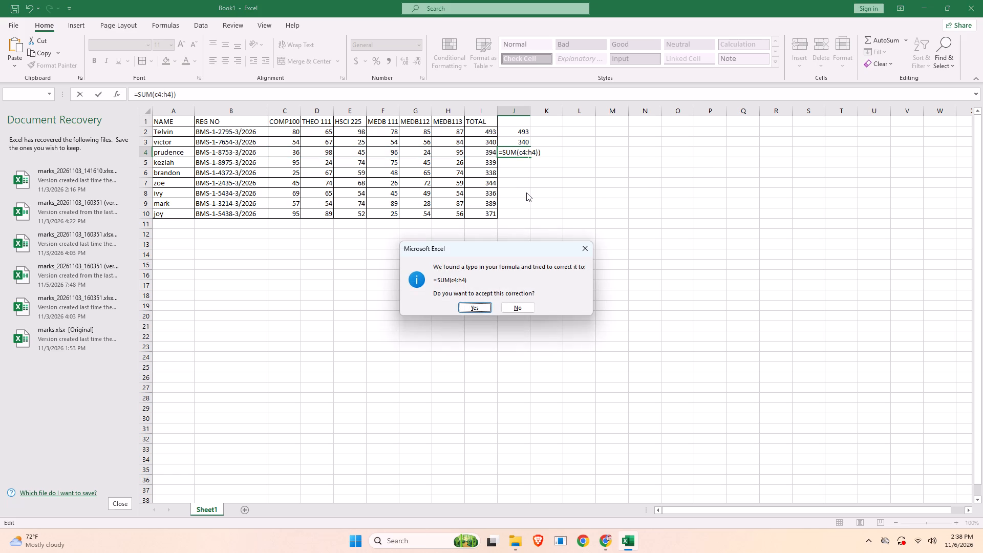
click(584, 245)
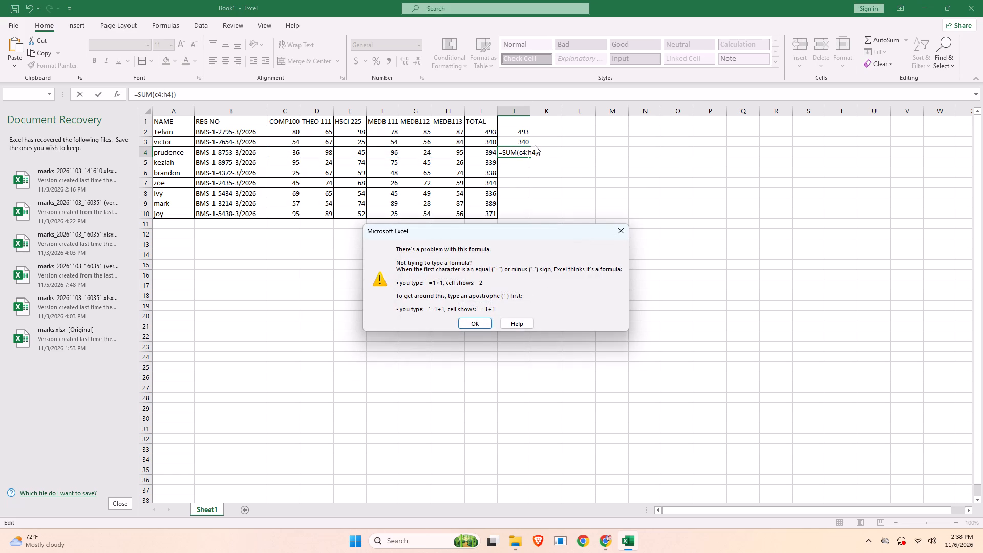
click(628, 238)
click(541, 154)
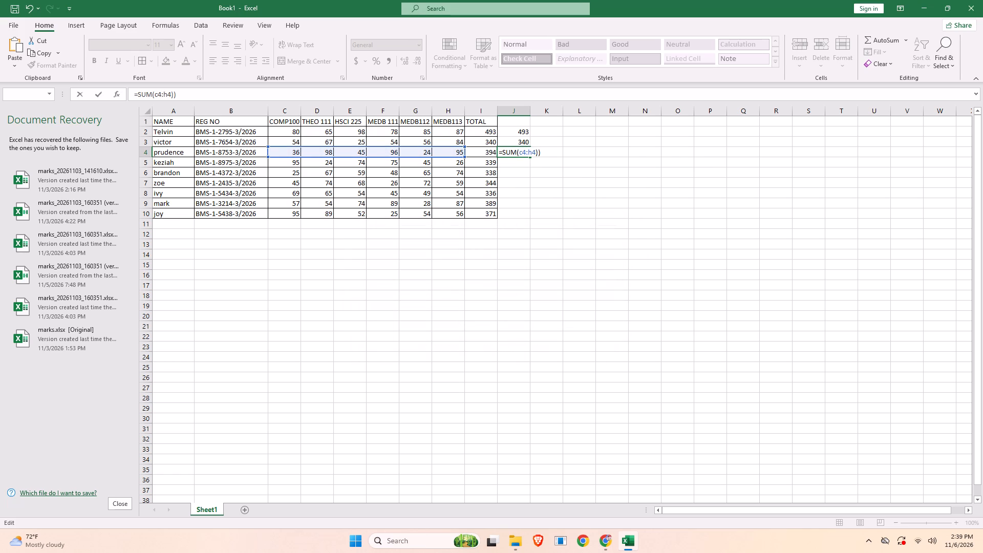
key(BackSpace)
key(Return)
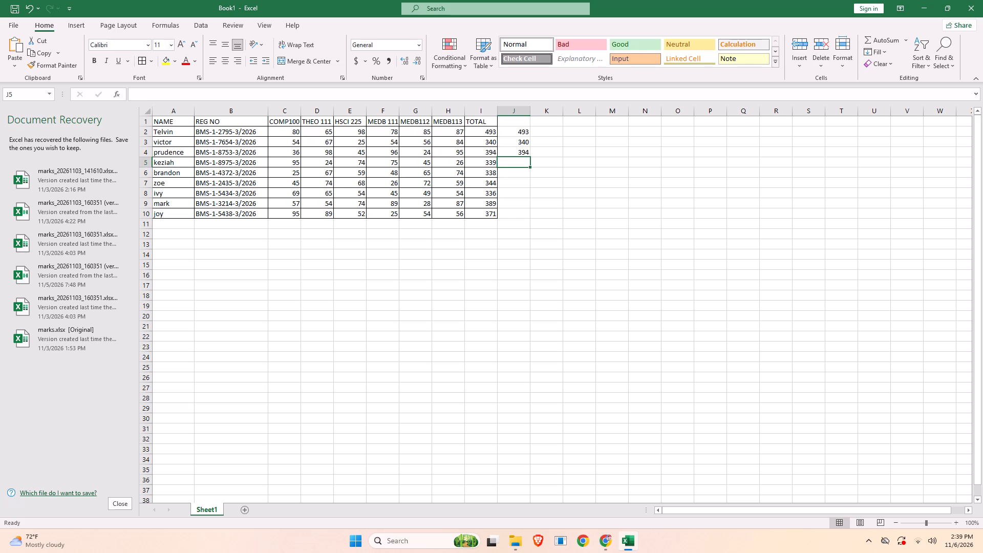
Enter the formula =SUM(C5:H5) in cell J5 to total keziah's course marks.
key(equal)
text(SUM)
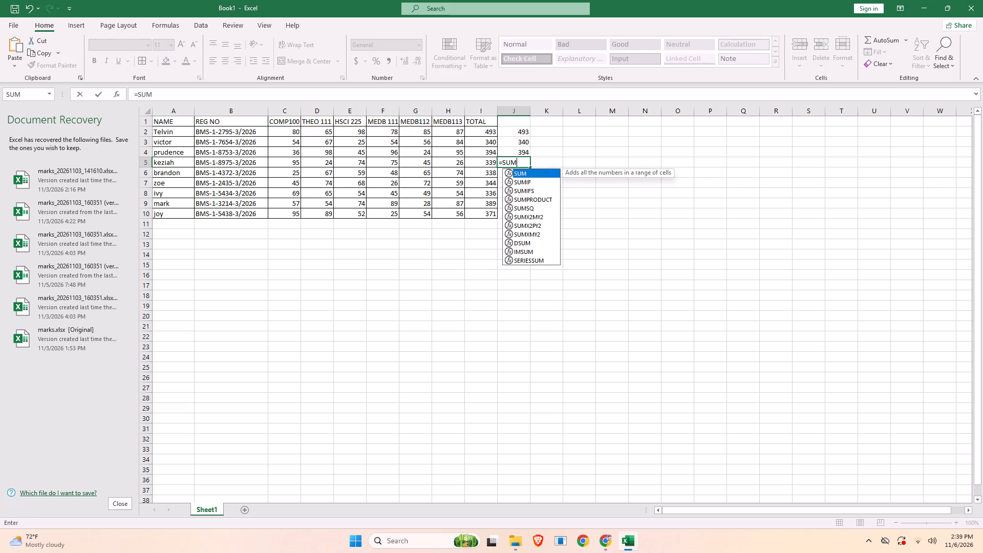
key(shift+parenleft)
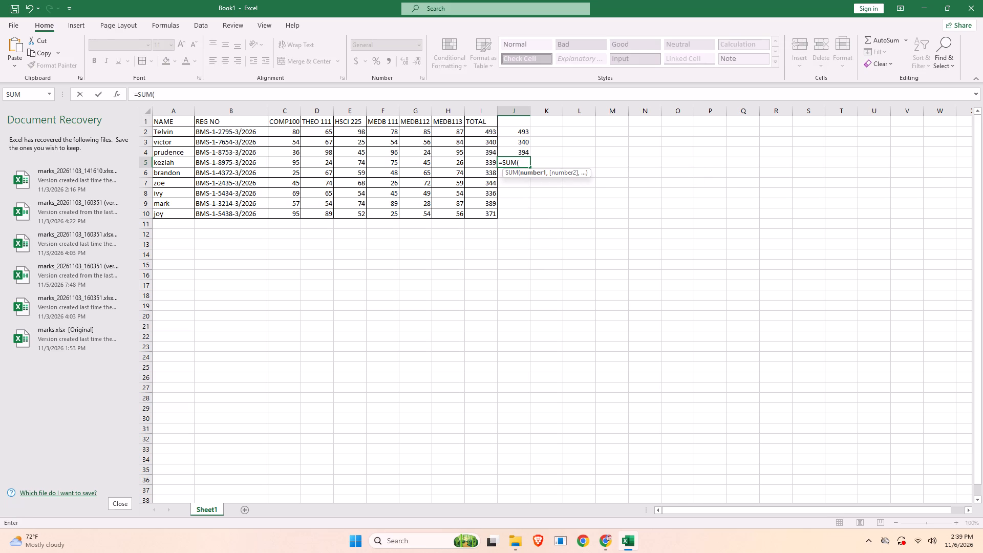
text(C5)
key(shift+colon)
text(H5)
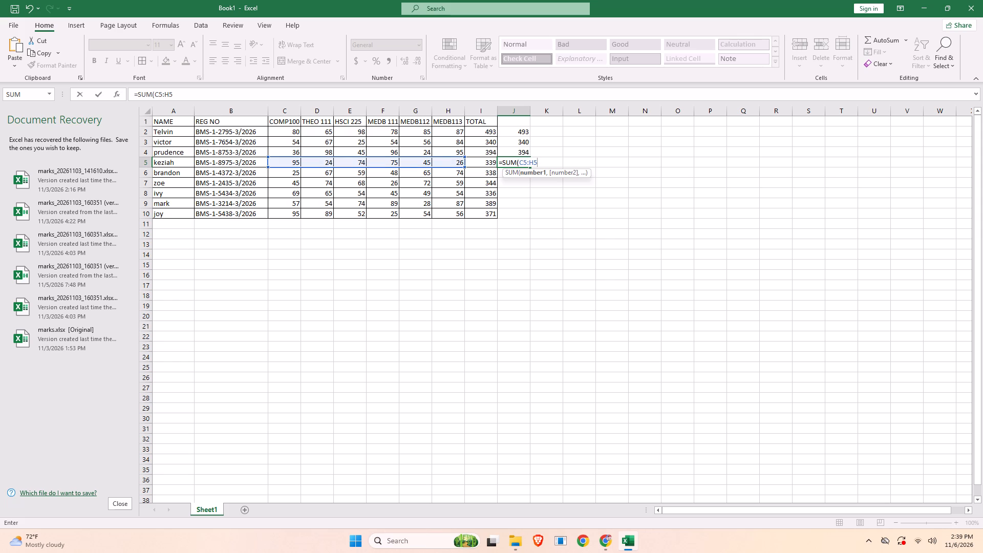
key(shift+parenright)
key(Return)
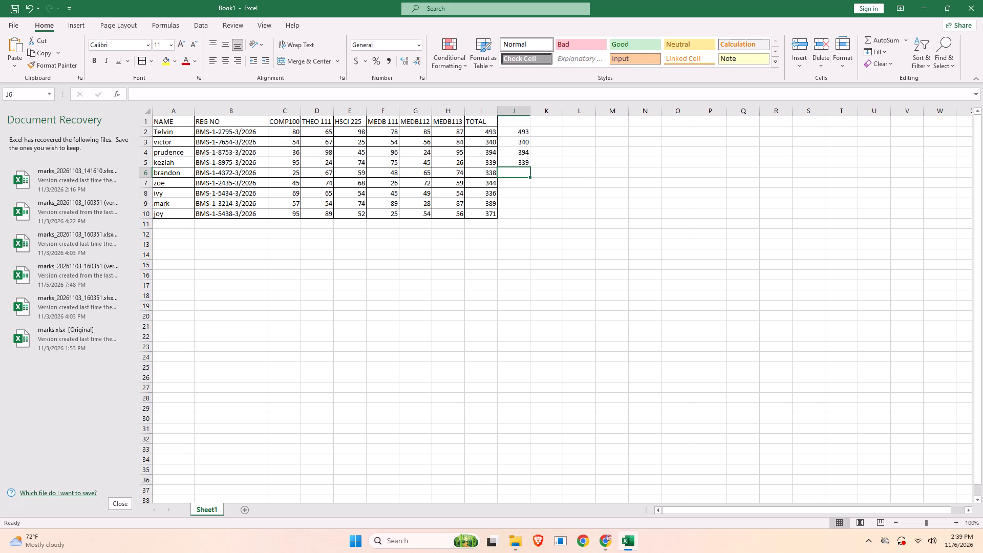
Enter the formula =SUM(C6:H6) in cell J6 to total brandon's course marks.
text(=SUM)
key(shift+parenleft)
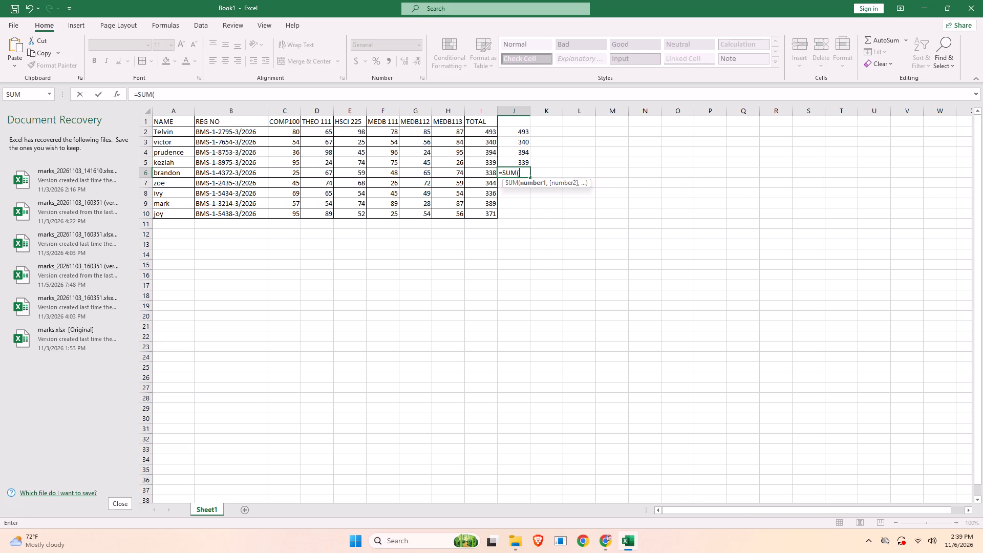
text(C6:)
text(H6)
key(shift+parenright)
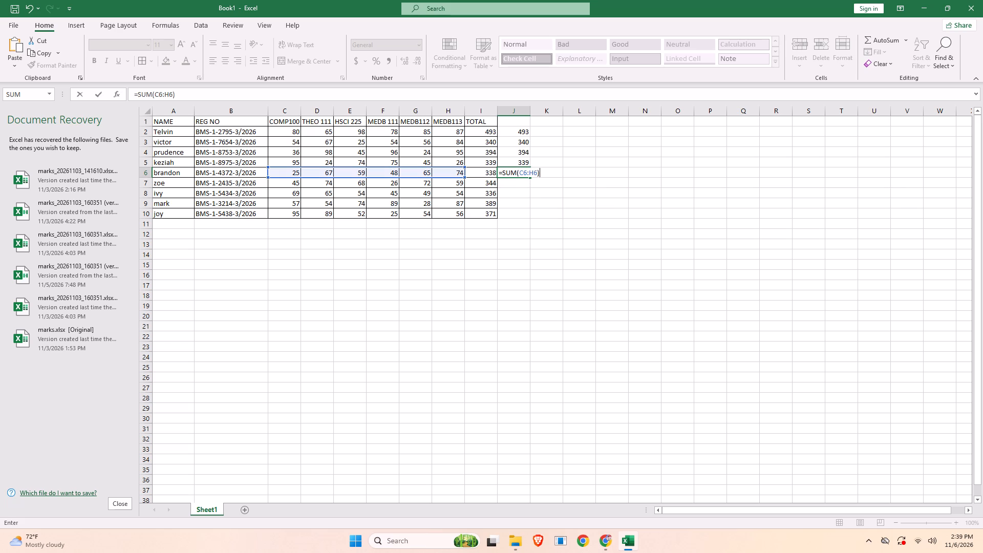
key(Return)
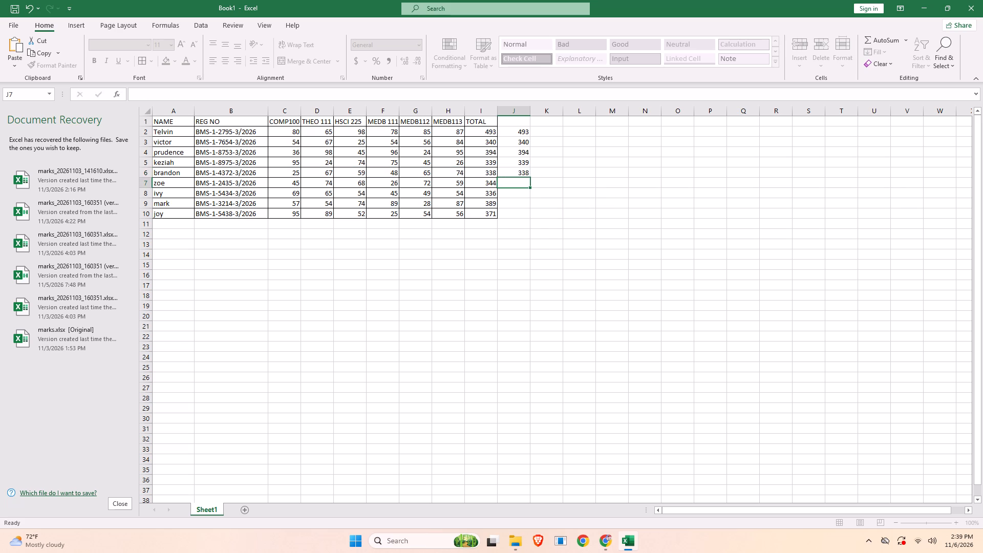
Fill the SUM formula from cell J6 down through J10 for the remaining students.
click(524, 175)
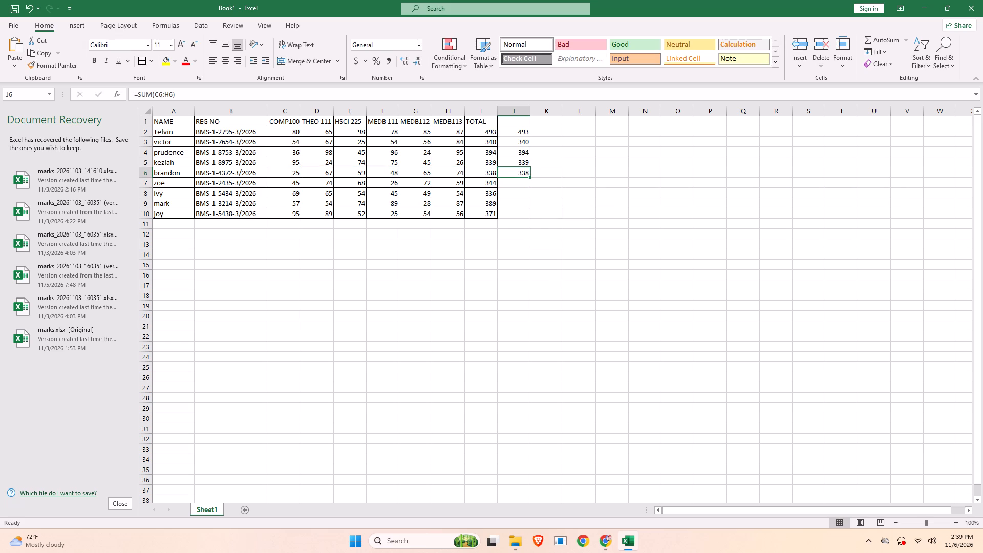
drag(530, 176, 529, 220)
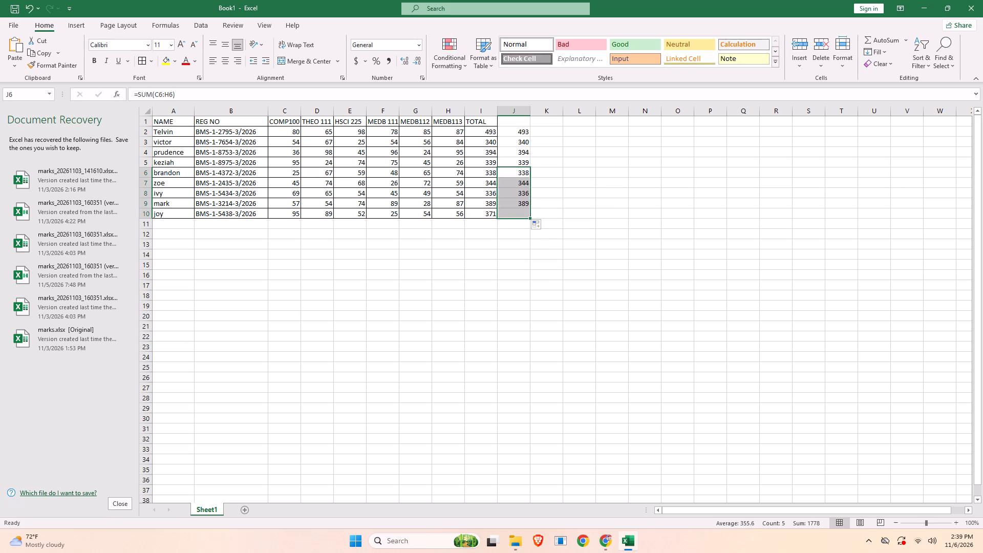
click(566, 221)
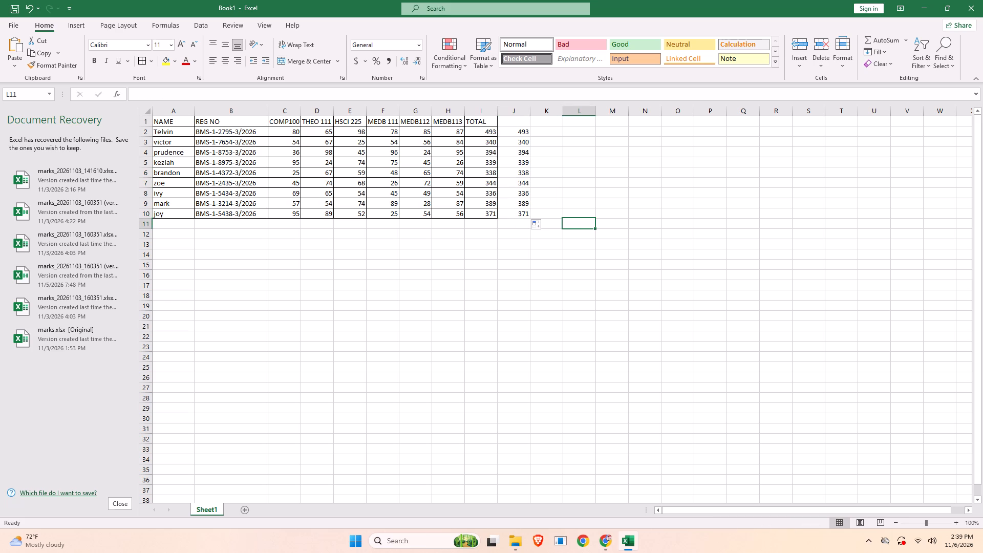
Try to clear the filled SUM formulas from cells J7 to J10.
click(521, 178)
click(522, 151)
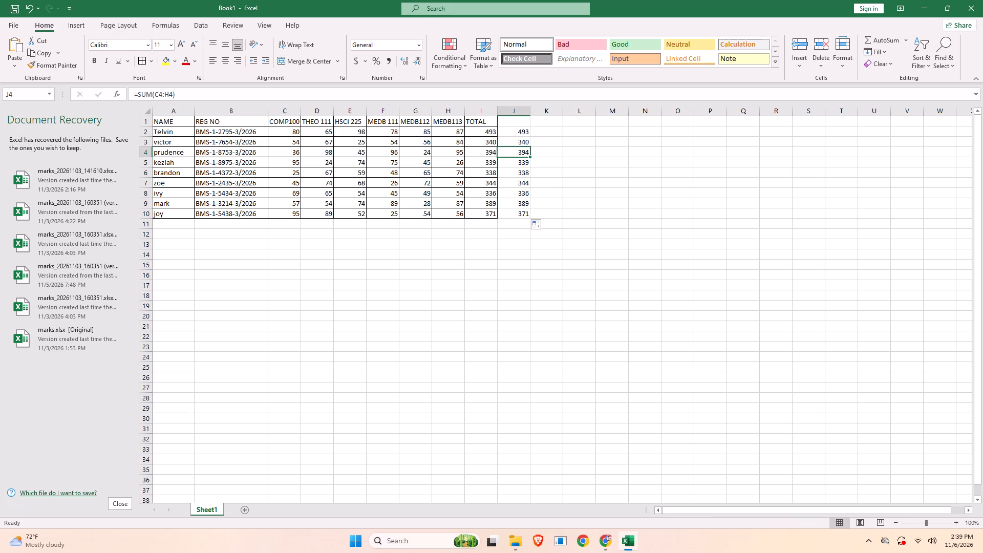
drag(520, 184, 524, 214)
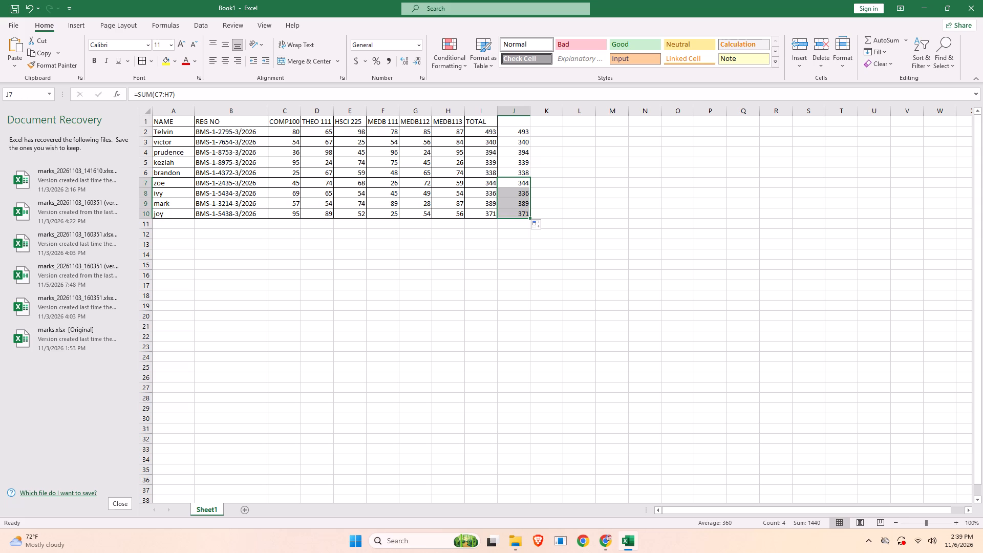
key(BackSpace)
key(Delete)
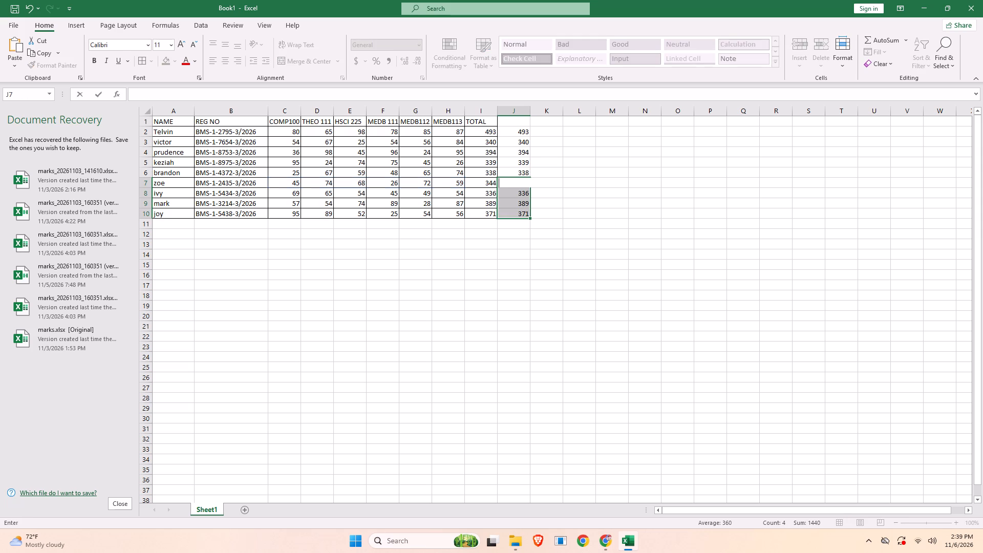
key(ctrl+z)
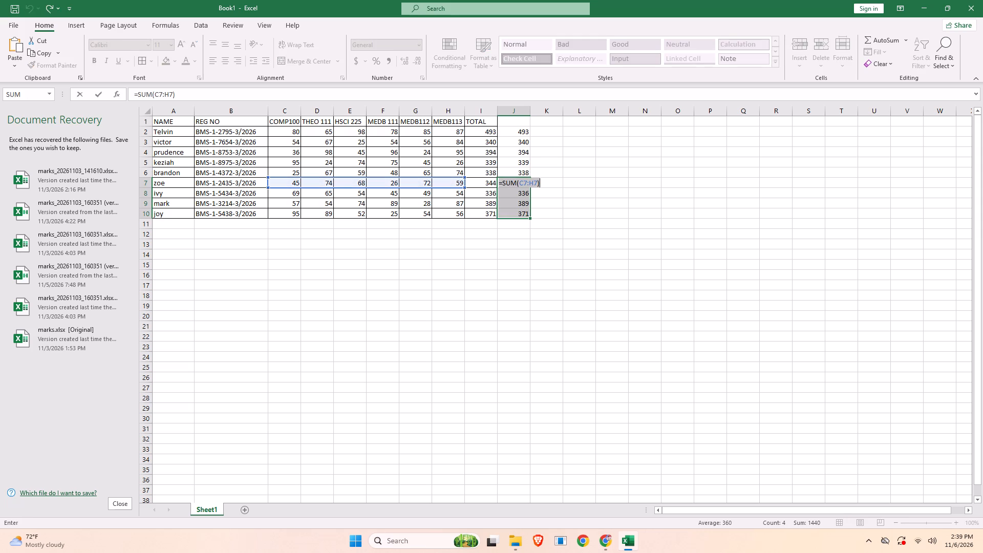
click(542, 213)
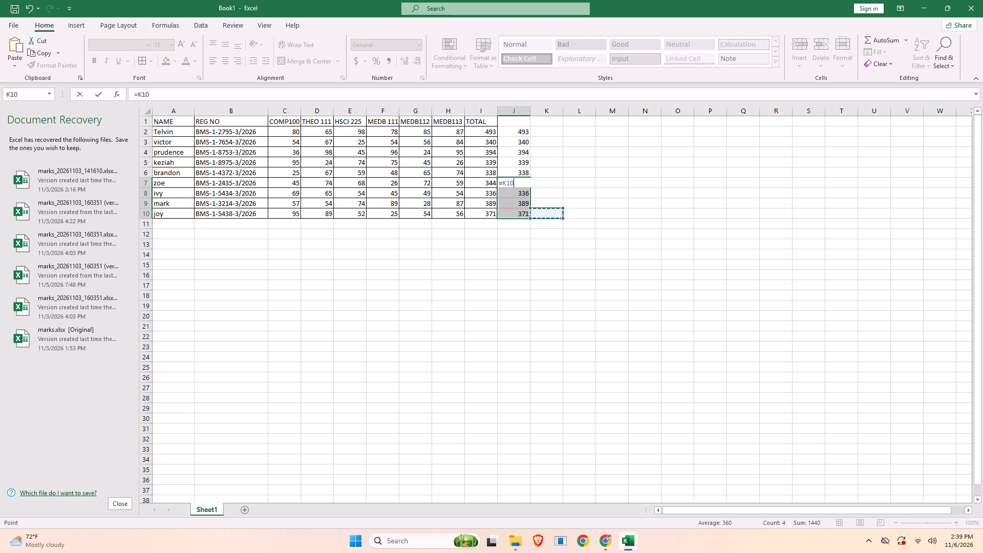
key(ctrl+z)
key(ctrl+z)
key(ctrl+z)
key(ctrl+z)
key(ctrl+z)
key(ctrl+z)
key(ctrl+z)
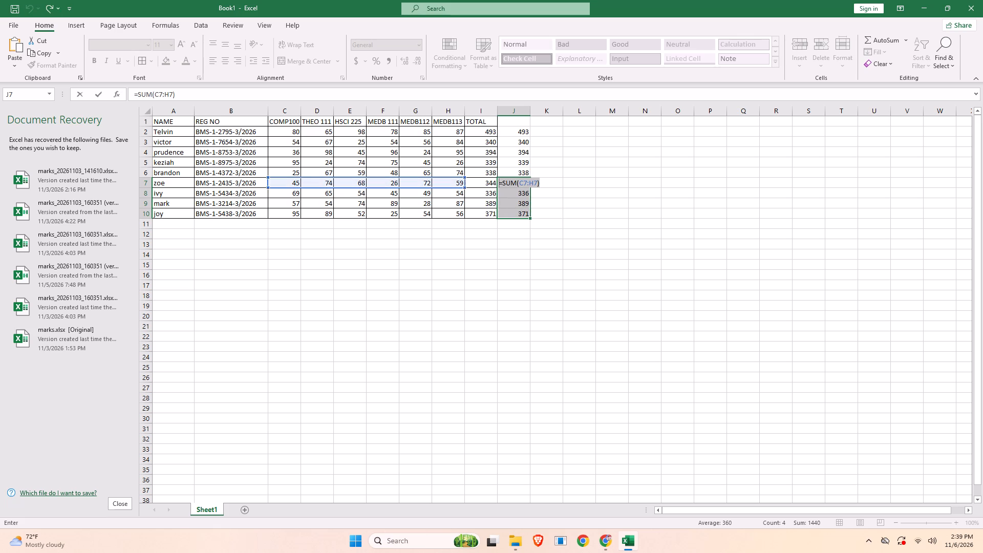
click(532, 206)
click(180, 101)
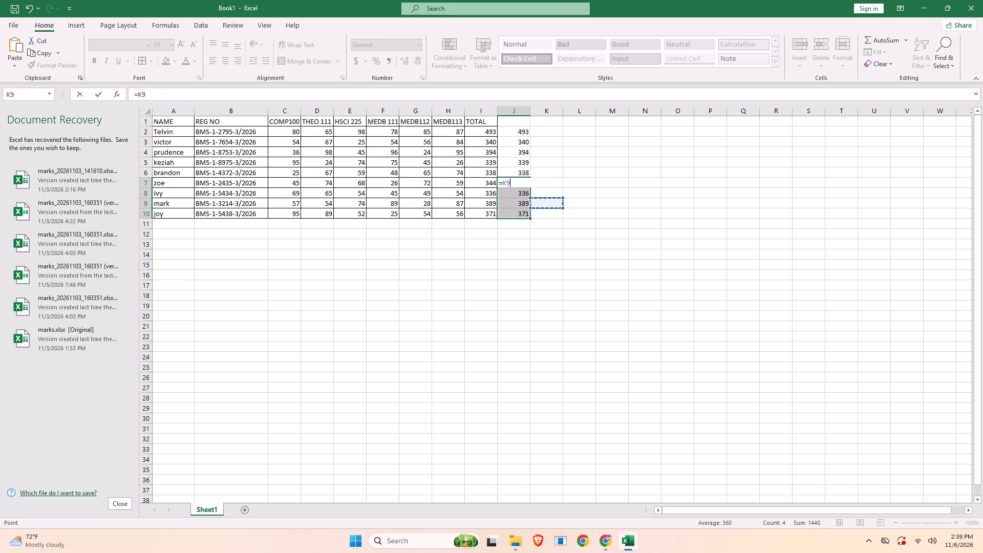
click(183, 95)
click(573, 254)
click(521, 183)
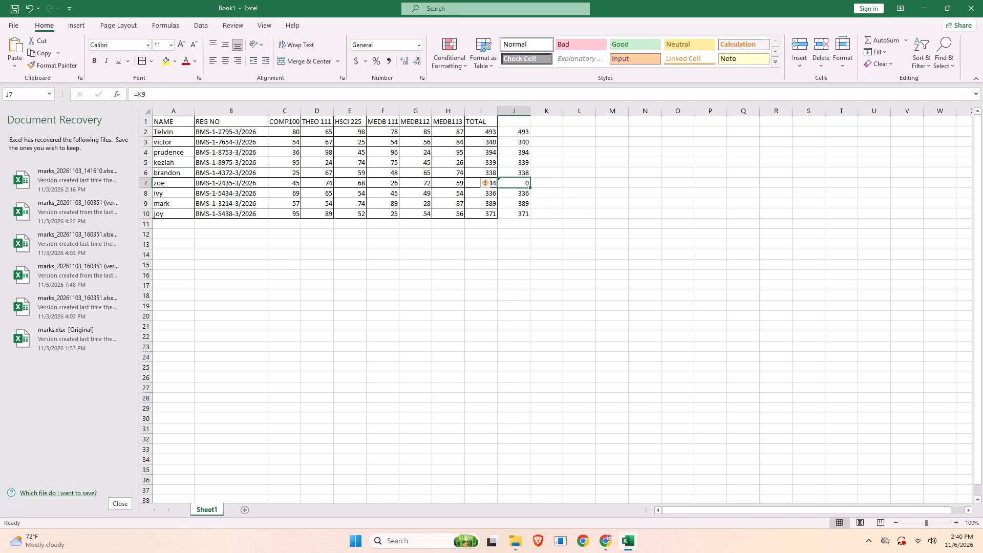
Replace the contents of cell J7 with the formula =SUM(C7:H7) to total zoe's course marks.
key(BackSpace)
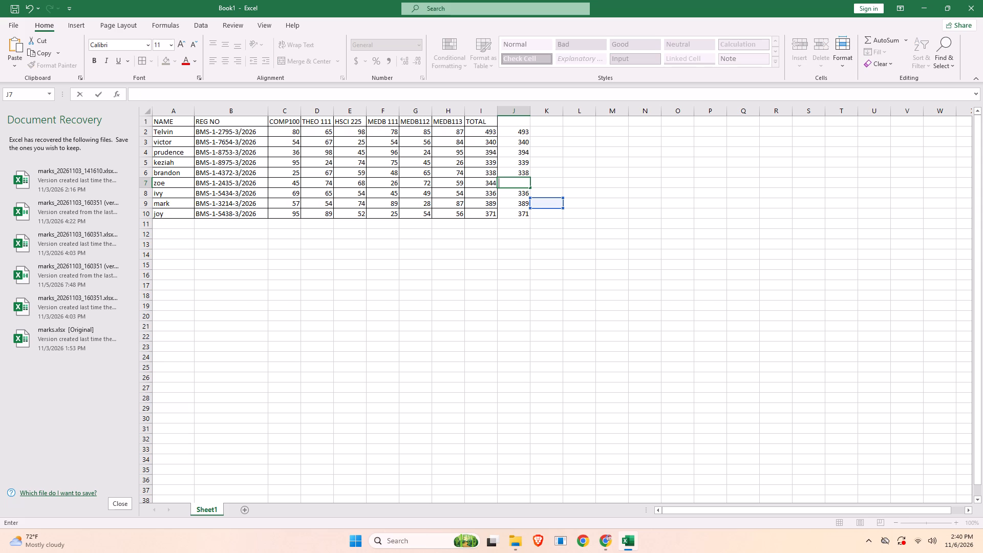
click(515, 181)
key(equal)
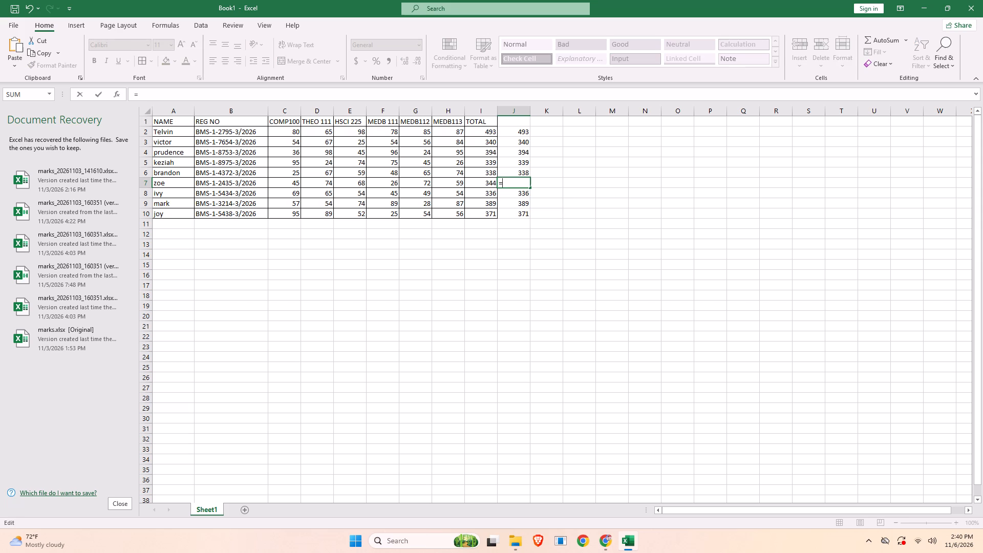
text(SUM)
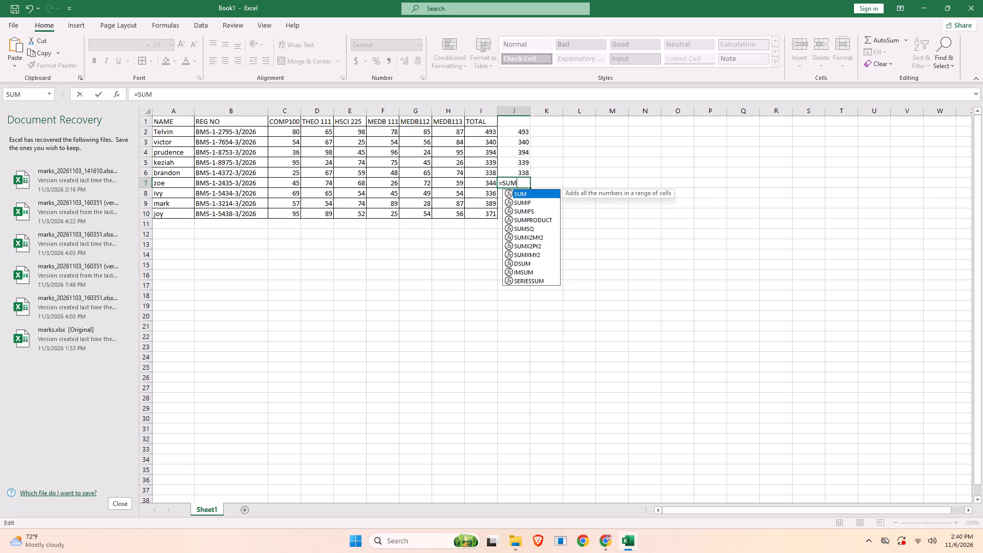
text(C7)
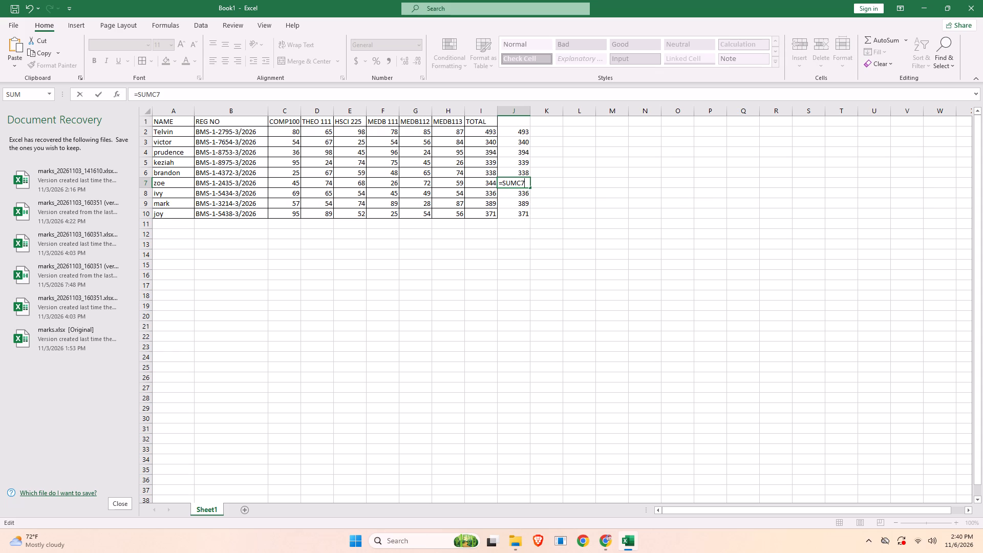
text(:H7)
key(shift+parenright)
key(Return)
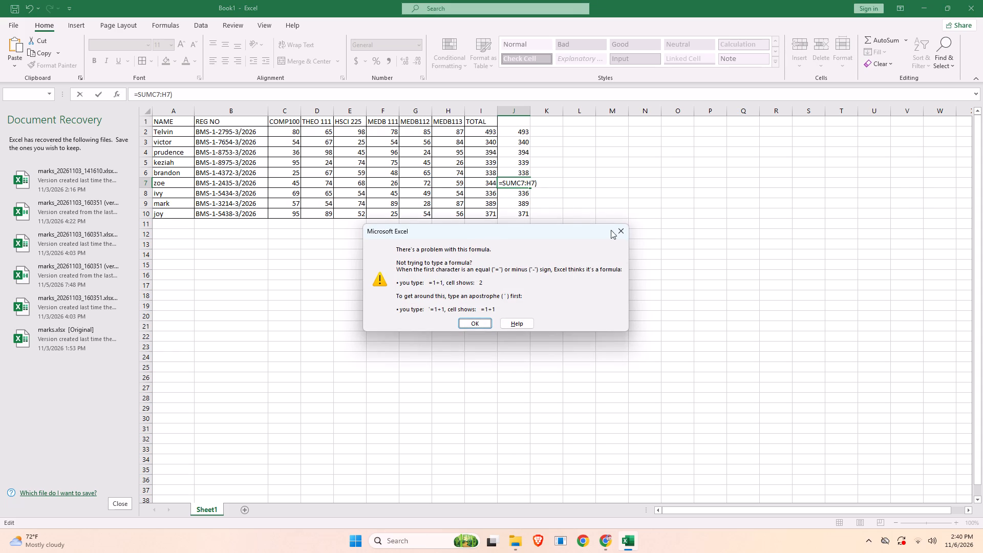
click(626, 233)
click(515, 185)
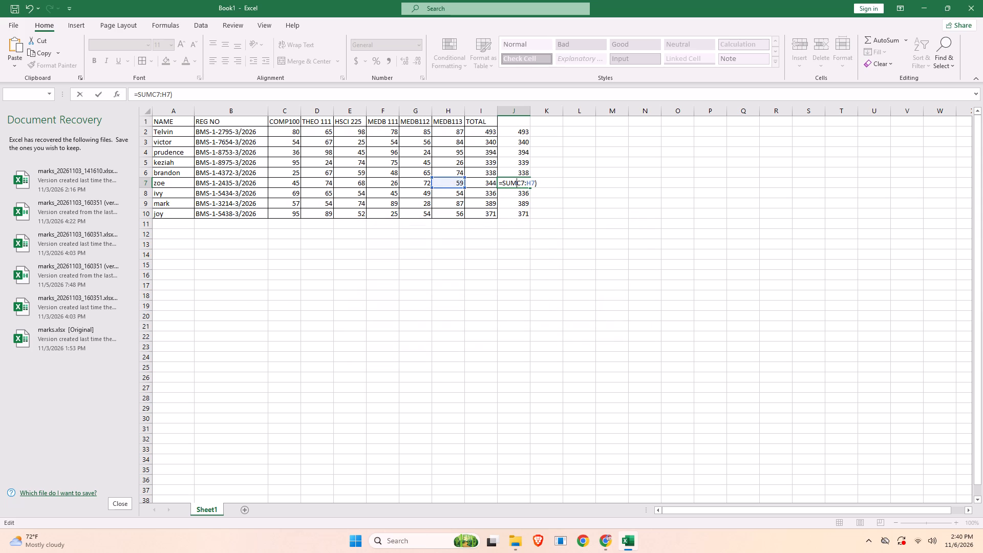
key(shift+parenleft)
key(Return)
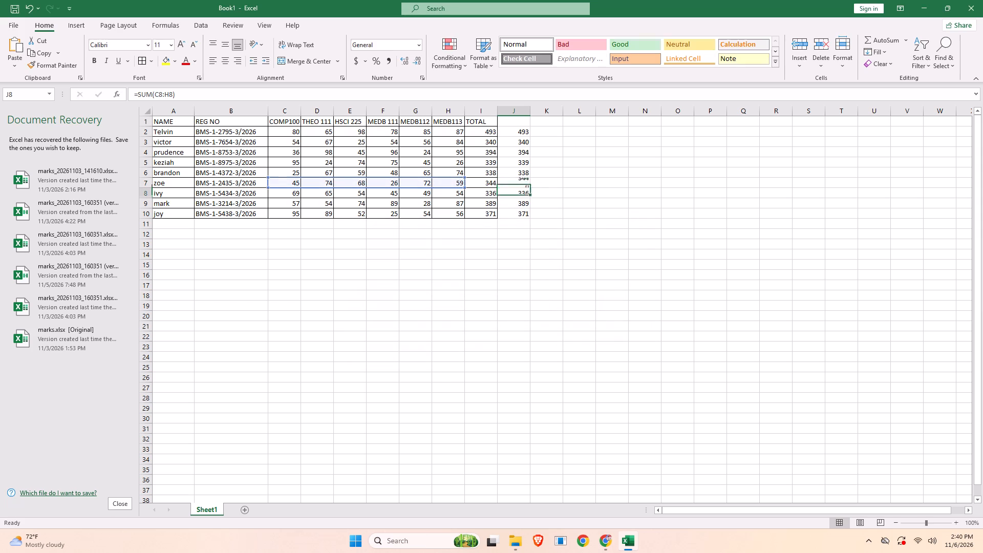
Apply the cell borders used in the marks table to cells J1 through J10.
click(528, 212)
drag(514, 125, 526, 211)
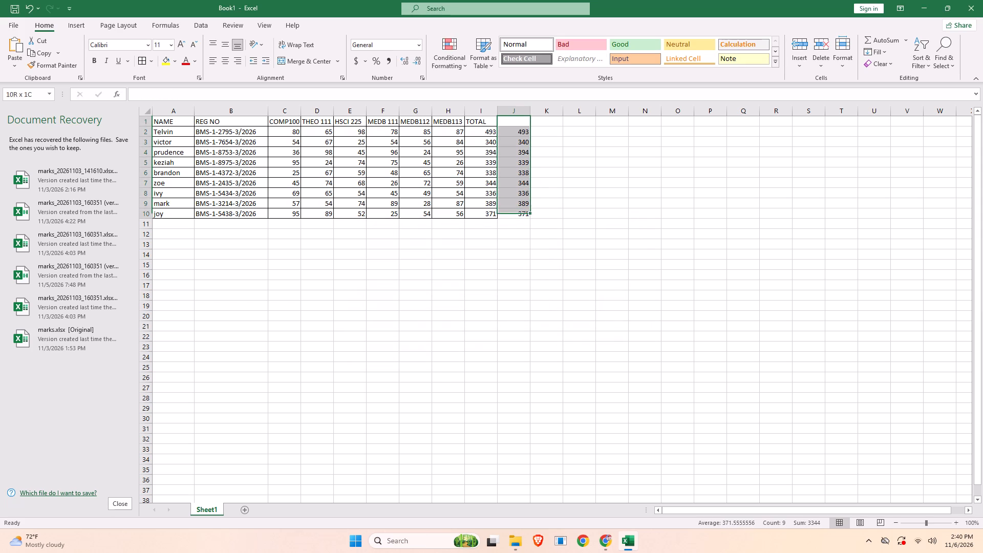
drag(526, 211, 526, 213)
click(140, 63)
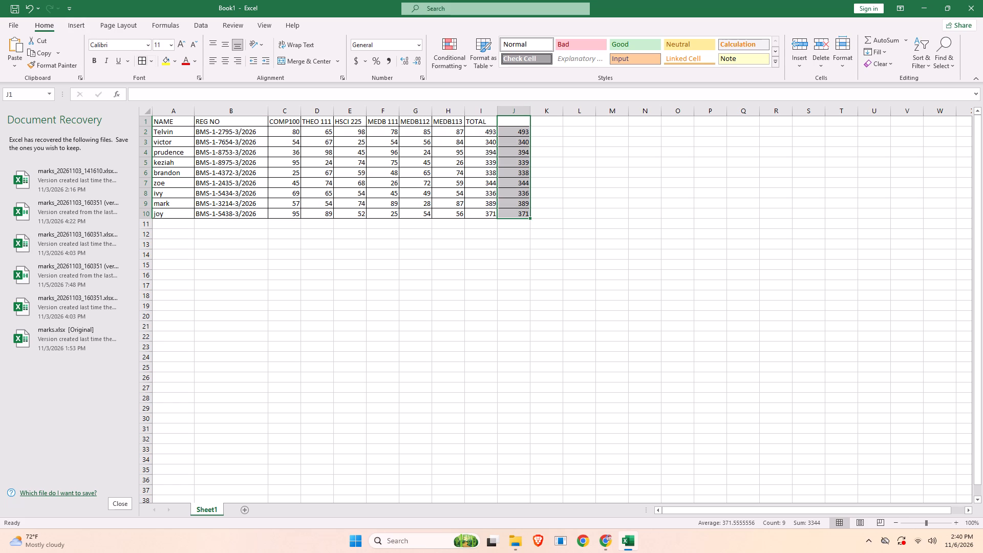
click(378, 283)
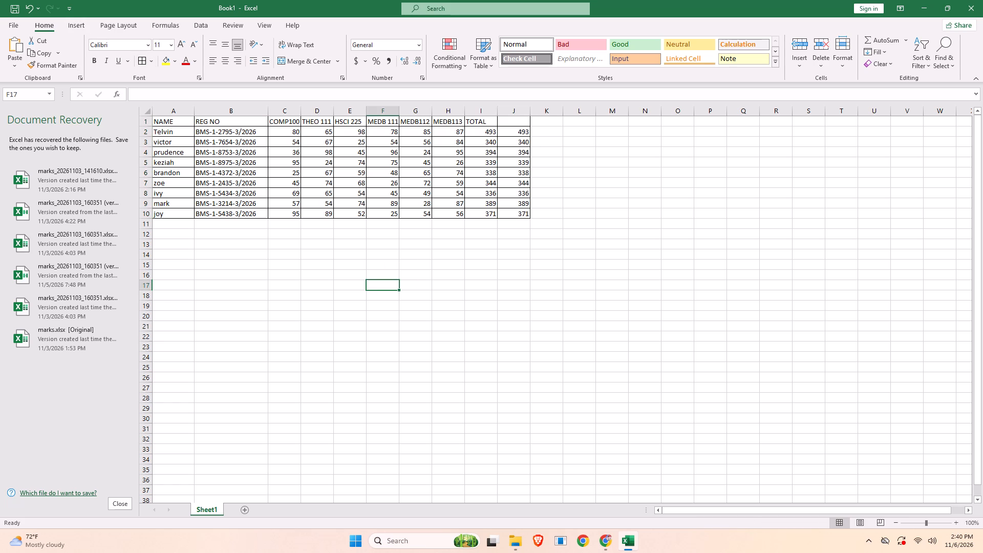
Select cell J3, which holds the SUM formula in victor's row.
click(522, 140)
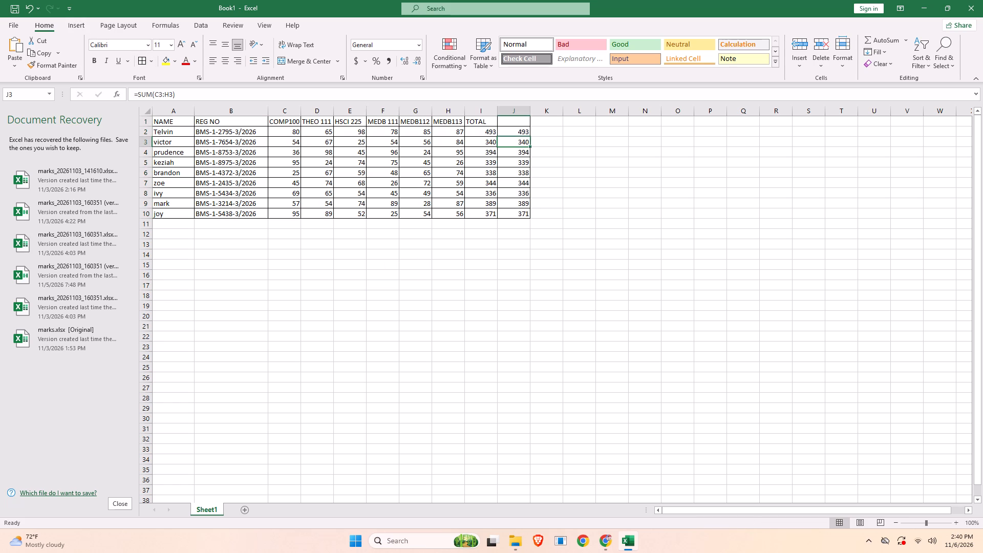
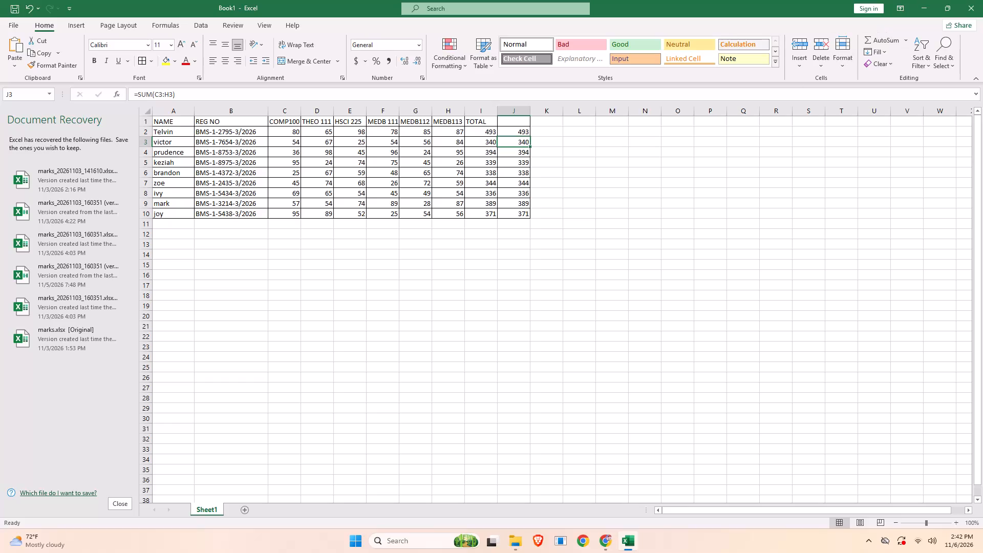
Enter the column heading AVERAGE in cell K1.
click(538, 121)
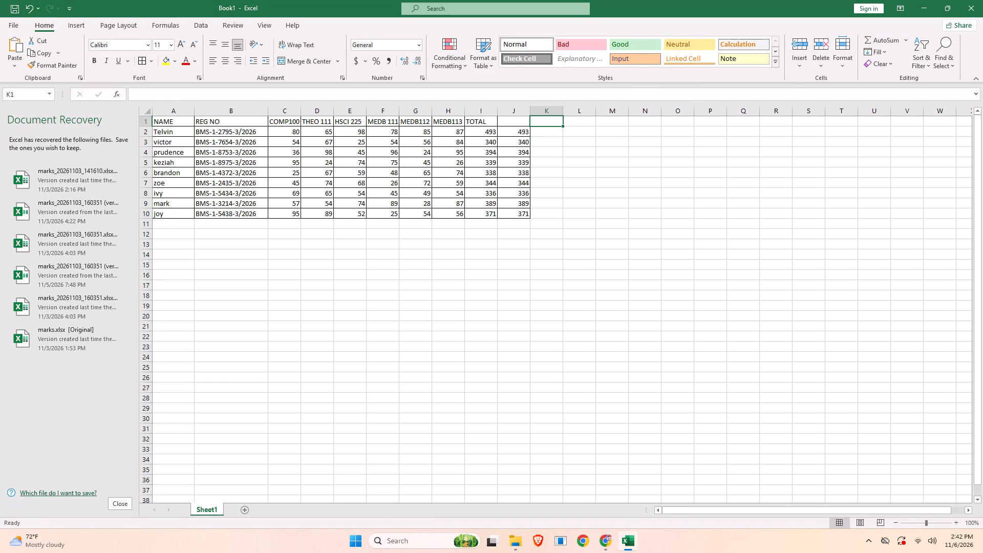
text(AVERA)
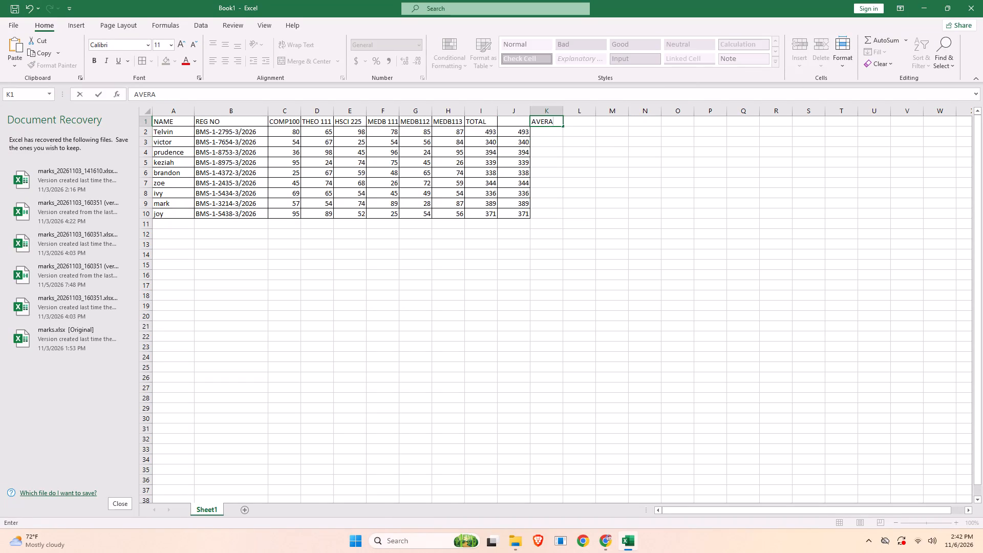
text(AGE)
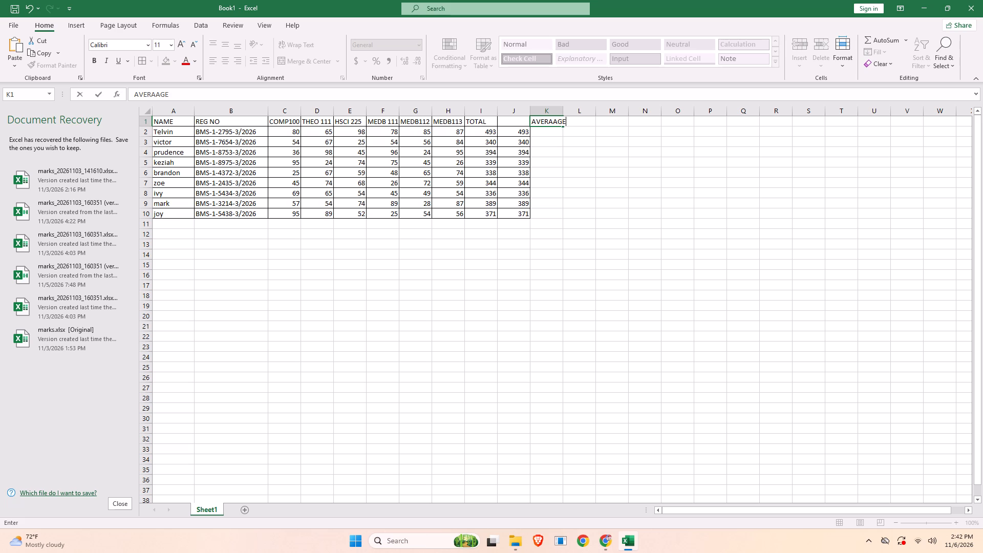
click(555, 123)
key(BackSpace)
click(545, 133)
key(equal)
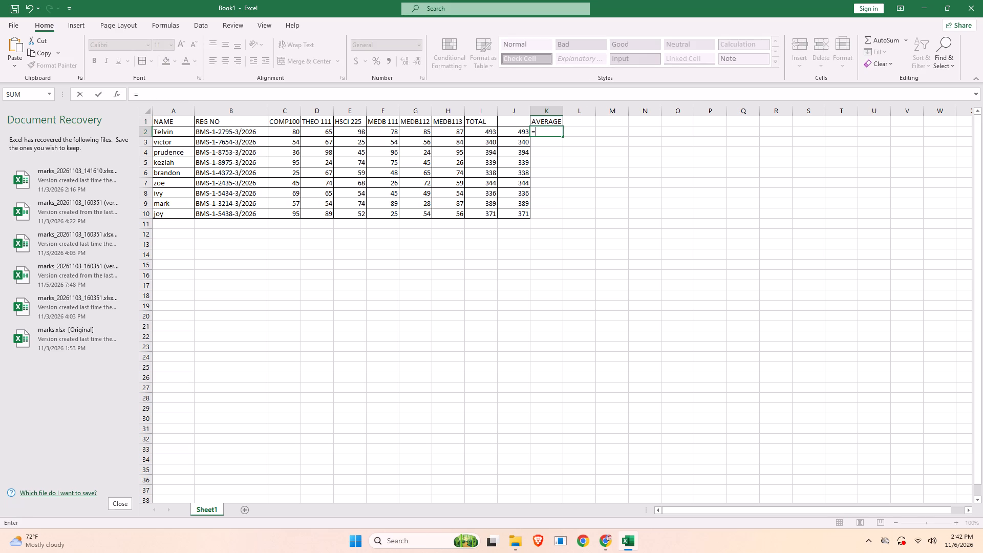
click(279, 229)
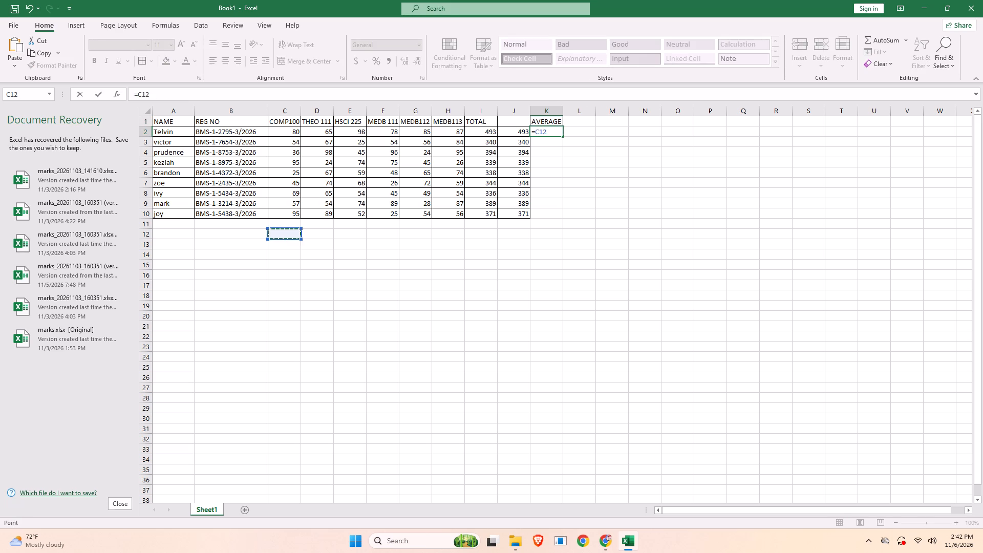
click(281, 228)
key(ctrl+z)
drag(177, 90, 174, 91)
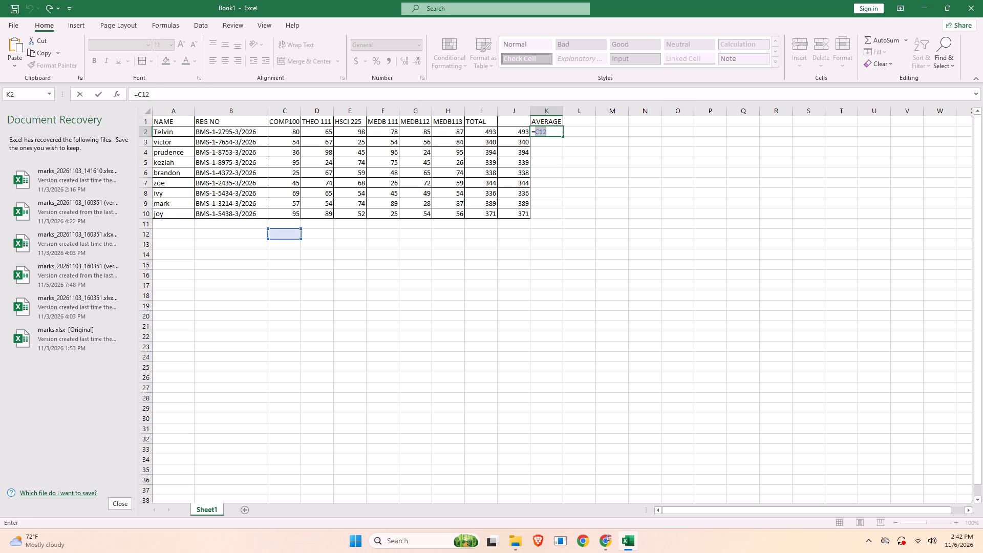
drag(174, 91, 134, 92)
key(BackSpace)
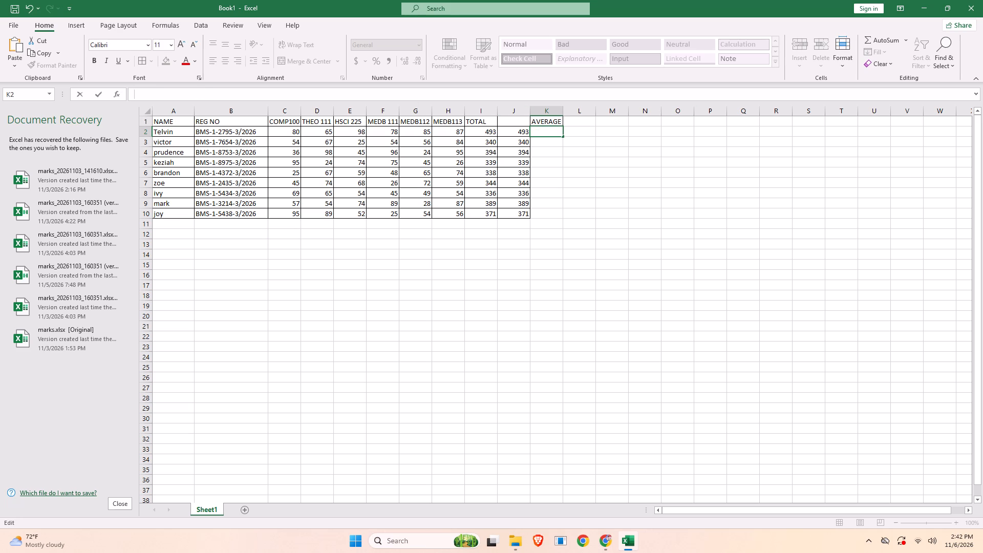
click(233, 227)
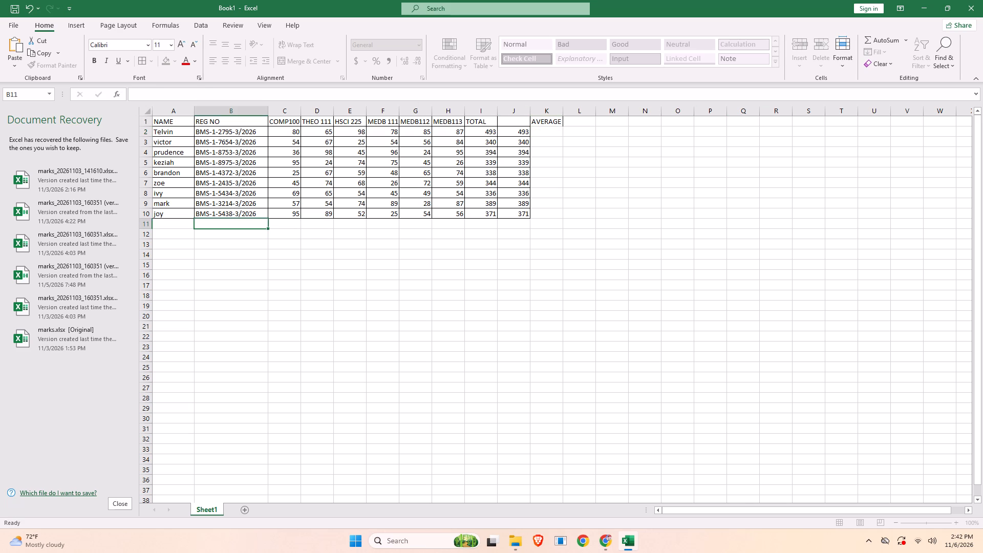
Enter the row label AVERAGE in cell A11, below the last student's name.
click(175, 222)
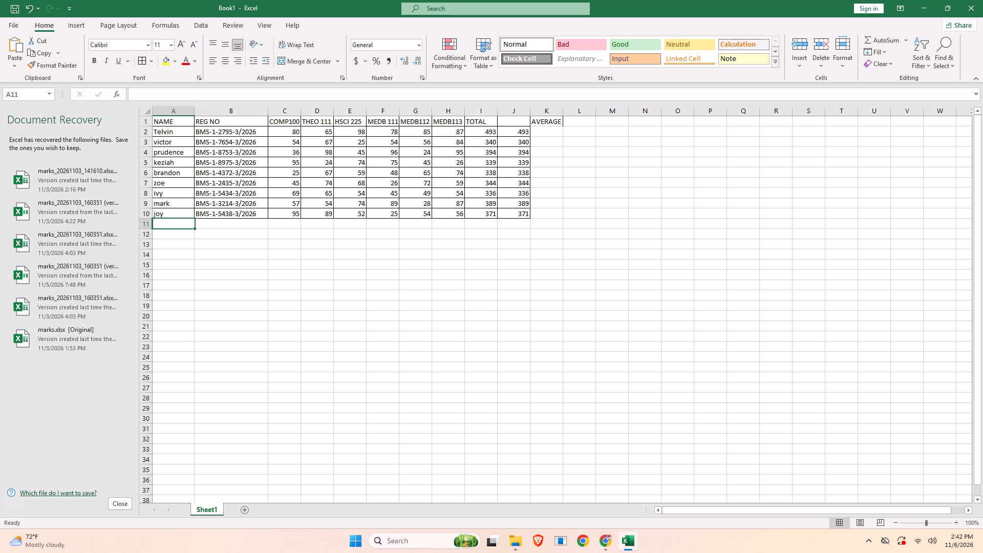
text(AVER)
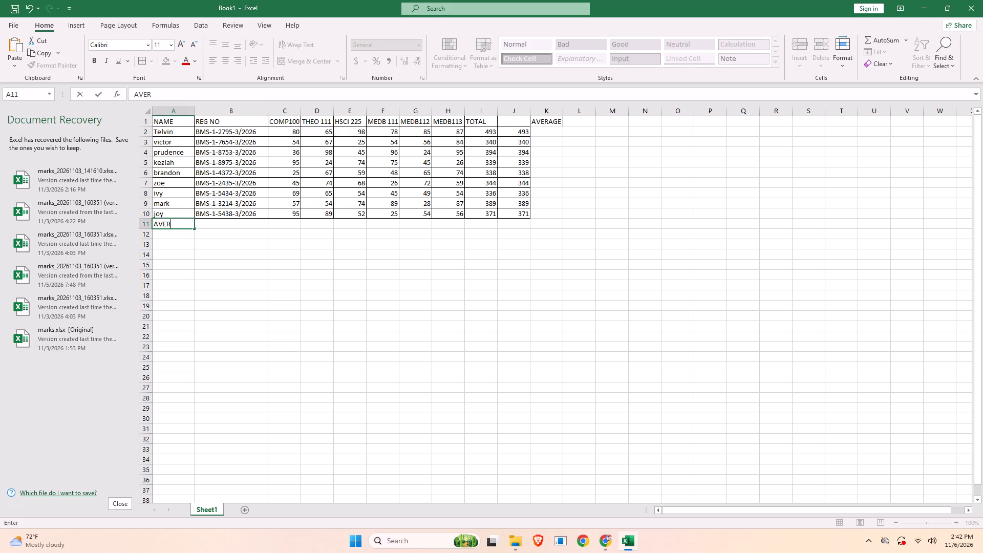
text(AGE)
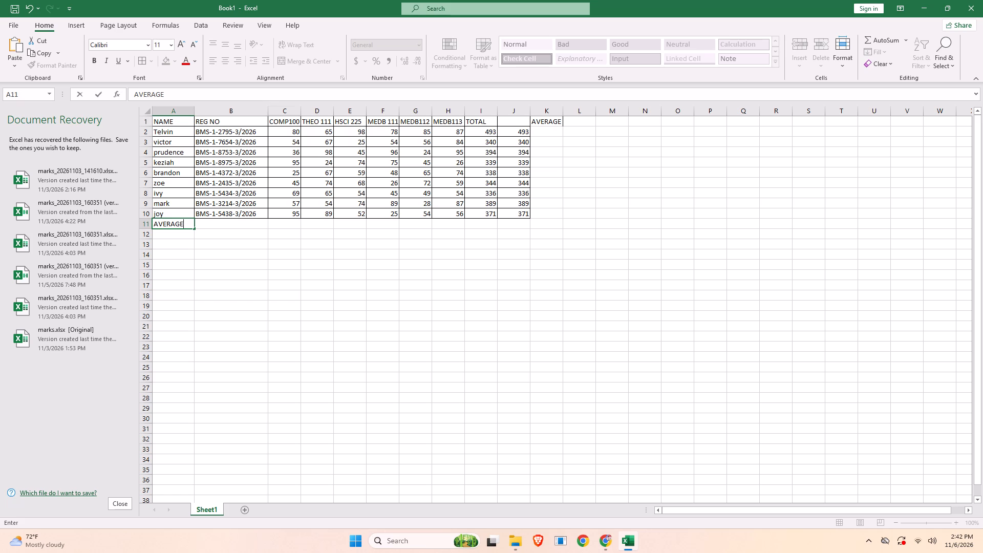
Enter the formula =AVERAGE(C2:C10) in cell C11 to average the COMP100 marks.
click(290, 221)
key(equal)
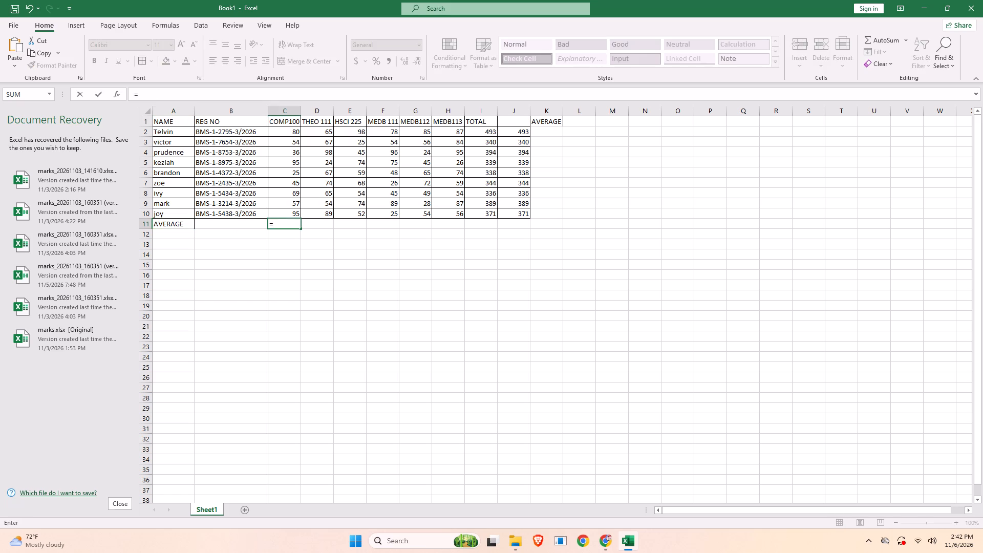
text(AVG)
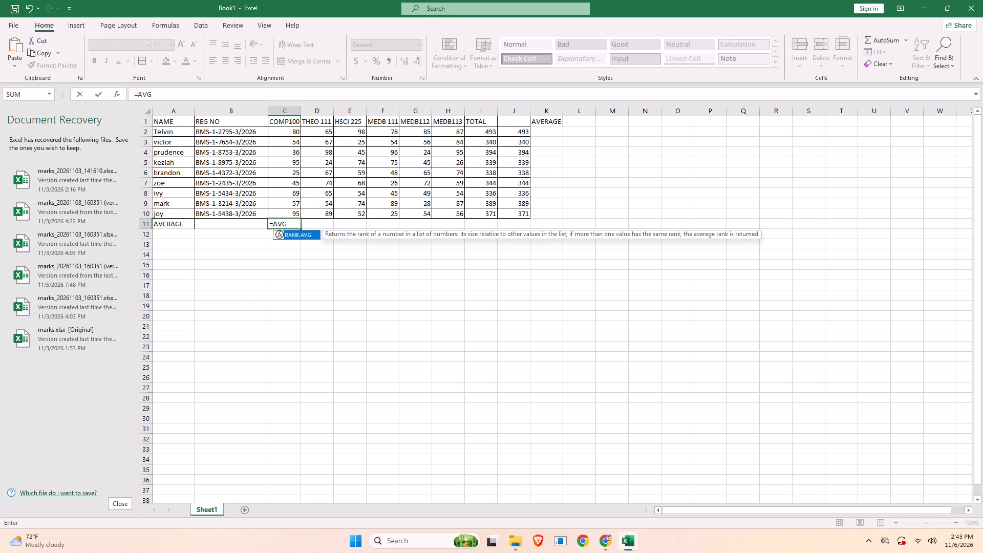
key(BackSpace)
text(ERAGE)
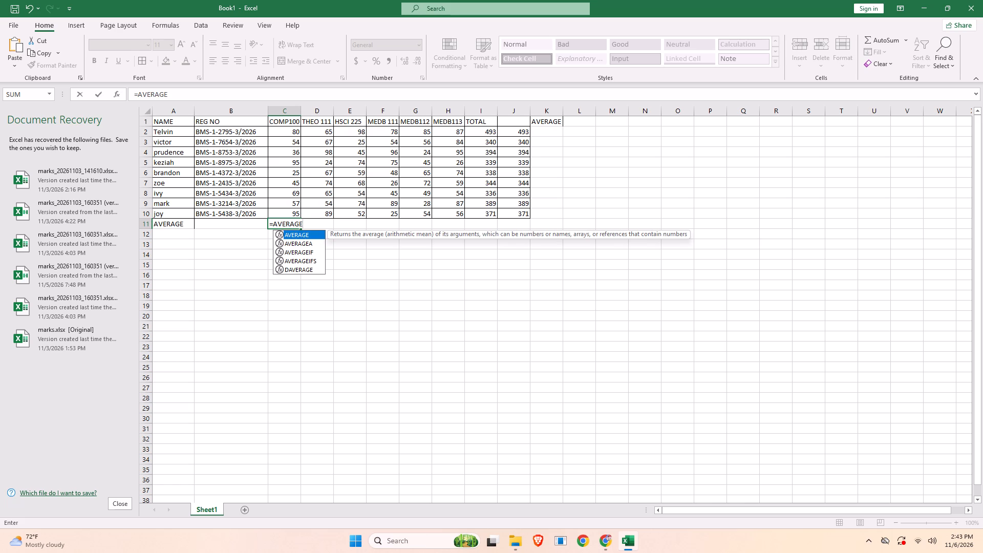
key(shift+parenleft)
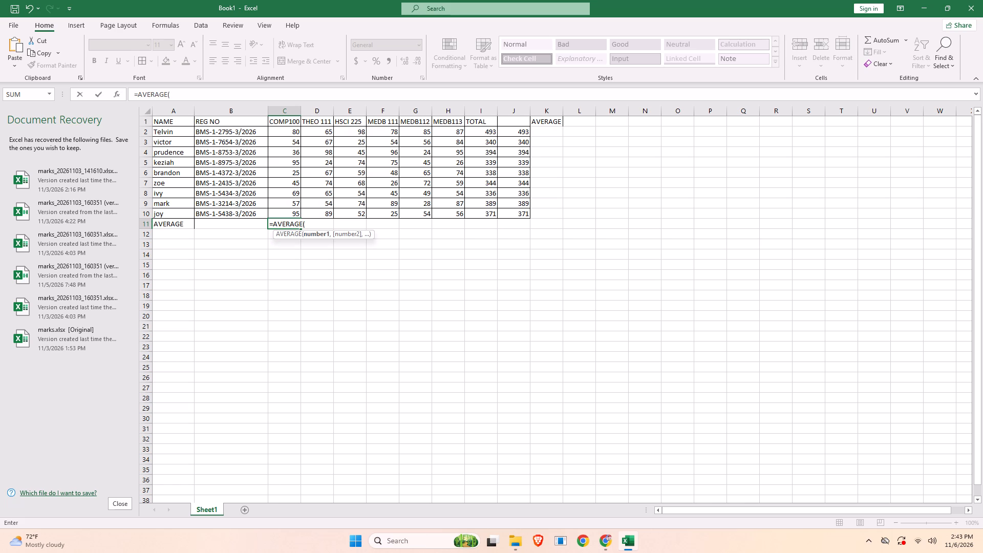
text(C2)
key(shift+colon)
text(C10)
key(Return)
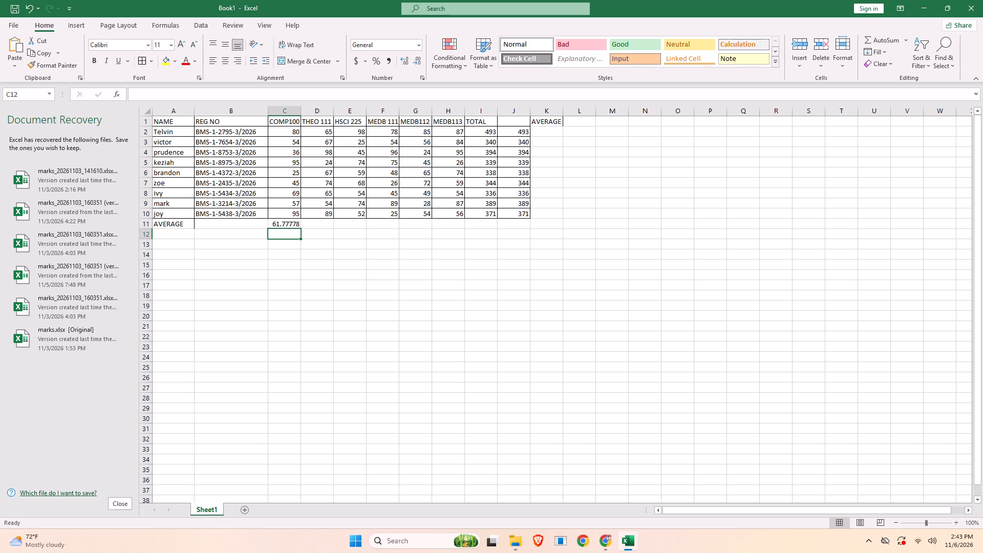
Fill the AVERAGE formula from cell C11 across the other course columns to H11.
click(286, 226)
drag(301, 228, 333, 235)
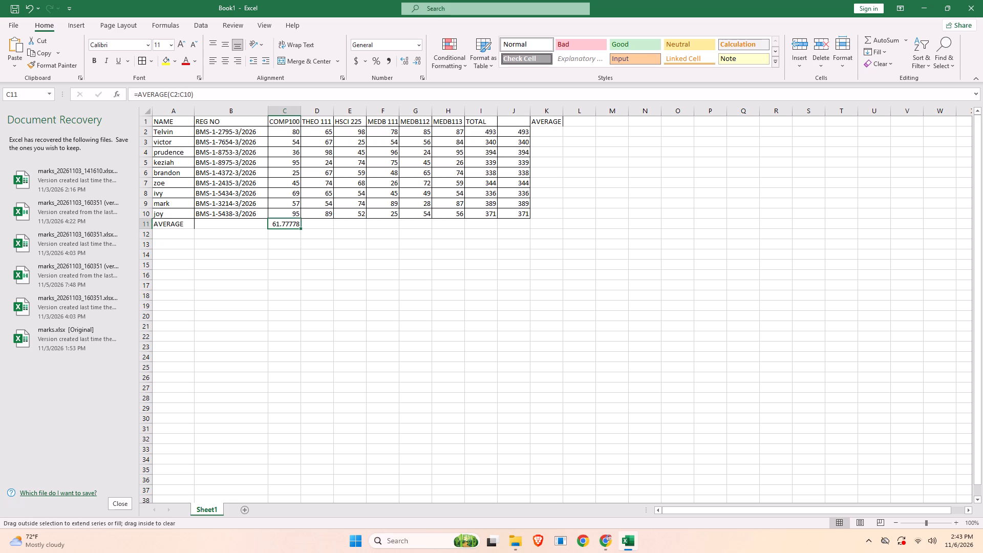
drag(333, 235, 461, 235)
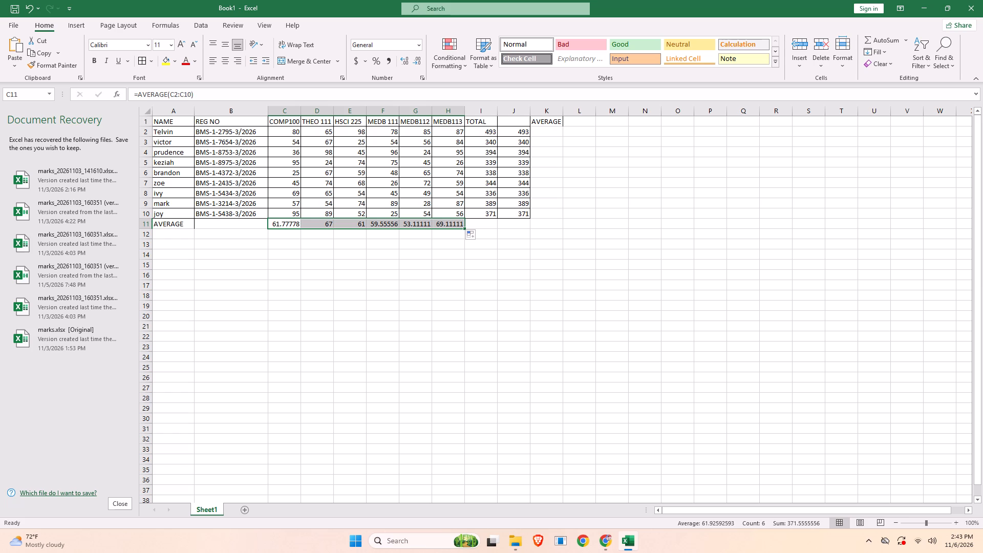
Apply the cell borders used in the marks table to the AVERAGE row, cells A11 through J11.
drag(169, 227, 514, 222)
click(139, 63)
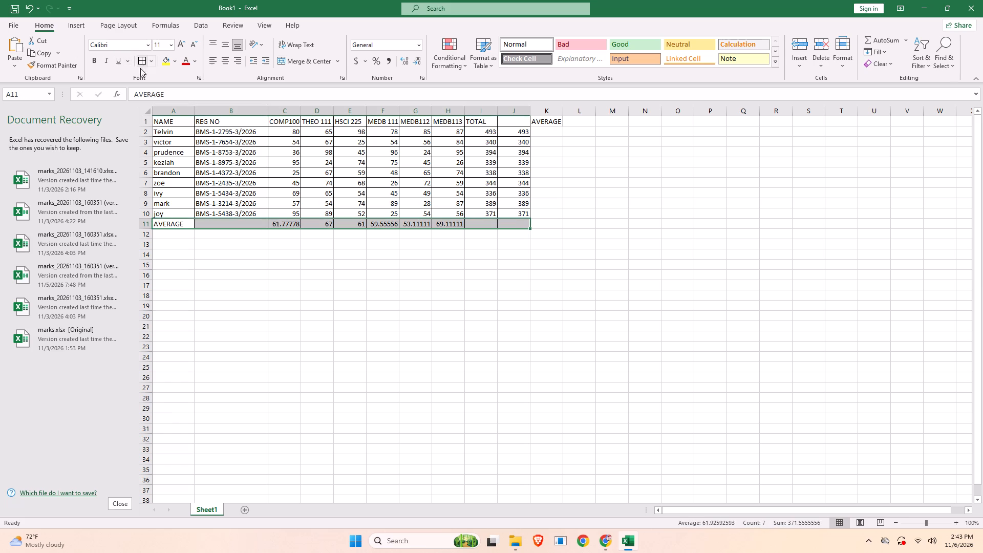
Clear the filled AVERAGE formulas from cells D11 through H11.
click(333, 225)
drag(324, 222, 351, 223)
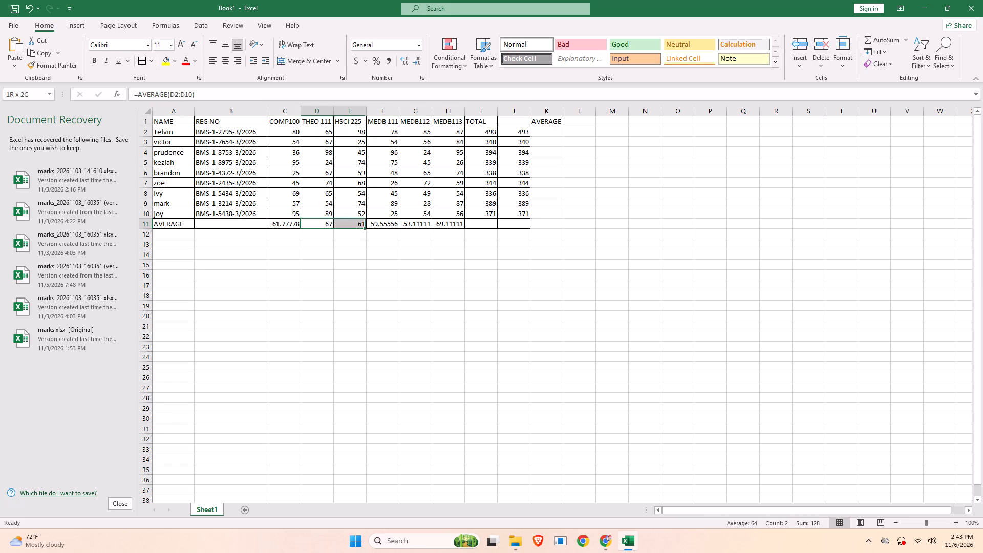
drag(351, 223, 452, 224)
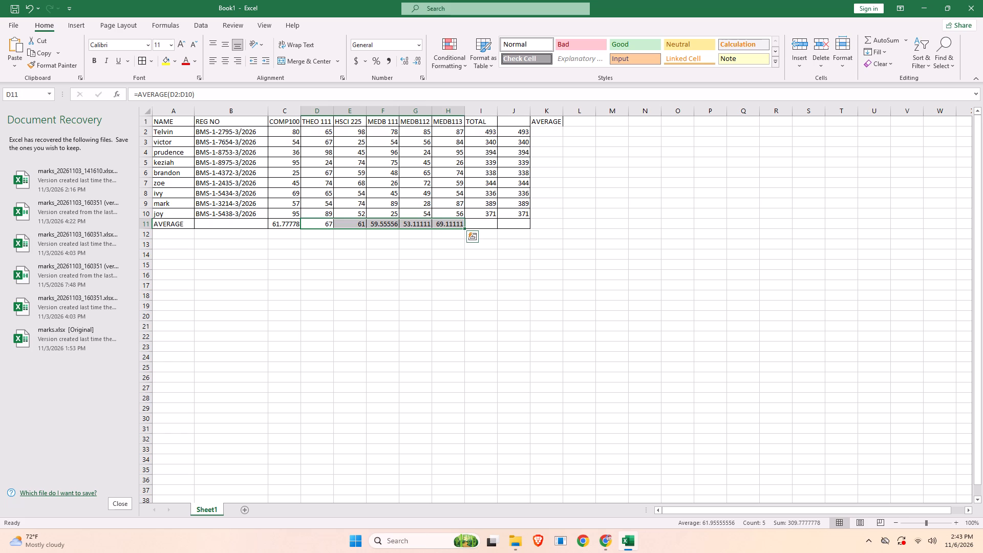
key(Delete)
Enter the formula =AVERAGE(D2:D10) in cell D11 to average the THEO 111 marks.
click(319, 224)
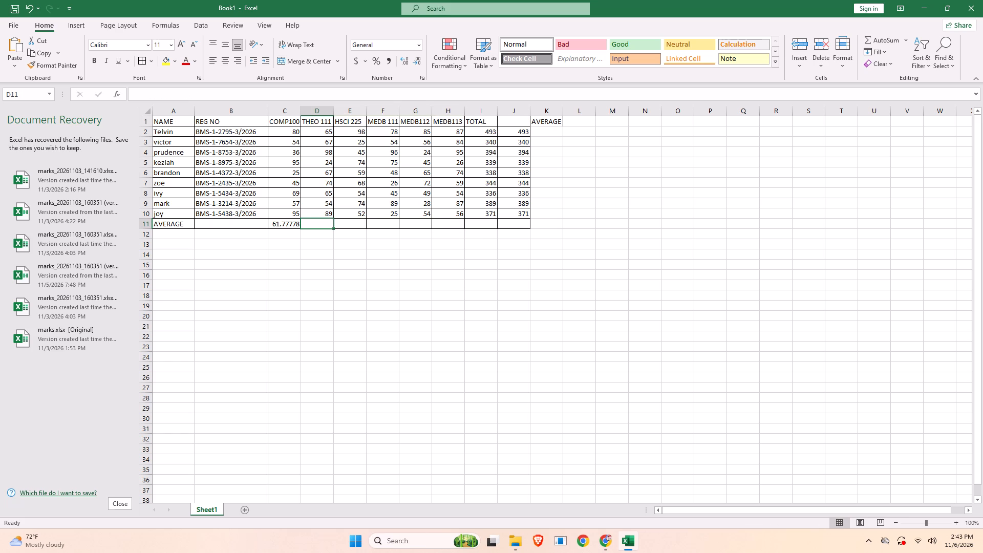
double_click(323, 221)
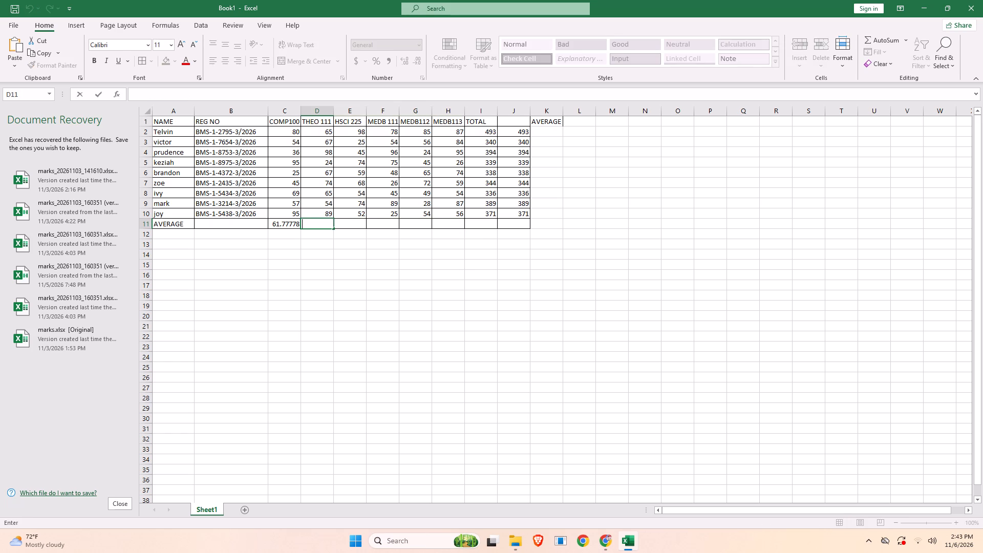
key(equal)
text(AVERAGE)
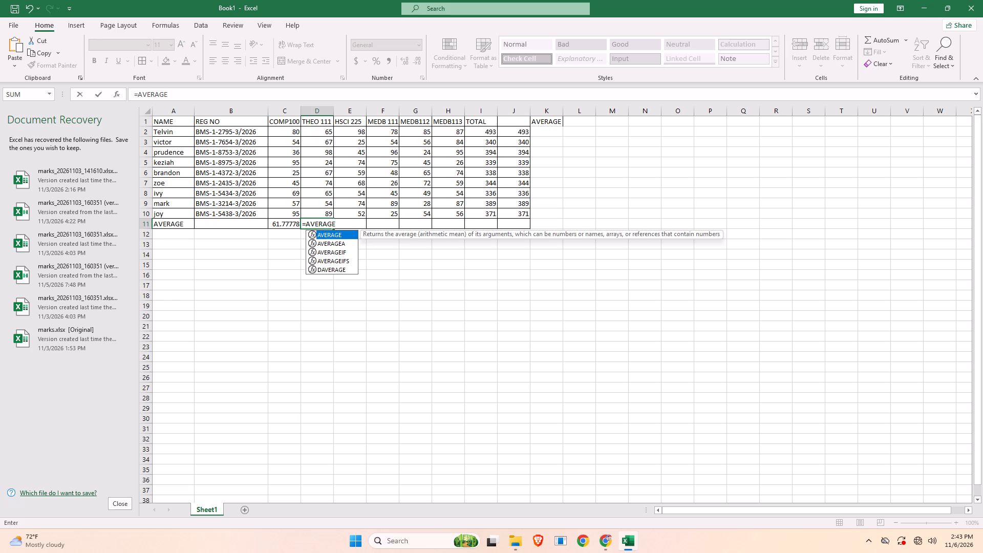
key(shift+parenleft)
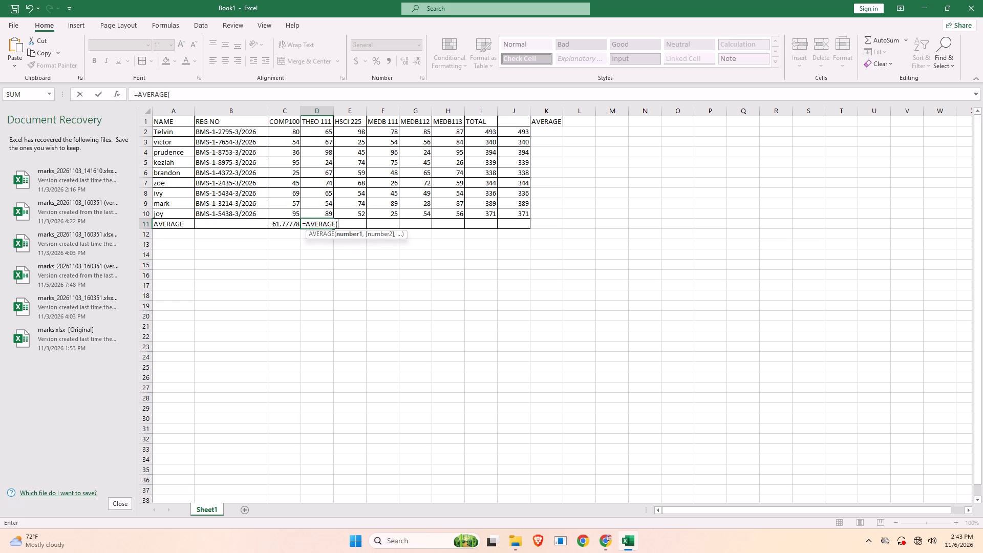
text(D2)
key(shift+colon)
key(d)
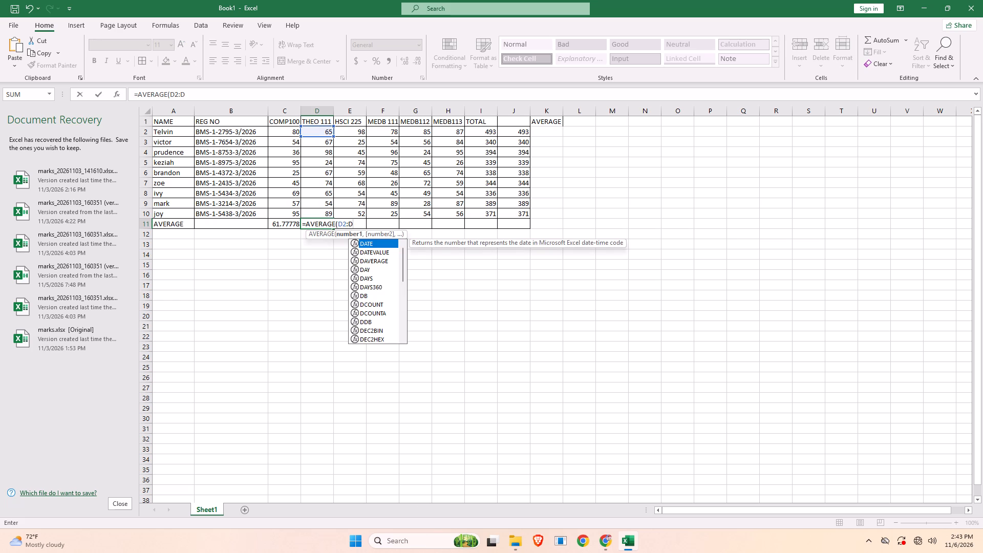
text(10)
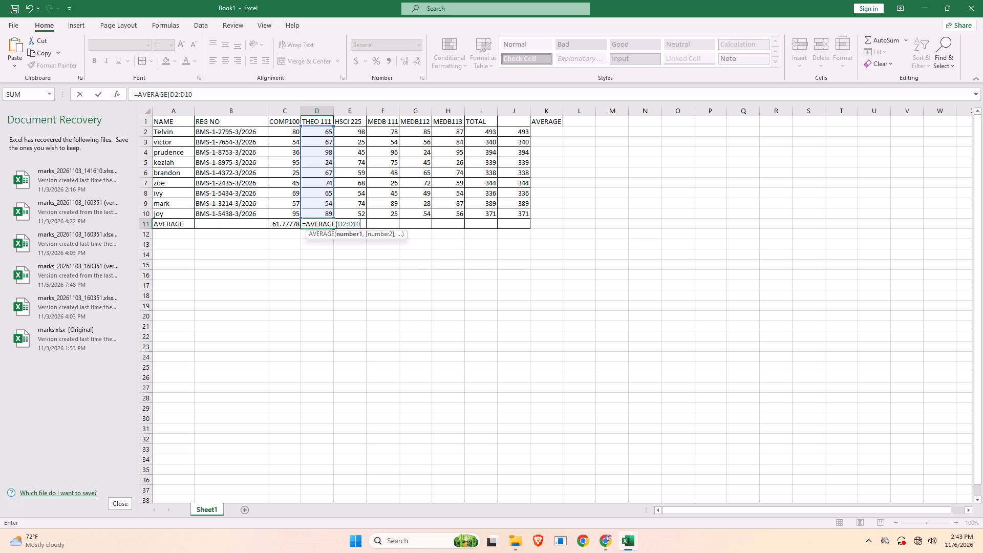
key(shift+parenright)
key(Return)
Enter the formula =AVERAGE(E2:E10) in cell E11 to average the HSCI 225 marks.
click(353, 223)
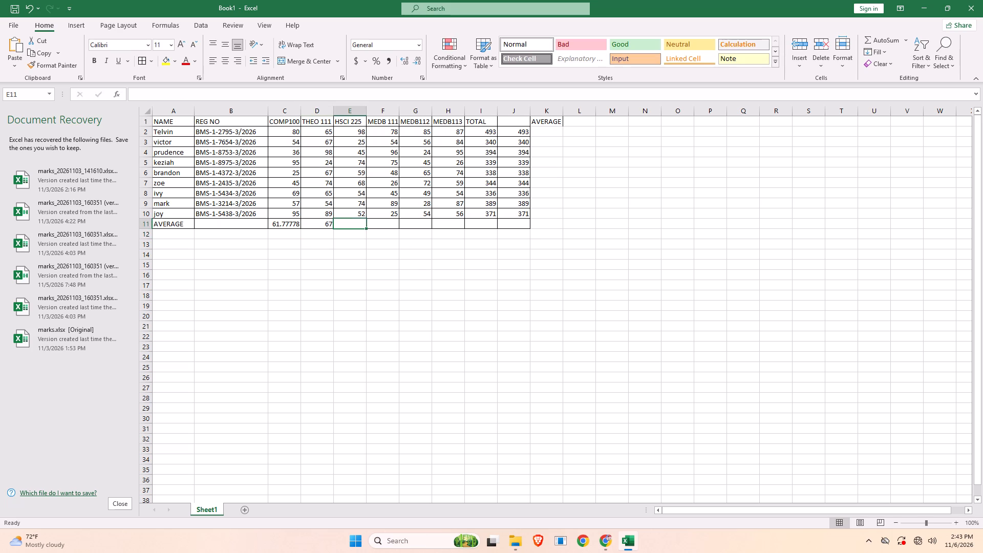
key(equal)
text(AVERAGE)
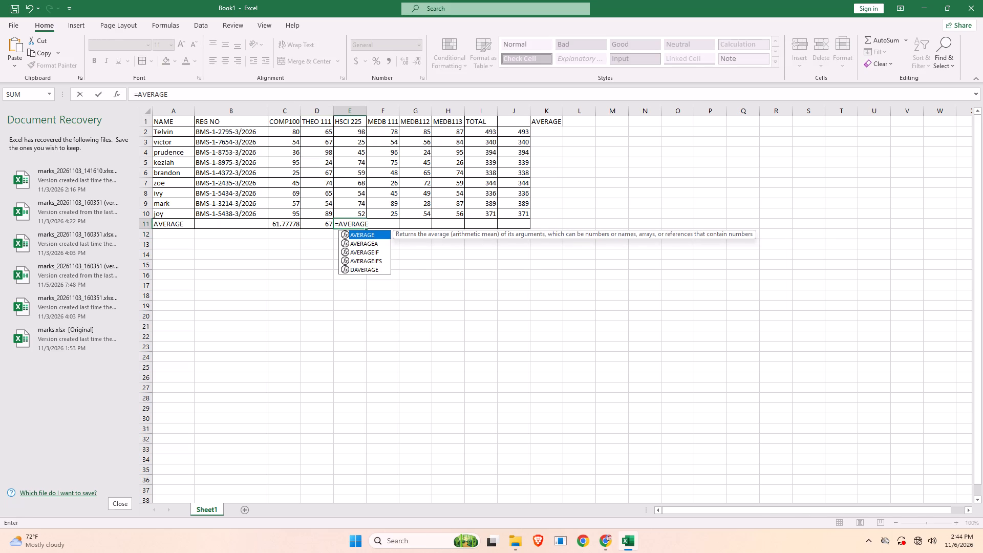
key(shift+parenleft)
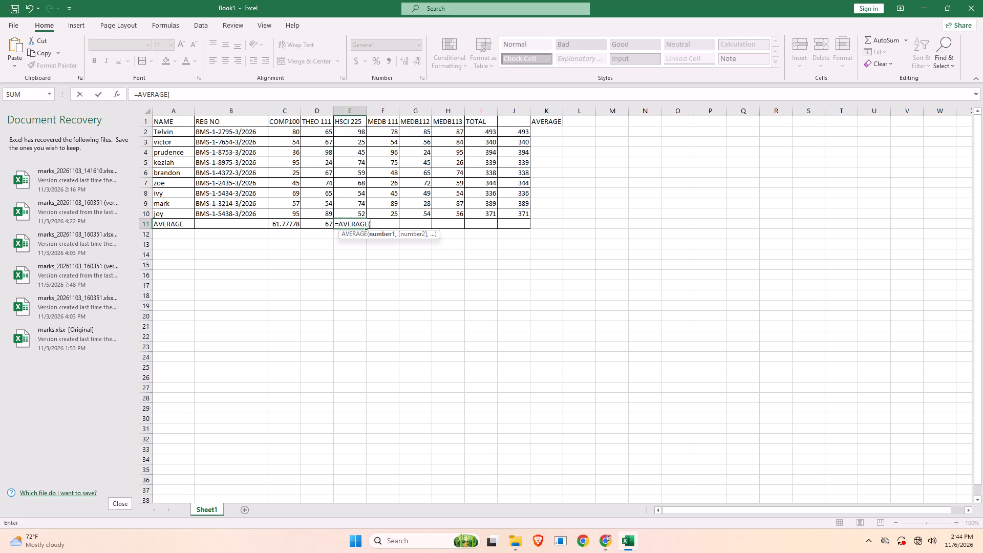
text(E2)
key(shift+colon)
text(E10)
key(shift+parenright)
key(Return)
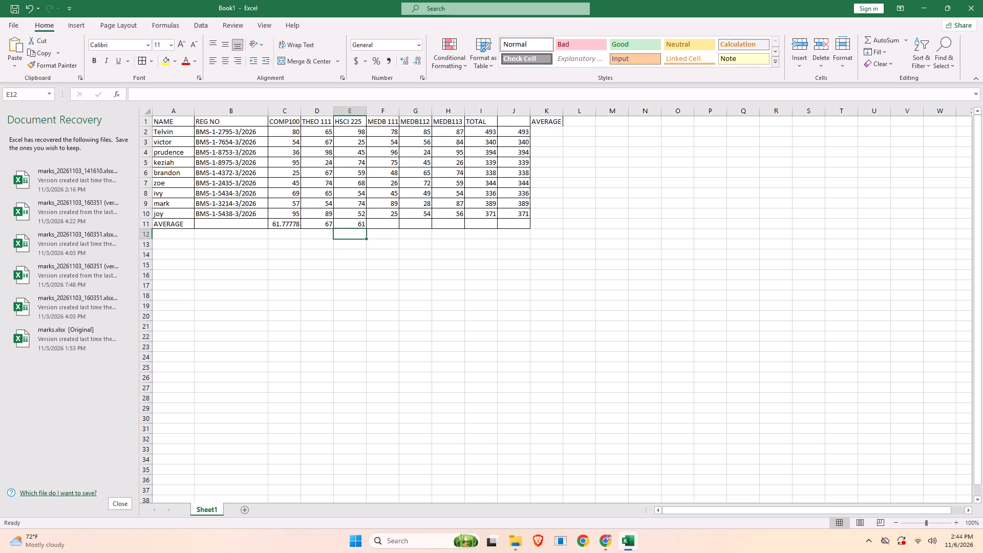
Enter the formula =AVERAGE(F2:F10) in cell F11 to average the MEDB 111 marks.
click(381, 225)
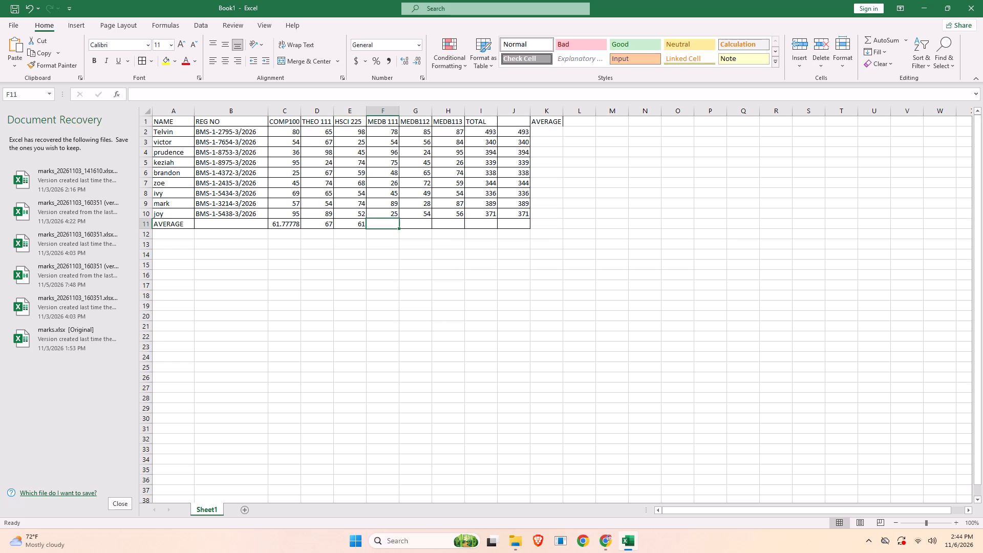
key(equal)
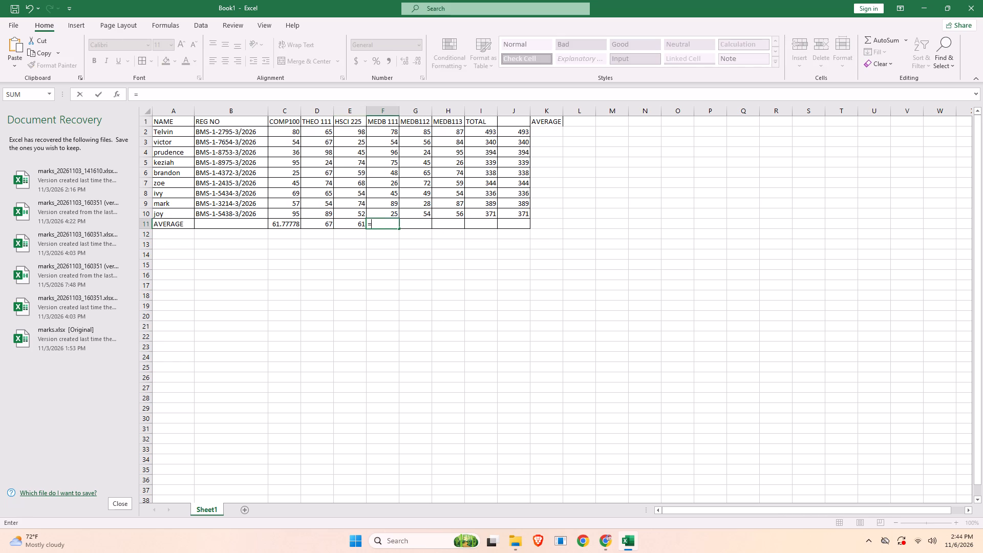
text(AVERA)
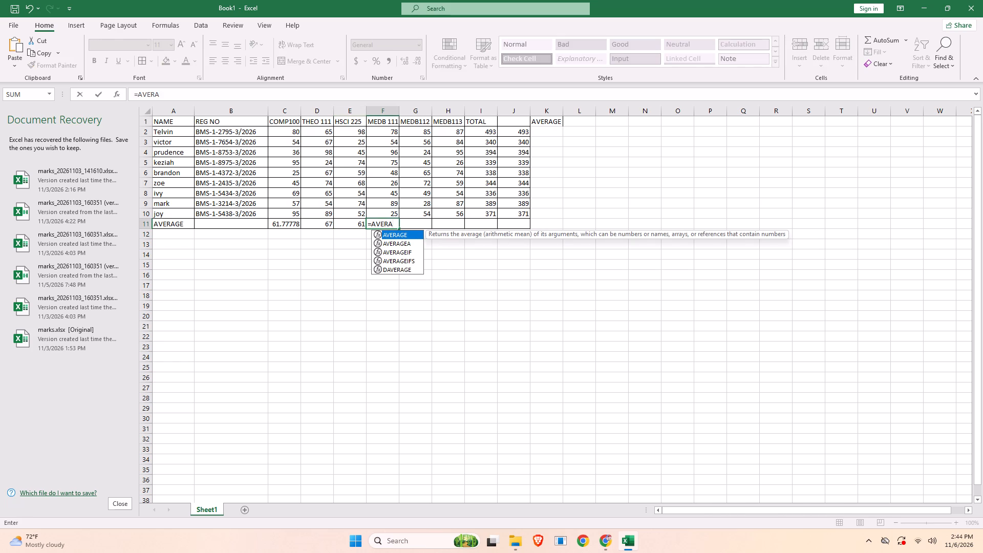
text(GE)
key(shift+parenleft)
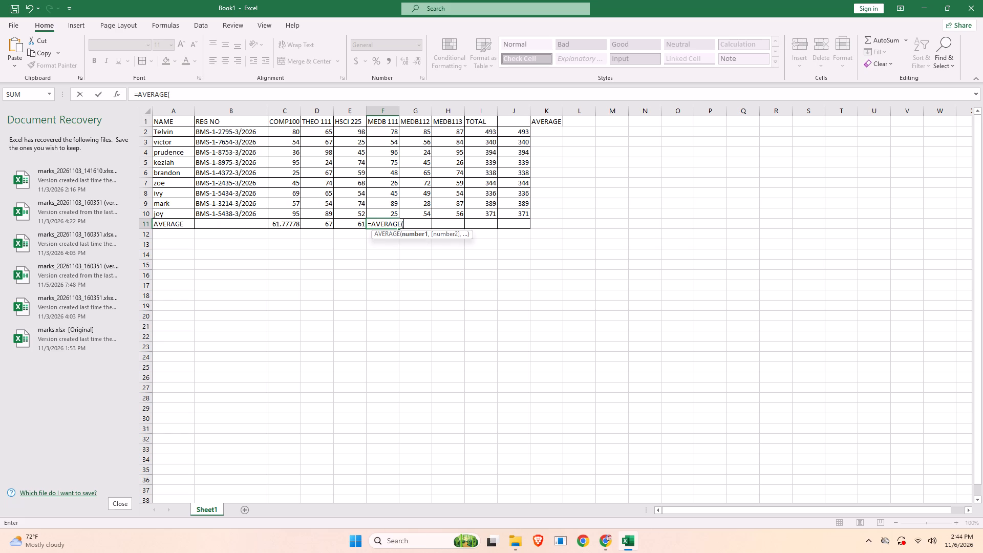
key(f)
key(2)
key(shift+colon)
key(f)
text(10)
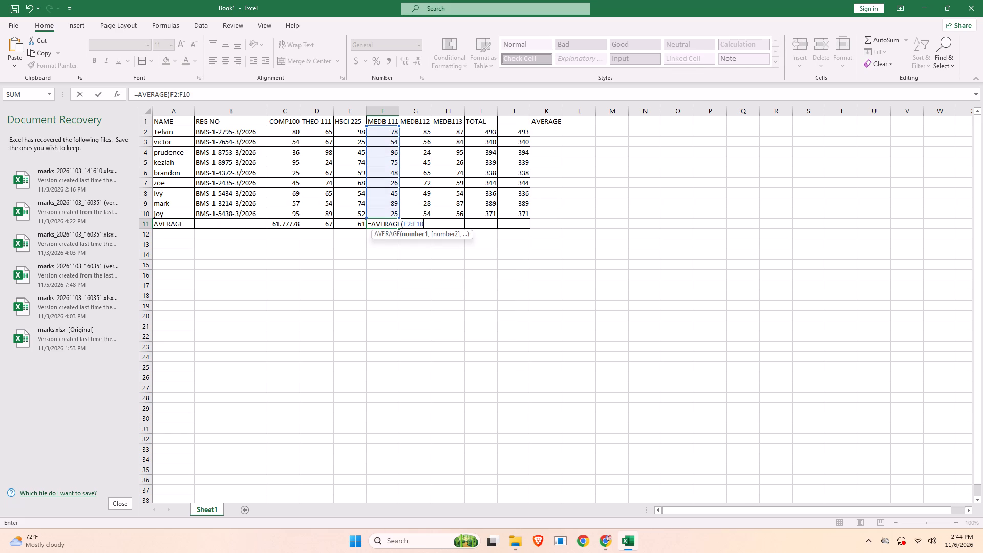
key(shift+parenright)
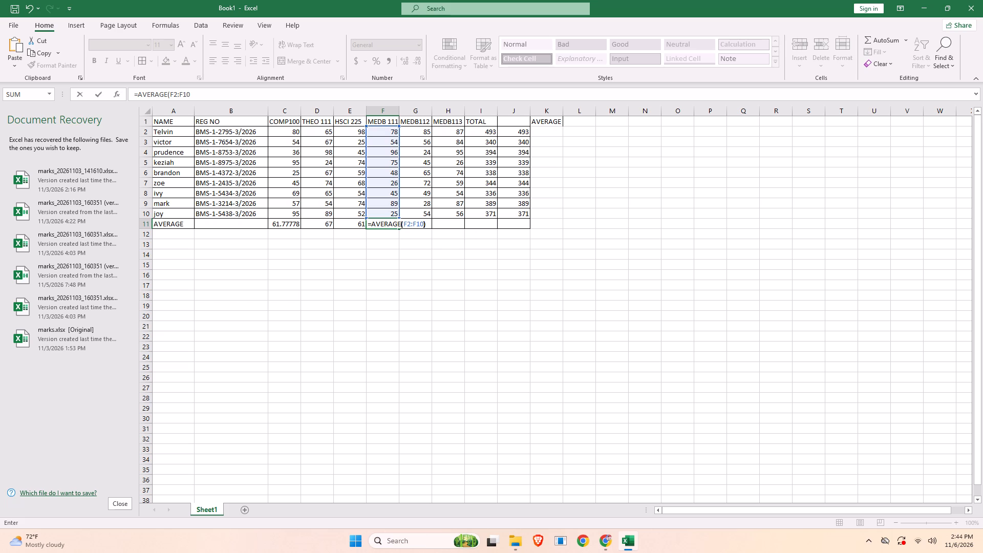
key(Return)
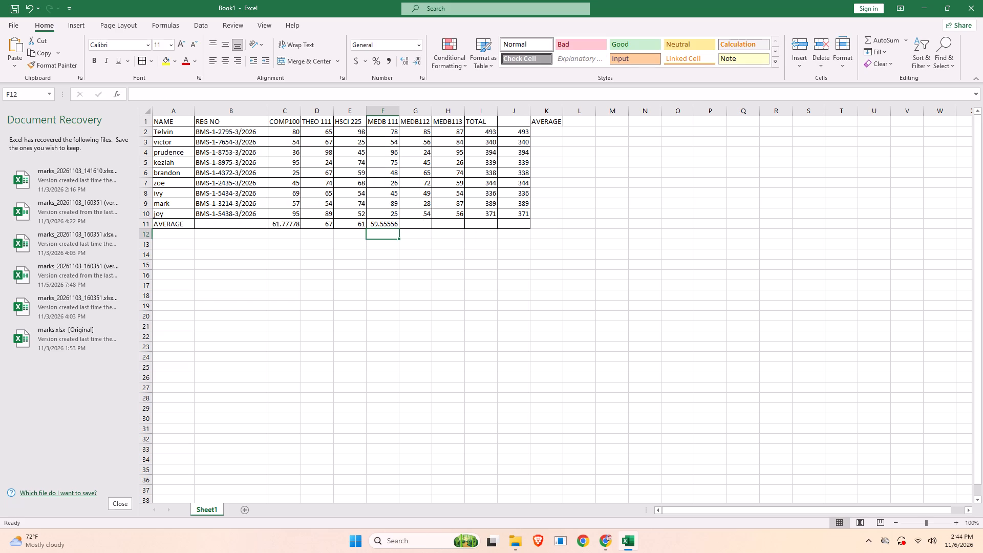
Enter the formula =AVERAGE(G2:G10) in cell G11 to average the MEDB112 marks.
click(392, 224)
click(418, 228)
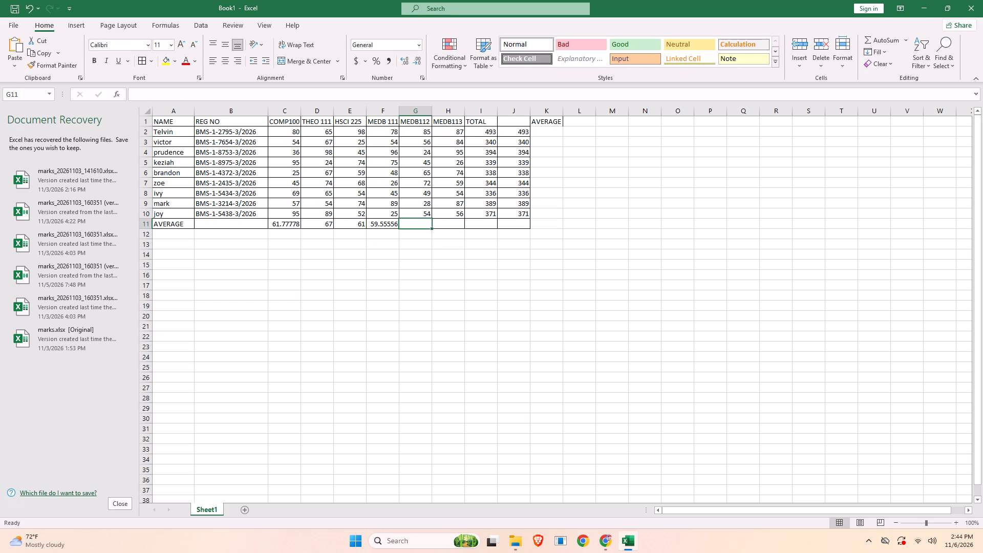
text(=AVERA)
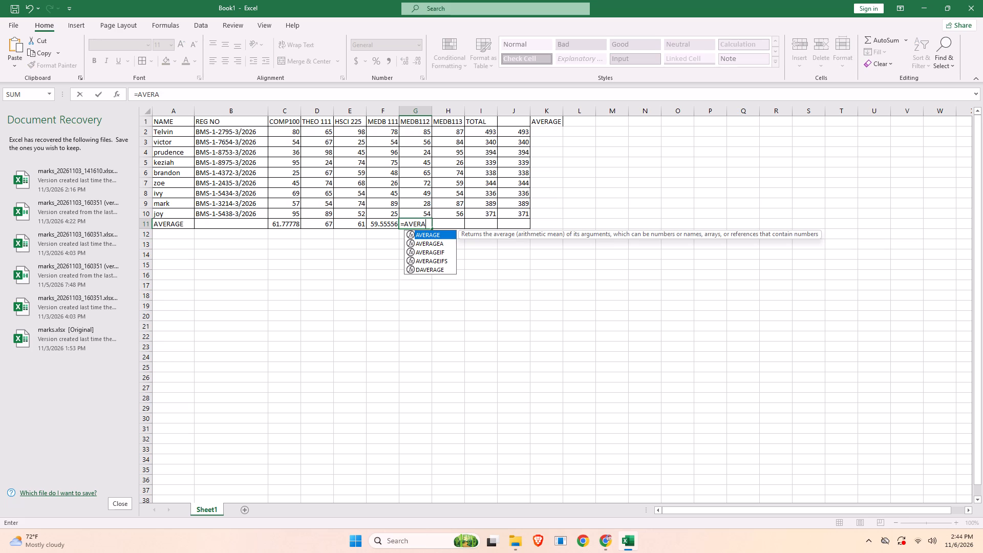
text(GE)
key(shift+parenleft)
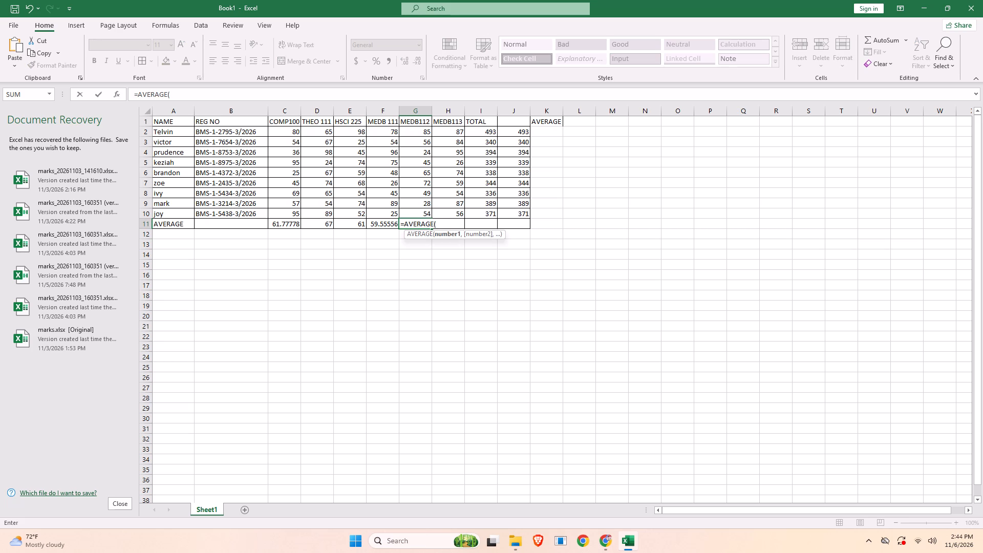
text(G2)
key(semicolon)
text(G10)
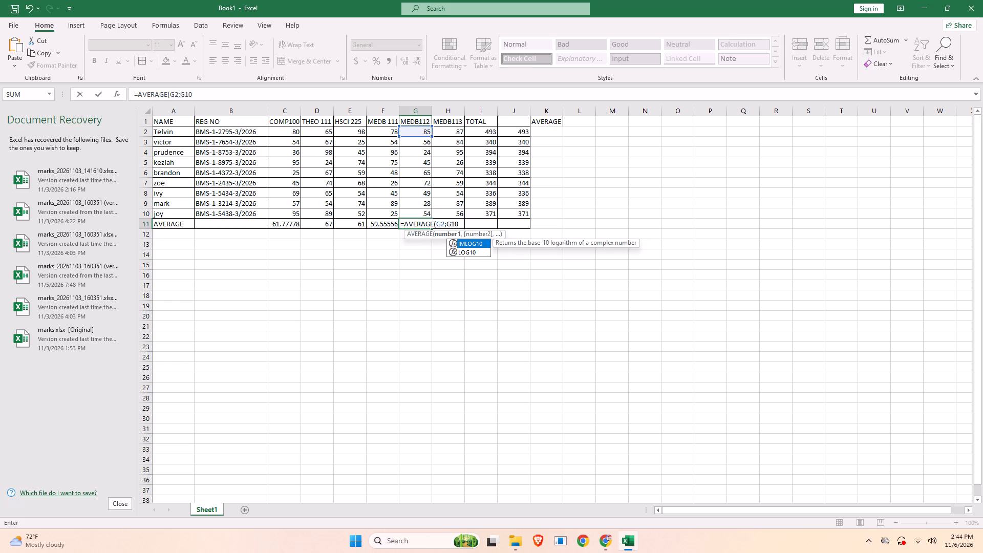
key(Left)
key(Left)
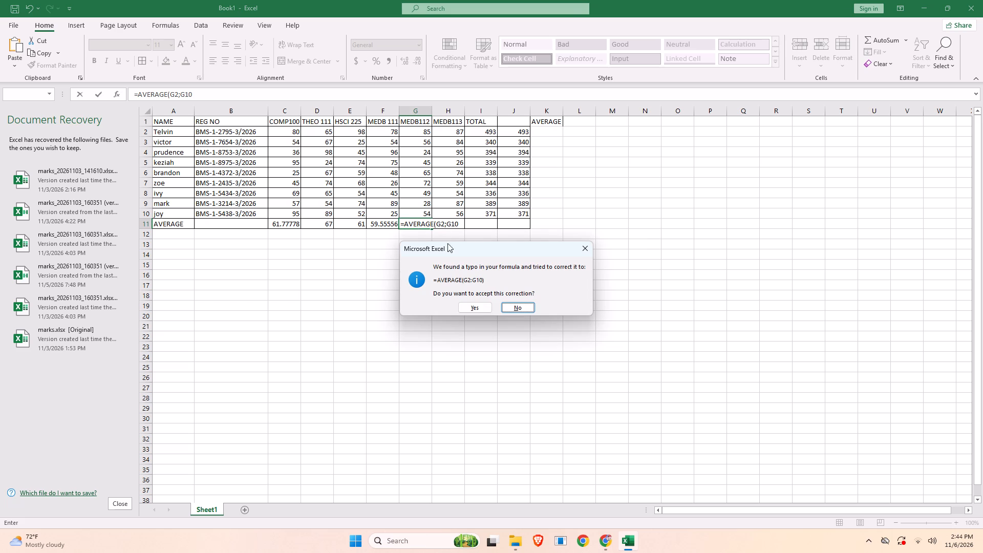
click(473, 305)
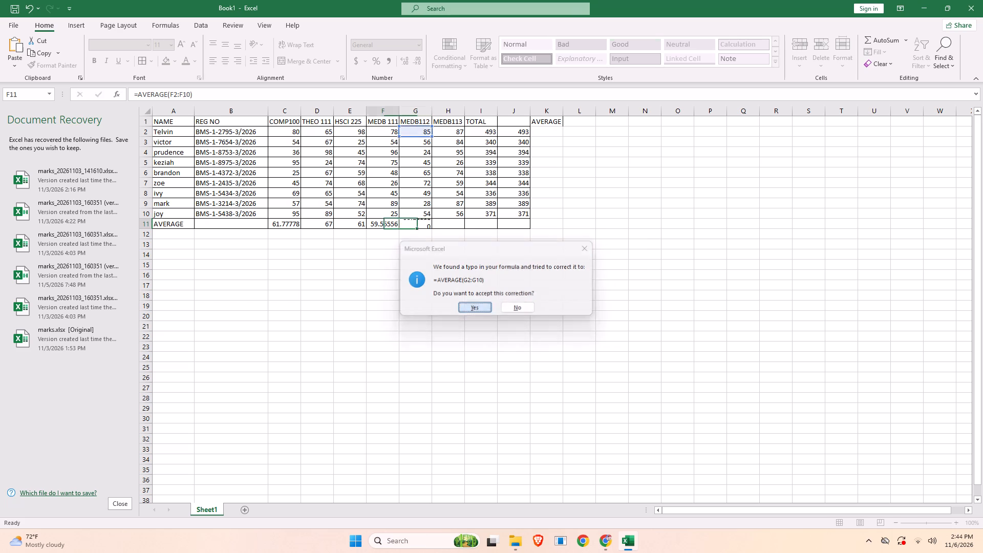
click(421, 224)
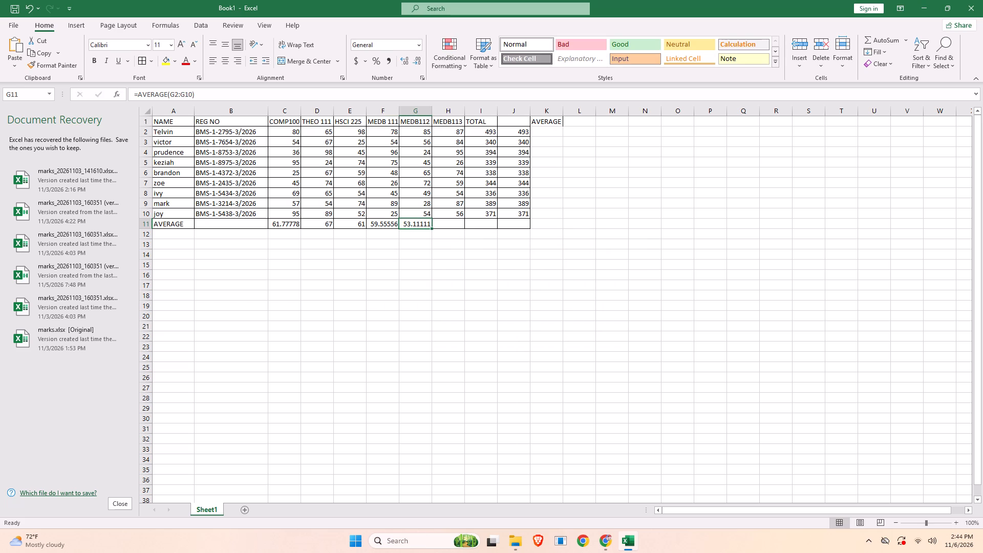
Enter the formula =AVERAGE(H2:H10) in cell H11 to average the MEDB113 marks.
click(455, 223)
key(equal)
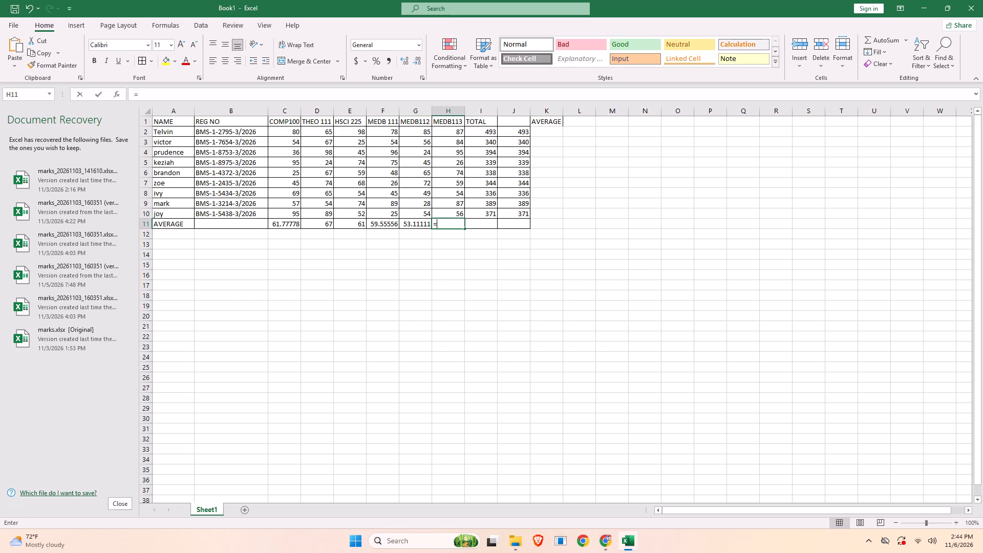
text(AVERA)
text(GE)
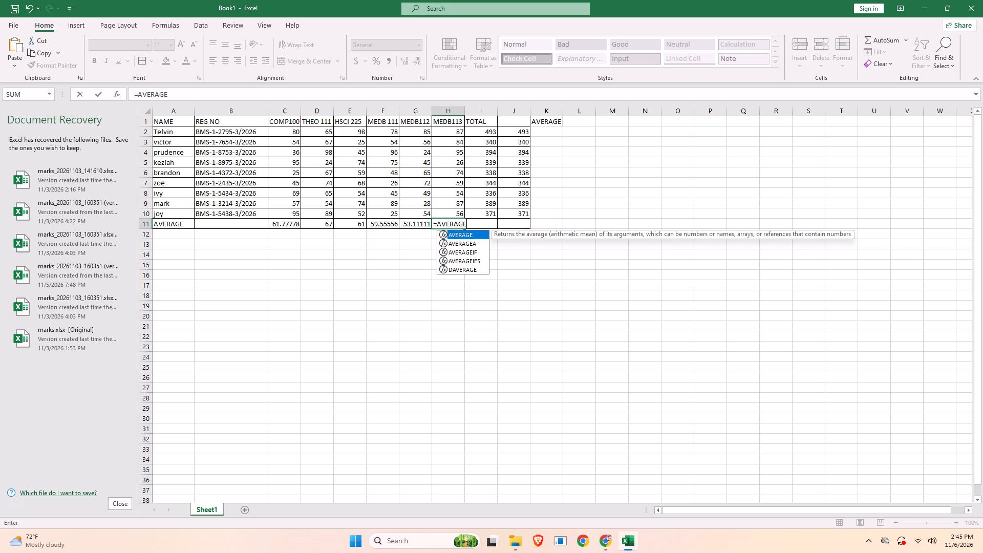
key(shift+parenleft)
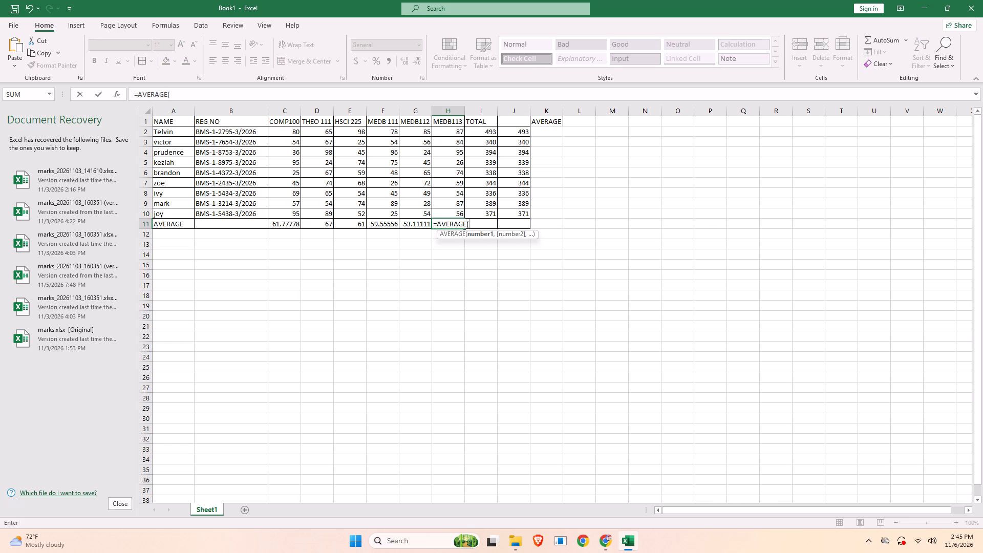
text(H2)
key(shift+colon)
key(h)
text(10)
key(shift+parenright)
key(Return)
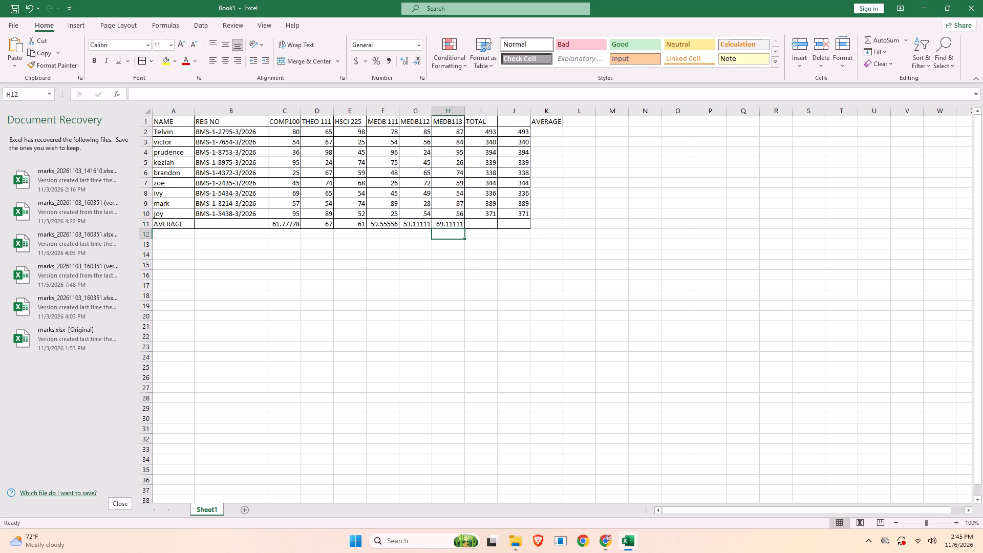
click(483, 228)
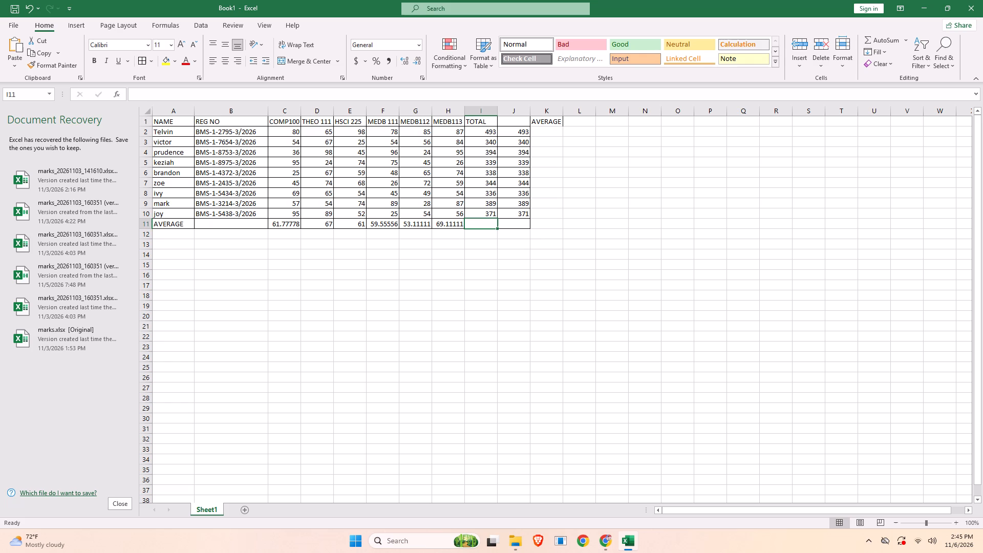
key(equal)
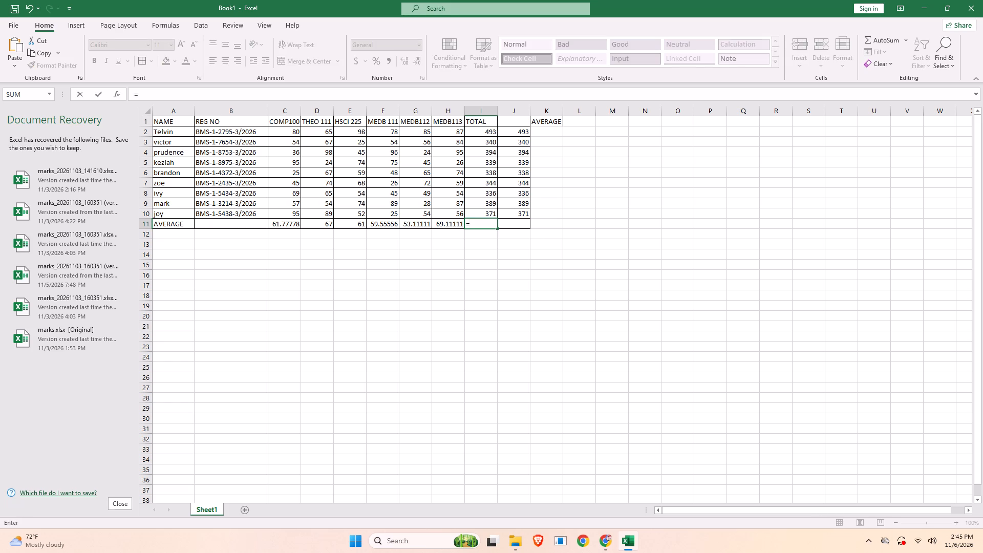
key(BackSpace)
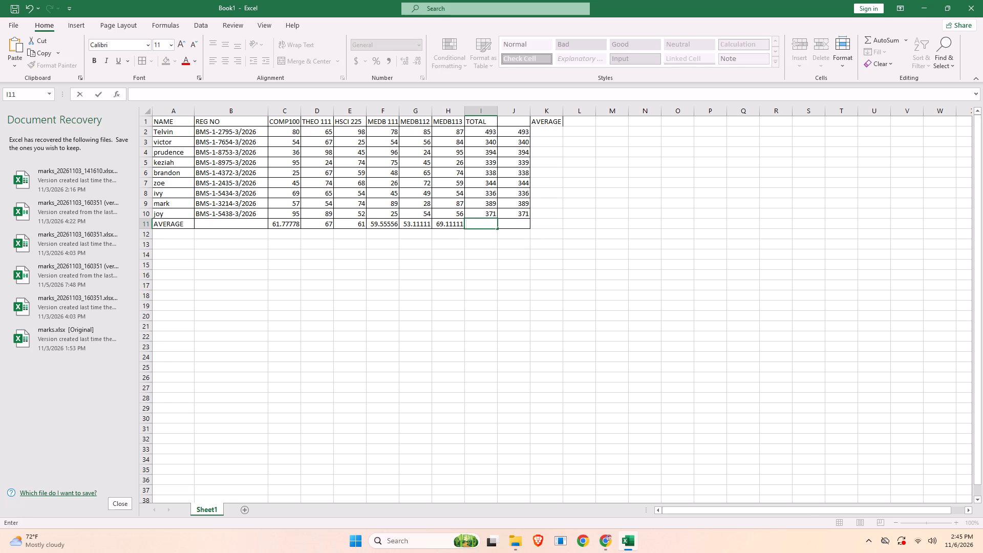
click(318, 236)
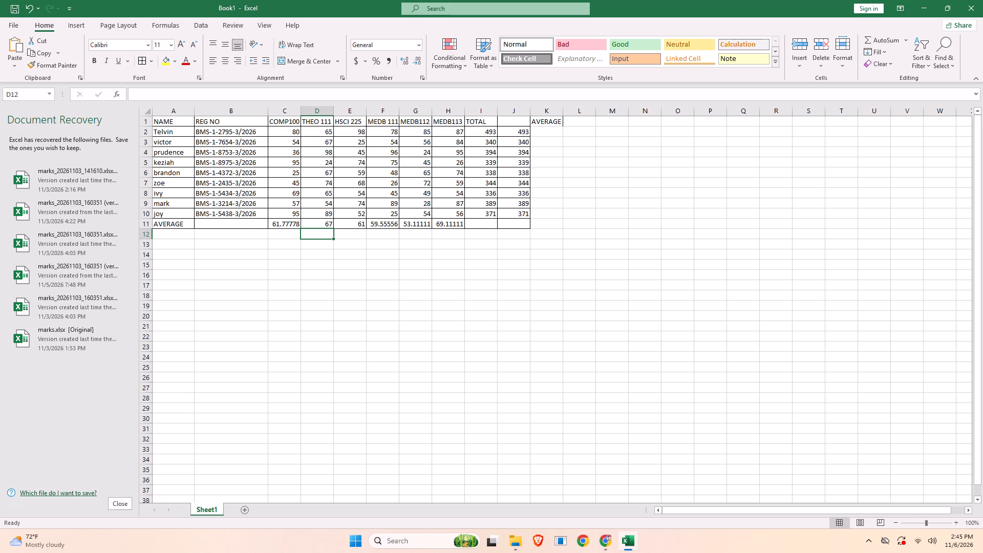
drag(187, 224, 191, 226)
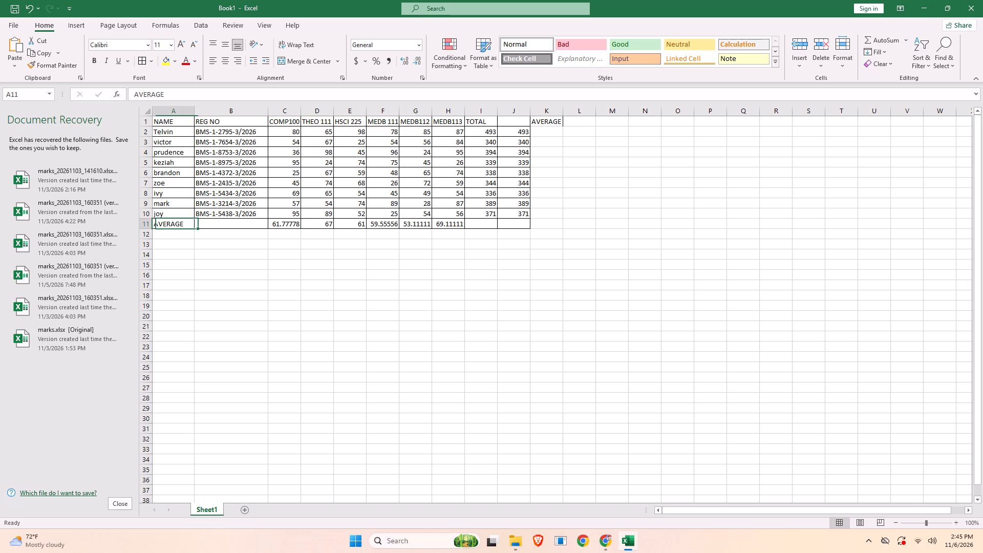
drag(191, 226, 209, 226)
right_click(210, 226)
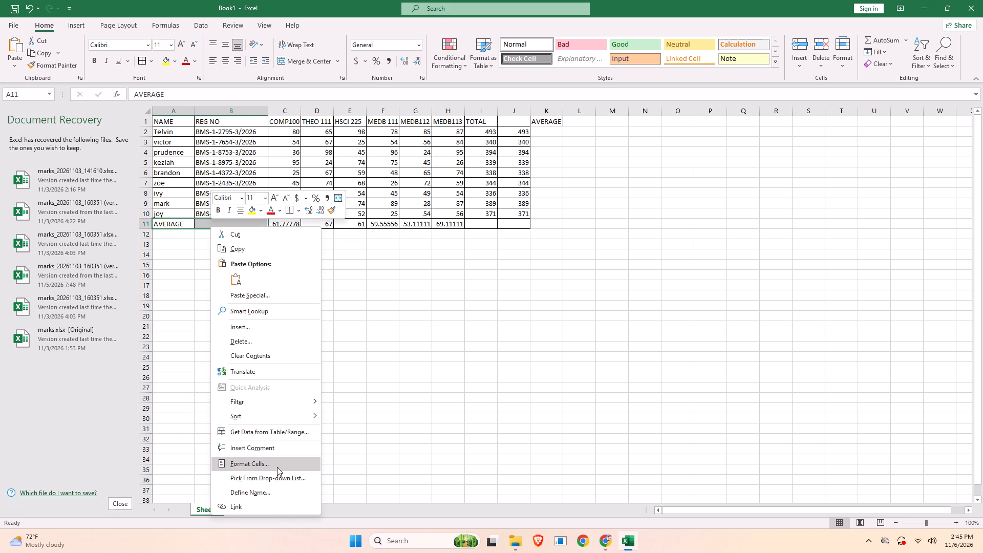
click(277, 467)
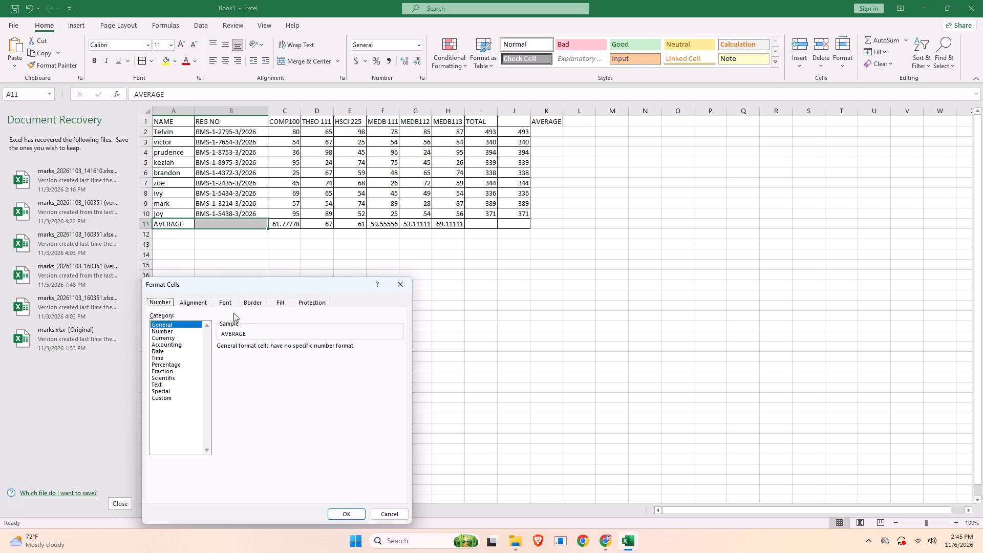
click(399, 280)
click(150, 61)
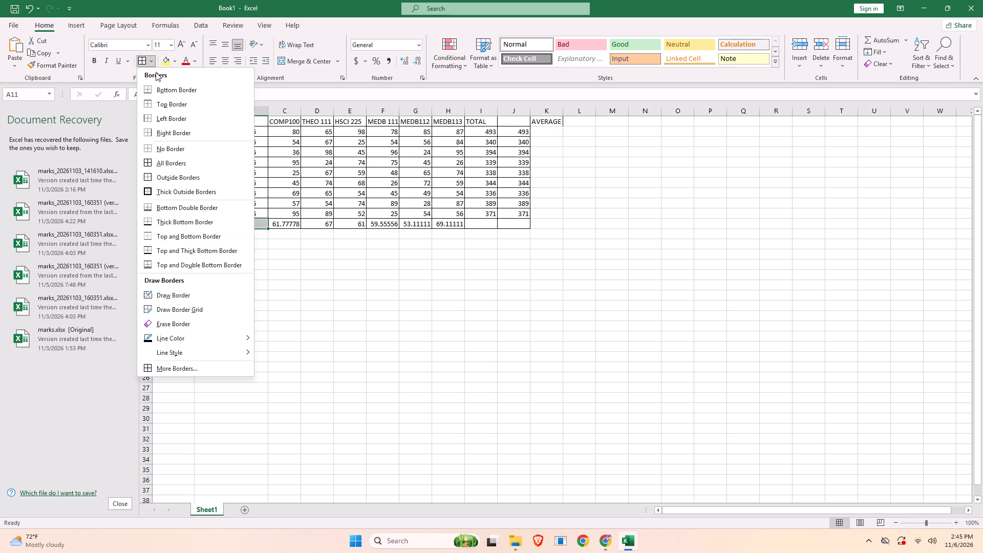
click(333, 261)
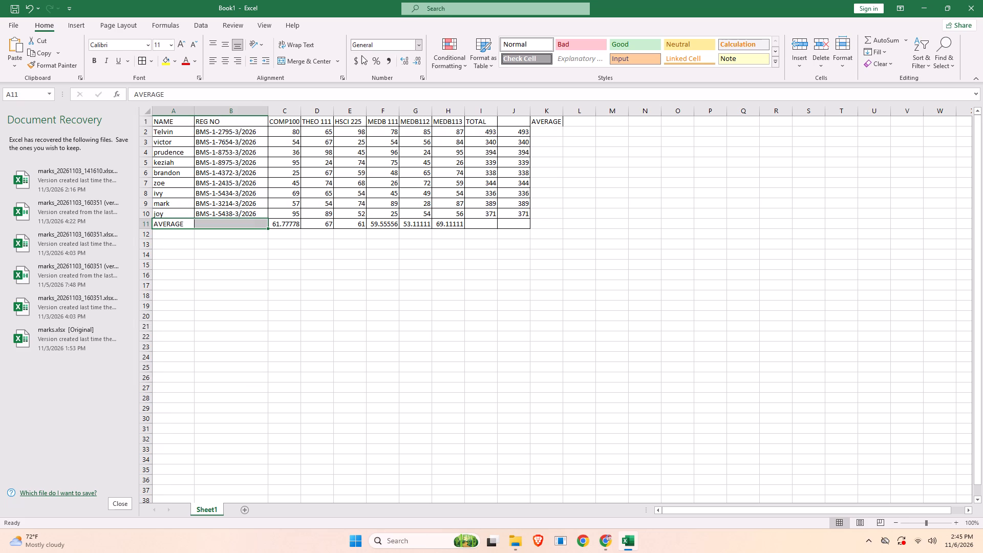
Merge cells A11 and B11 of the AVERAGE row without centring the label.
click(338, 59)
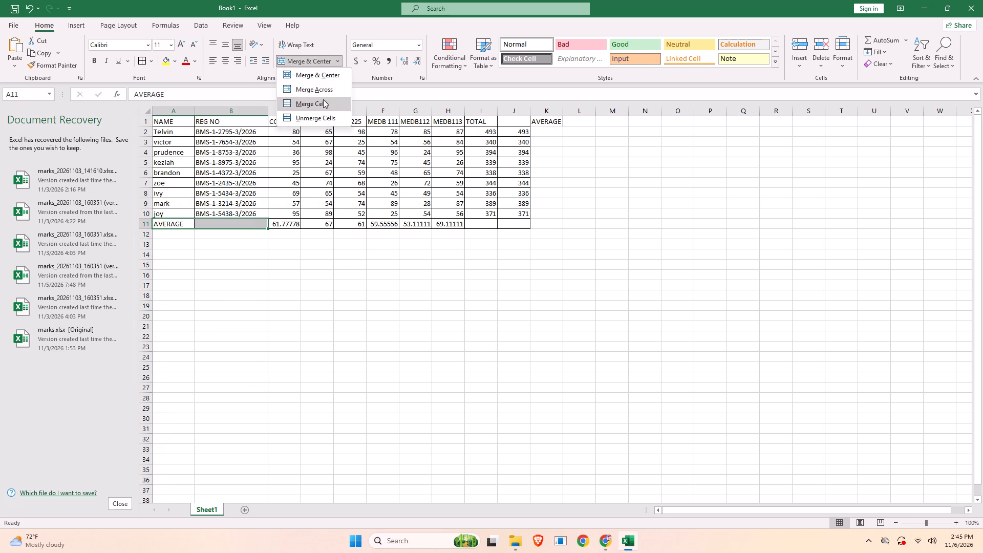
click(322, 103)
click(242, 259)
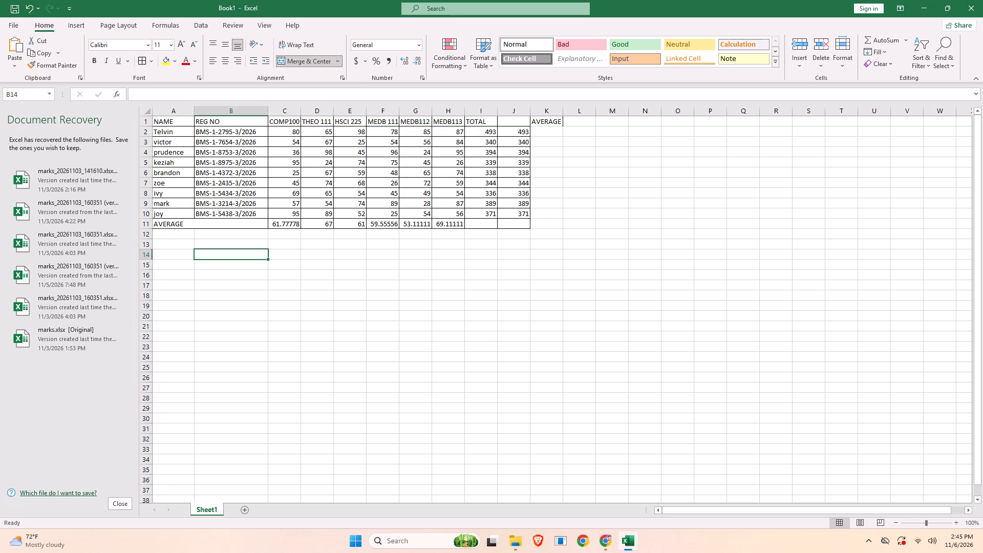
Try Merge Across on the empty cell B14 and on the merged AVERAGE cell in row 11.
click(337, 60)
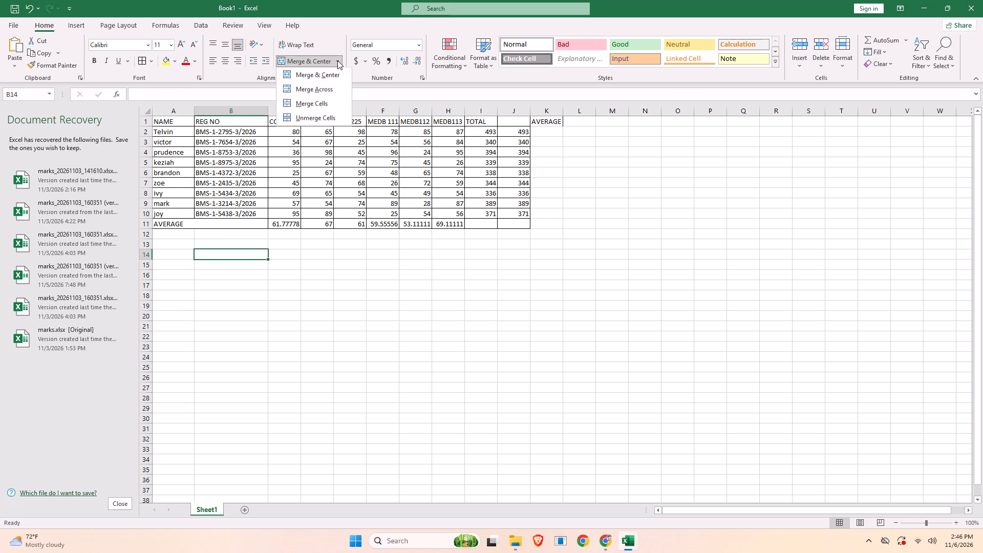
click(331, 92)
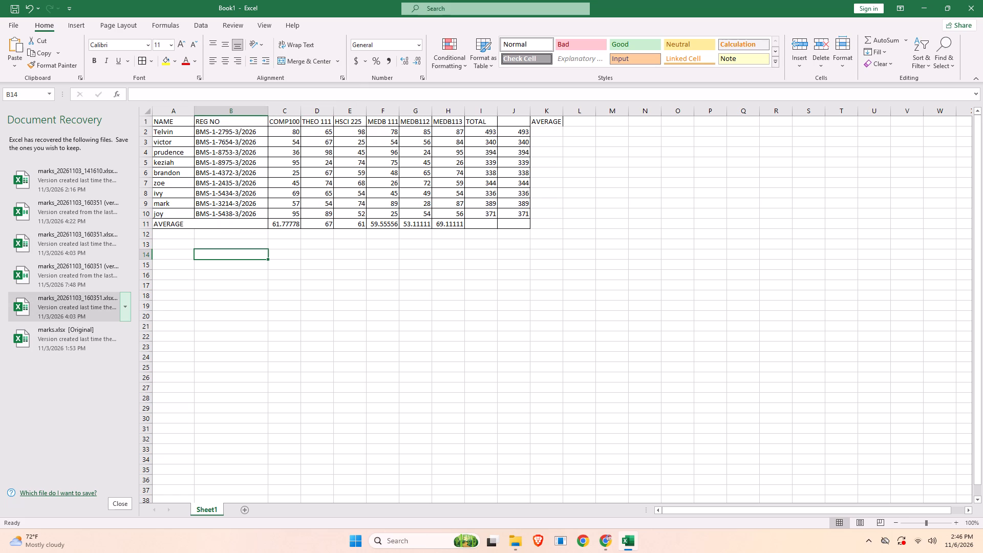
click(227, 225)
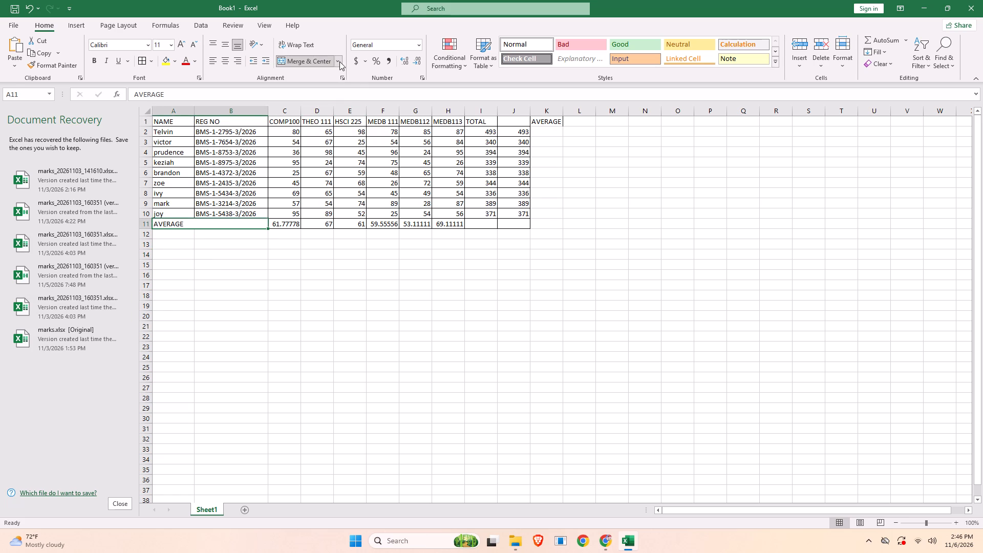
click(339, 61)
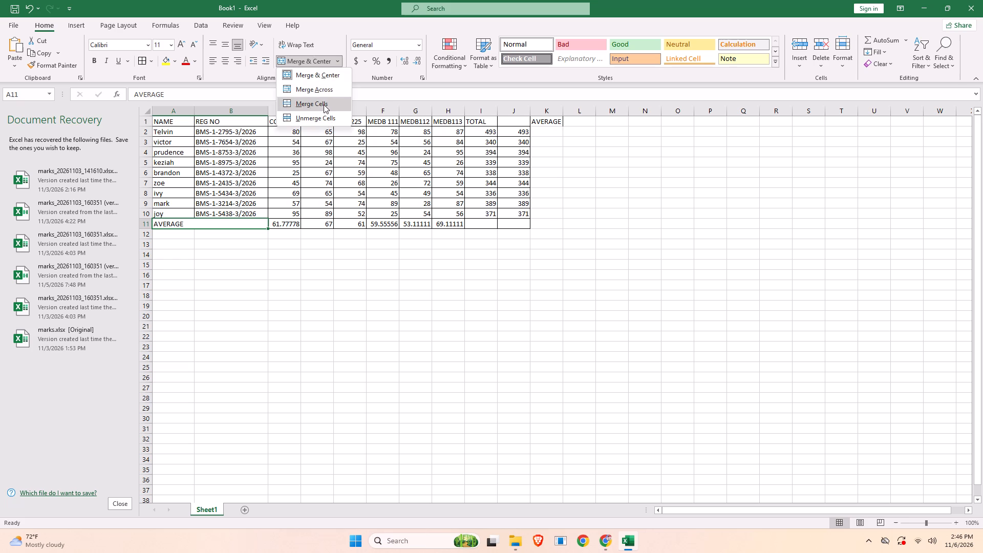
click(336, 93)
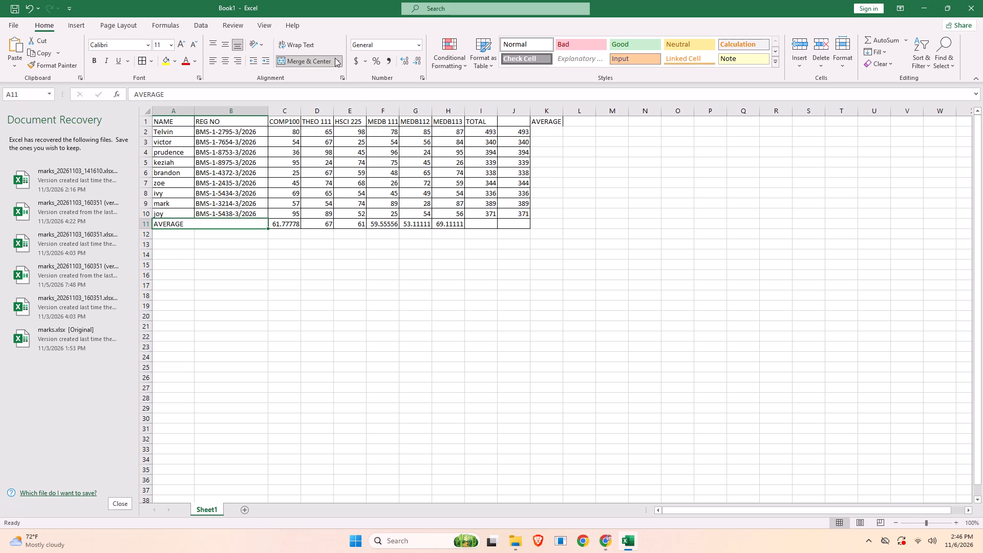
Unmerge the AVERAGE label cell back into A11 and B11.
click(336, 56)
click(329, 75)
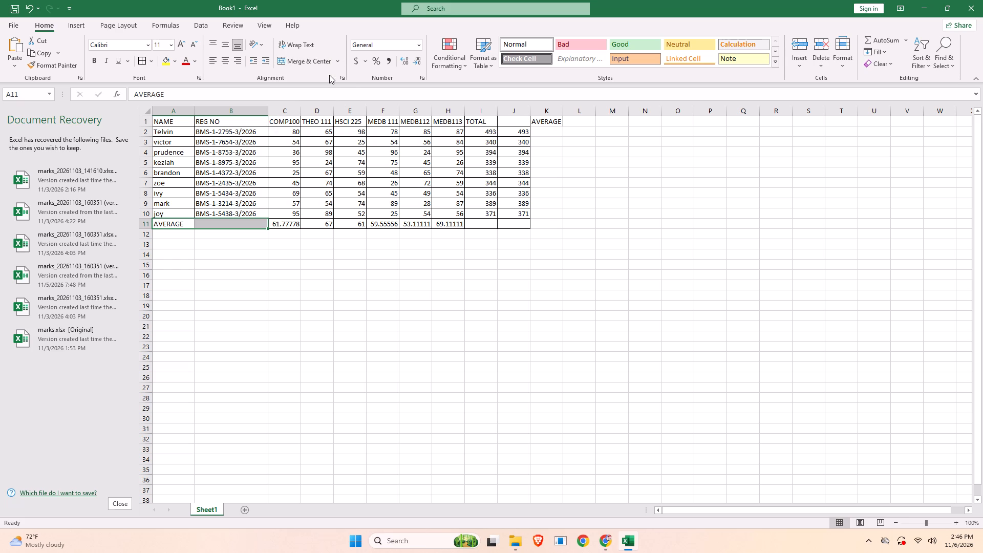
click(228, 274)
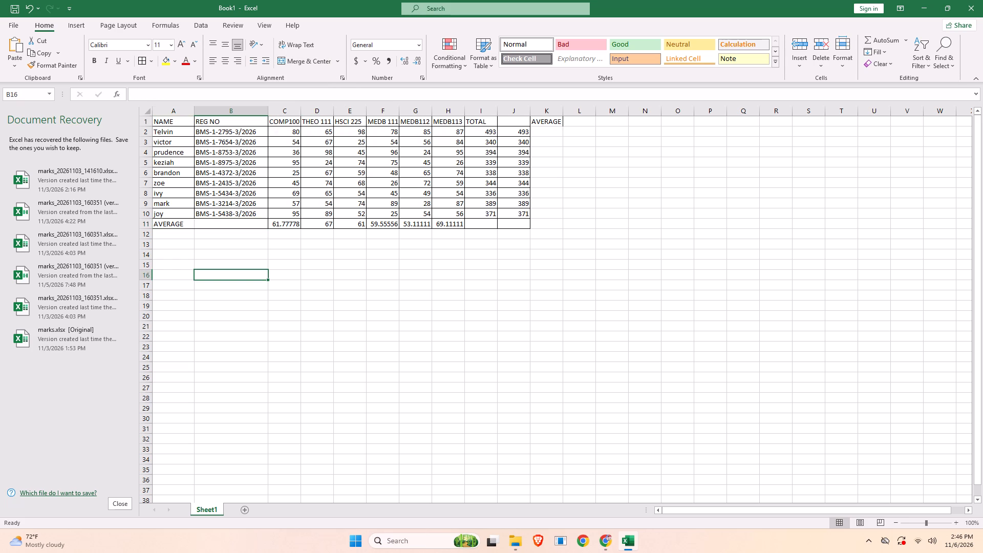
Merge and centre the AVERAGE label across cells A11:B11.
drag(173, 227, 210, 223)
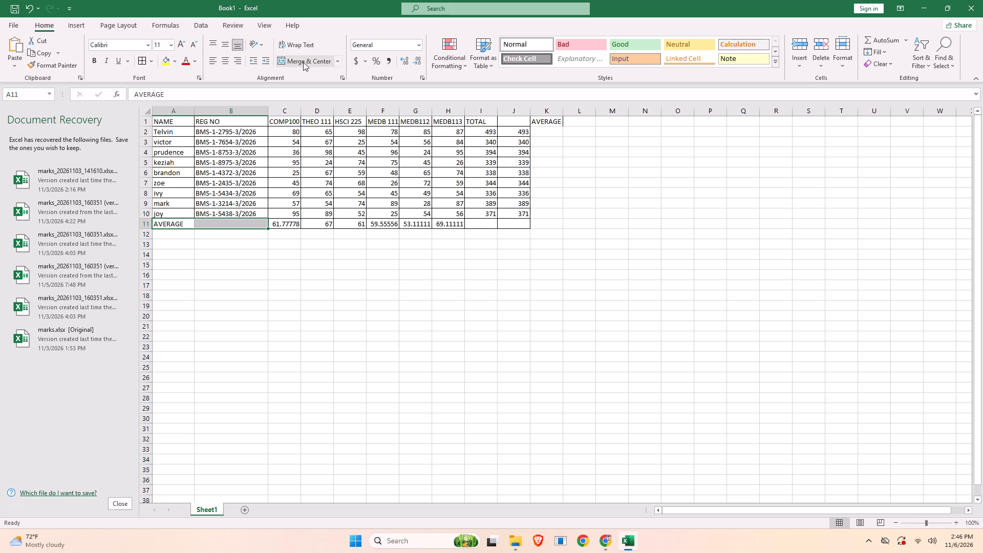
click(336, 58)
click(327, 73)
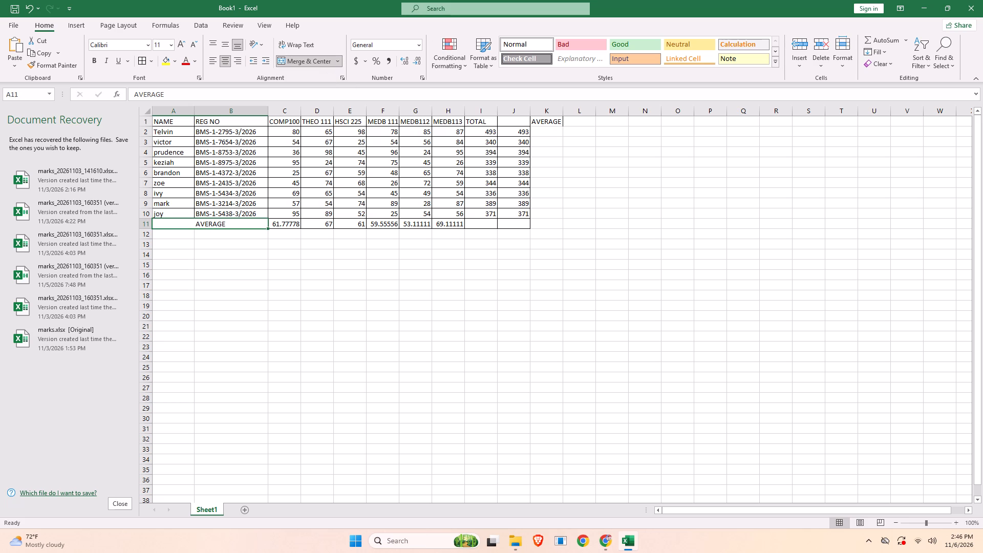
click(247, 232)
click(294, 238)
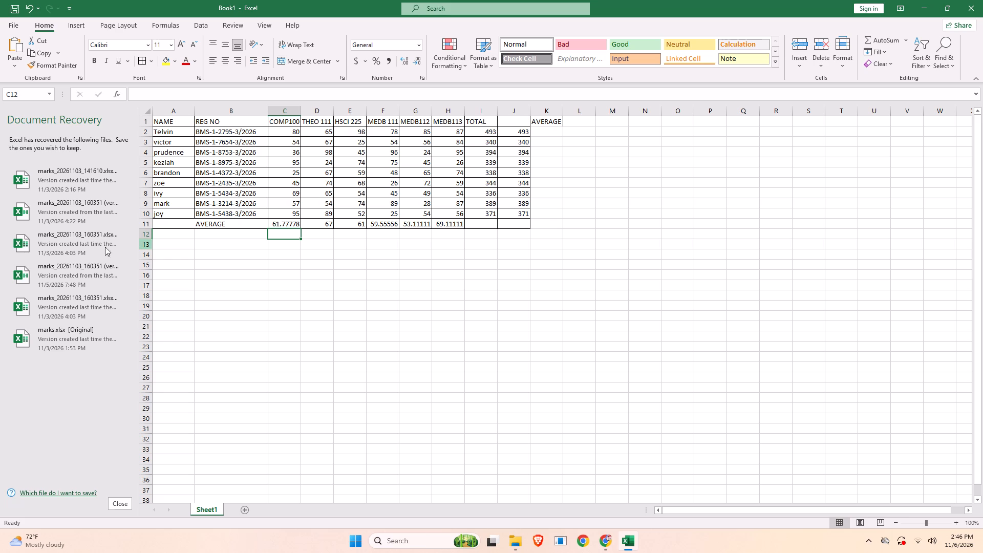
Enter the row label MAX in cell A12, below the AVERAGE row.
click(207, 233)
click(186, 235)
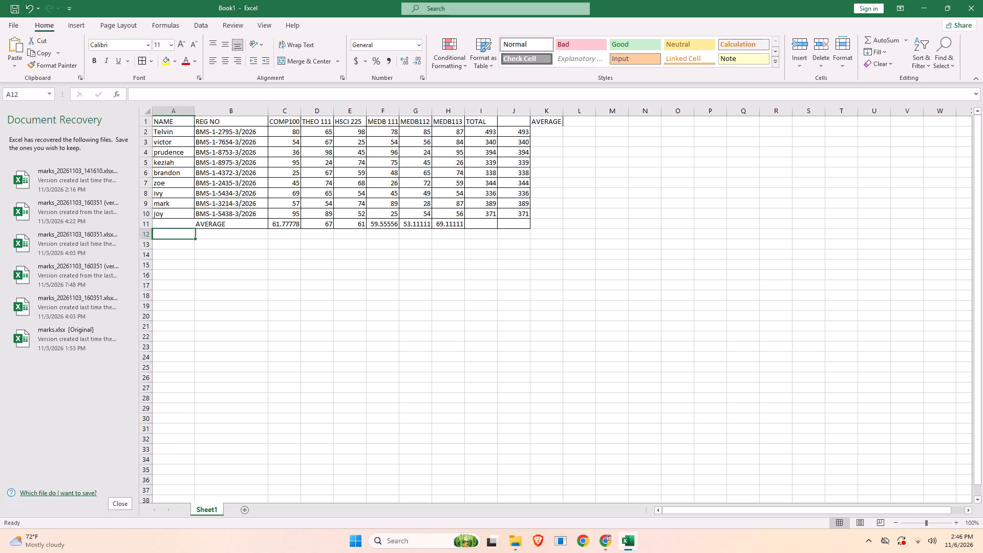
text(MAX)
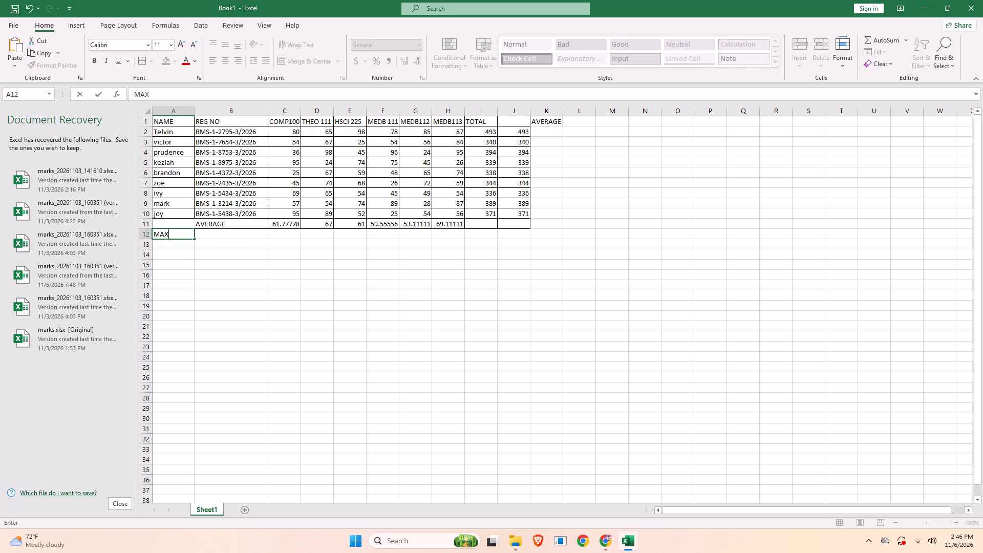
Enter the formula =MAX(C2:C10) in cell C12 to find the highest COMP100 mark.
click(281, 237)
double_click(280, 235)
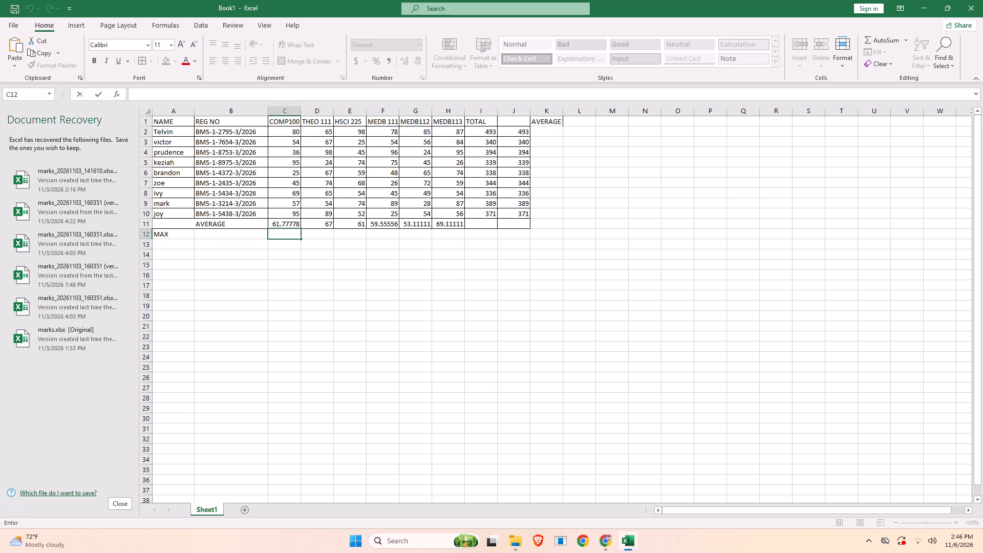
key(equal)
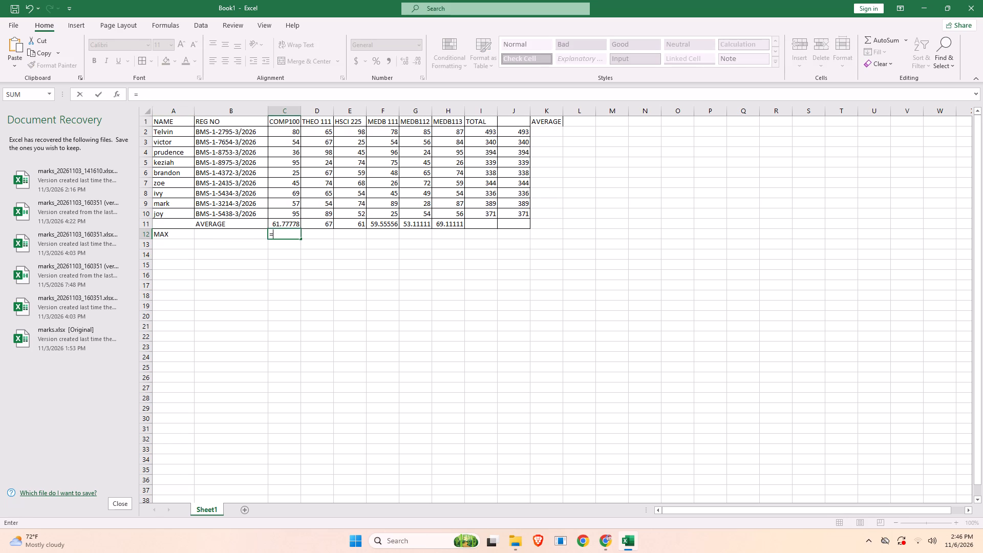
text(MA)
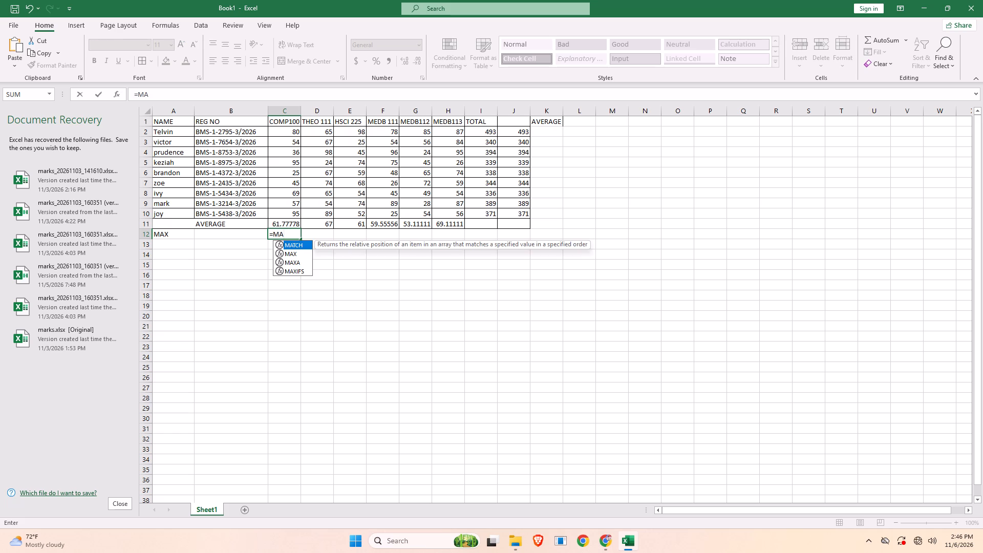
text(X()
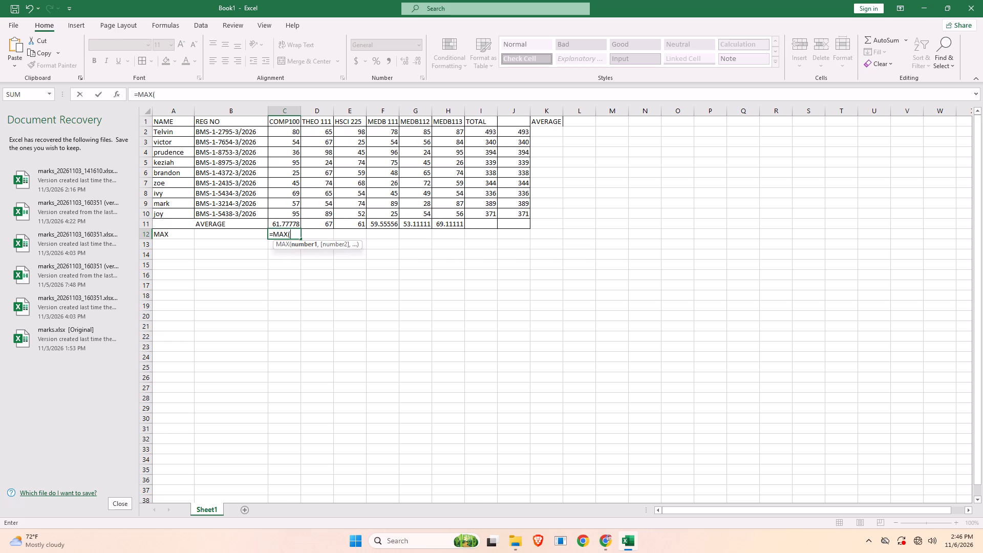
text(C2)
key(shift+colon)
key(c)
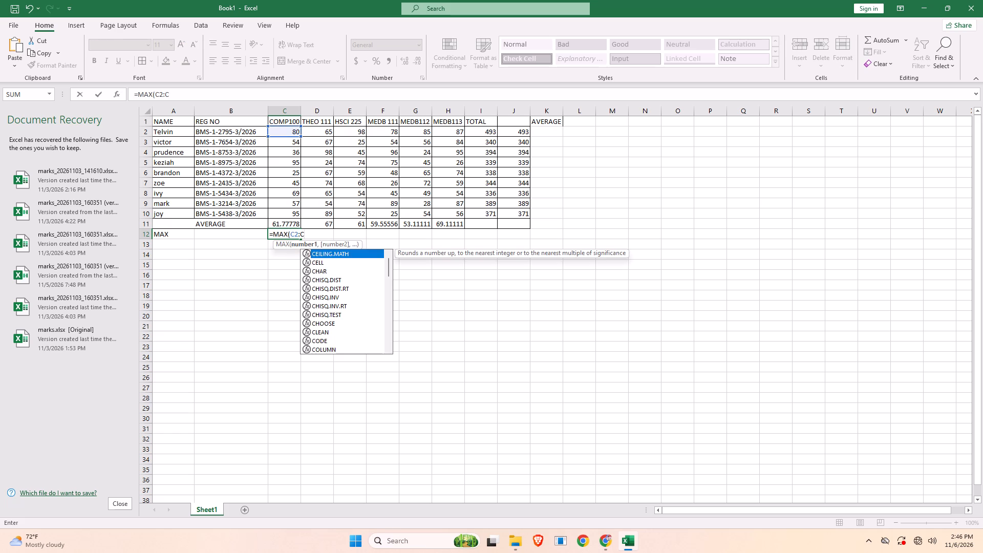
text(10)
key(shift+parenright)
key(Return)
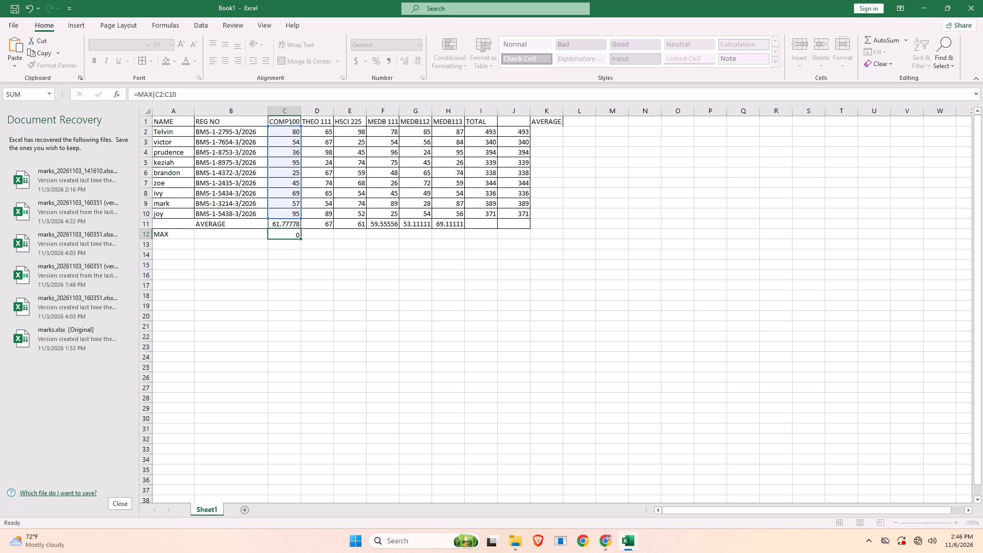
click(308, 234)
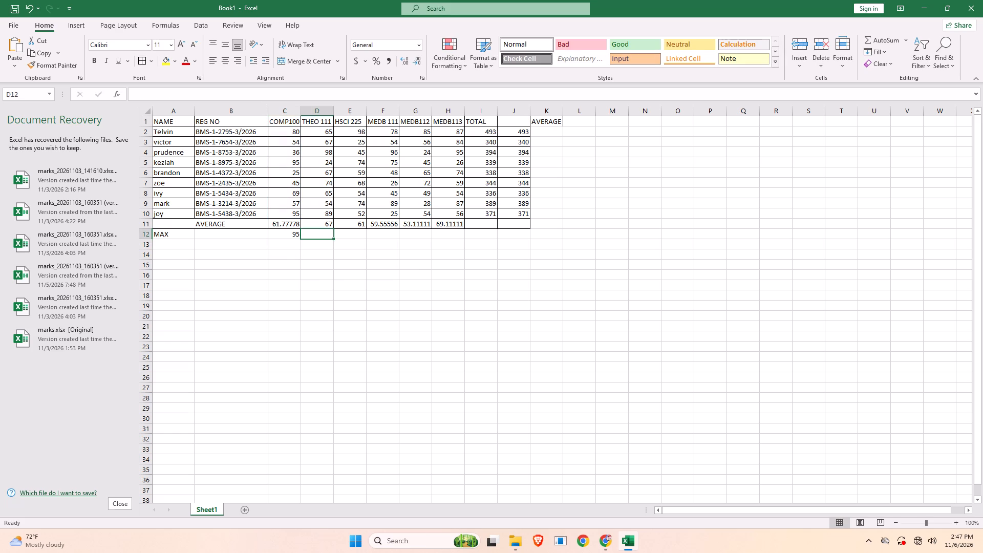
Merge and centre the MAX label across cells A12:B12.
drag(186, 237, 210, 231)
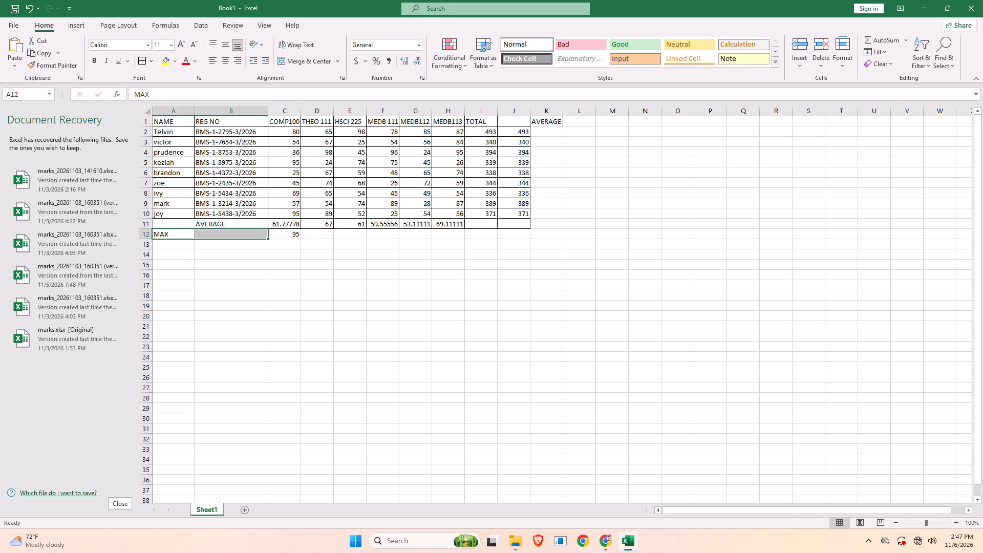
click(300, 58)
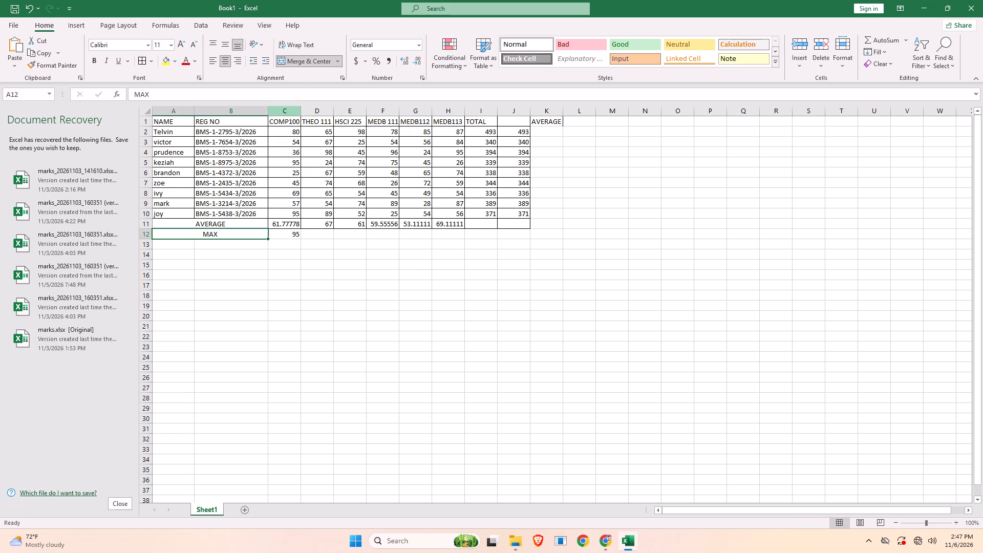
Enter the formula =MAX(D2:D10) in cell D12 to find the highest THEO 111 mark.
click(315, 235)
text(=M)
text(AX)
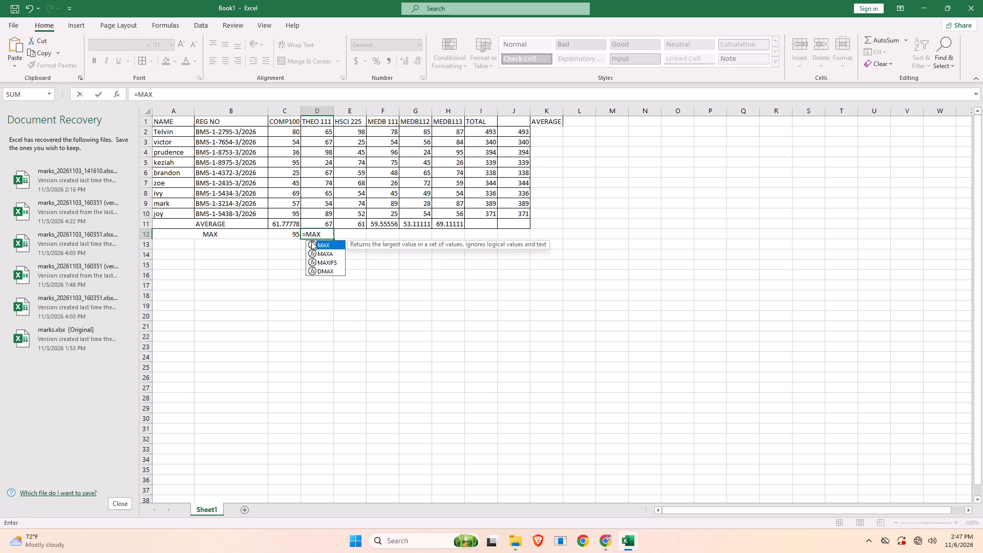
key(shift+parenleft)
text(D2:)
text(D10)
key(shift+parenright)
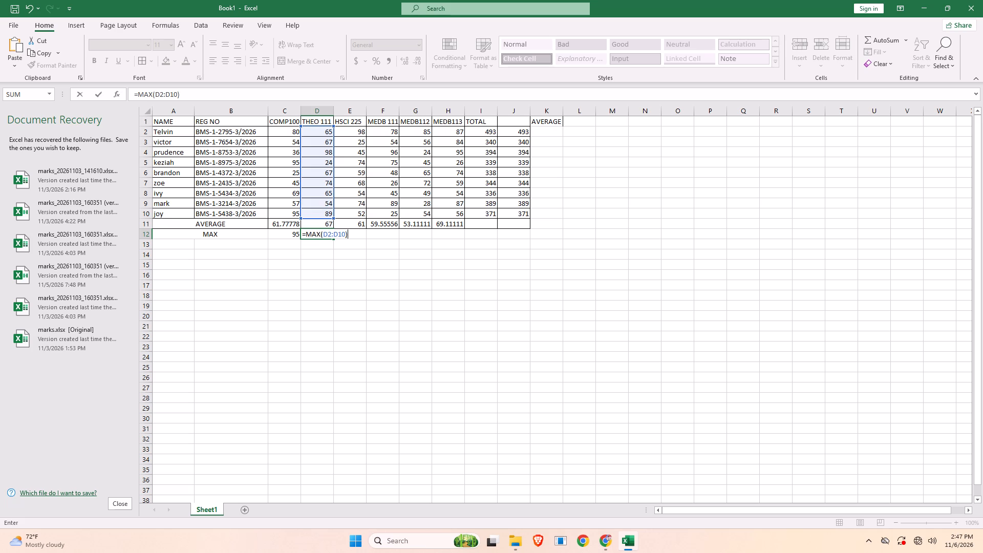
key(Return)
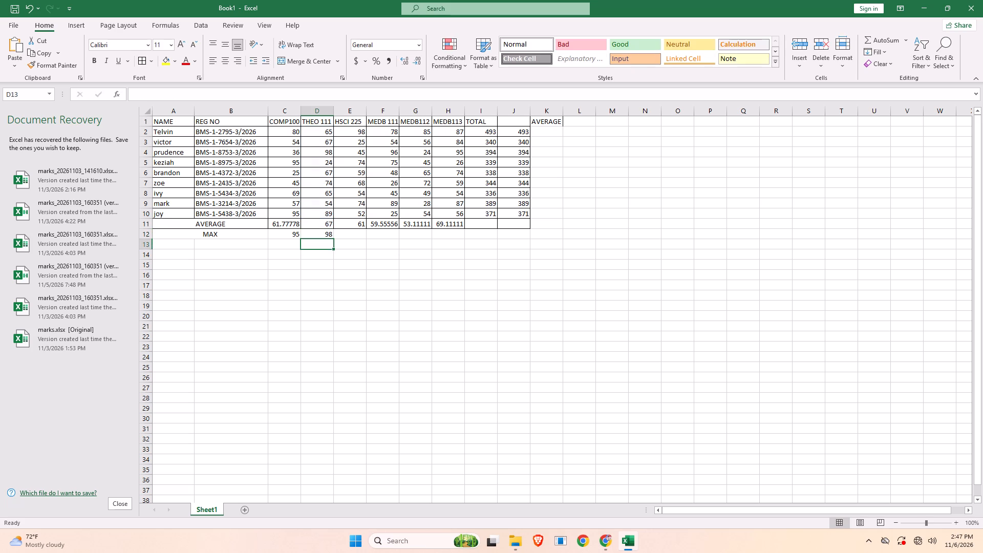
Enter the formula =MAX(E2:E10) in cell E12 to find the highest HSCI 225 mark.
key(Up)
key(Right)
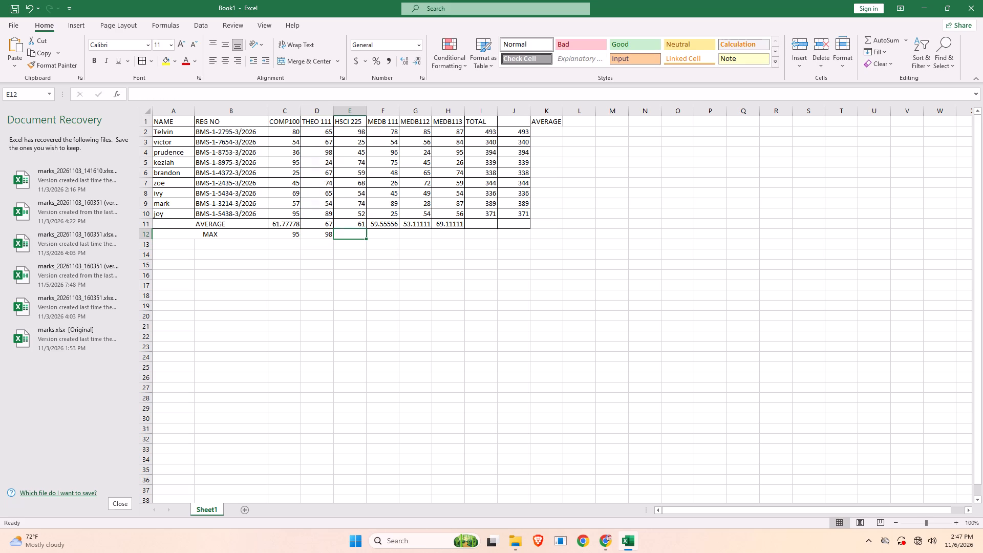
key(equal)
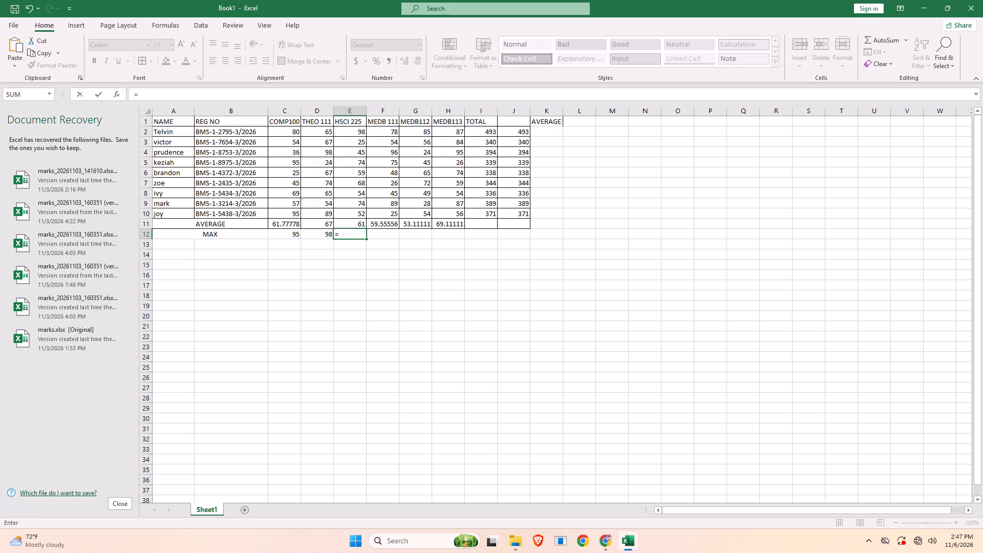
text(E2)
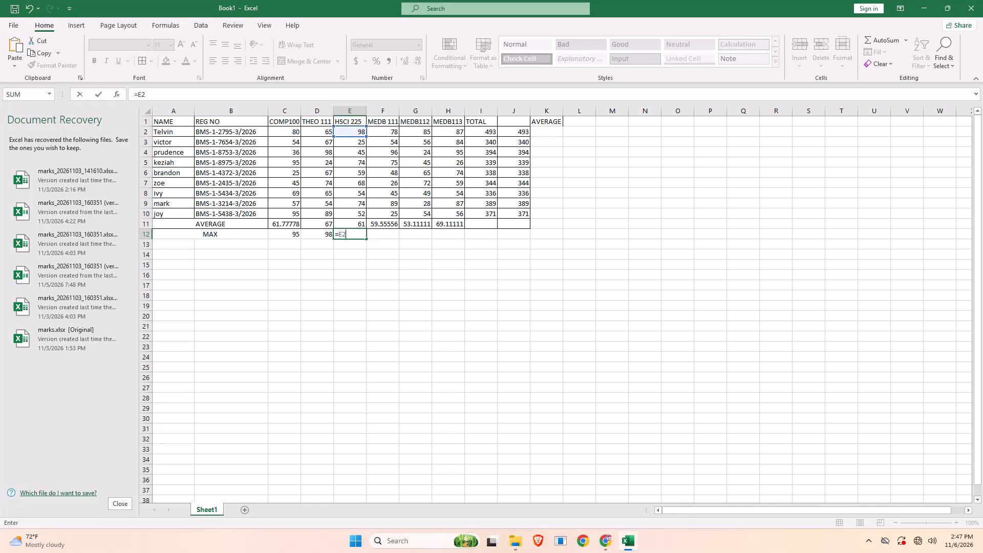
key(BackSpace)
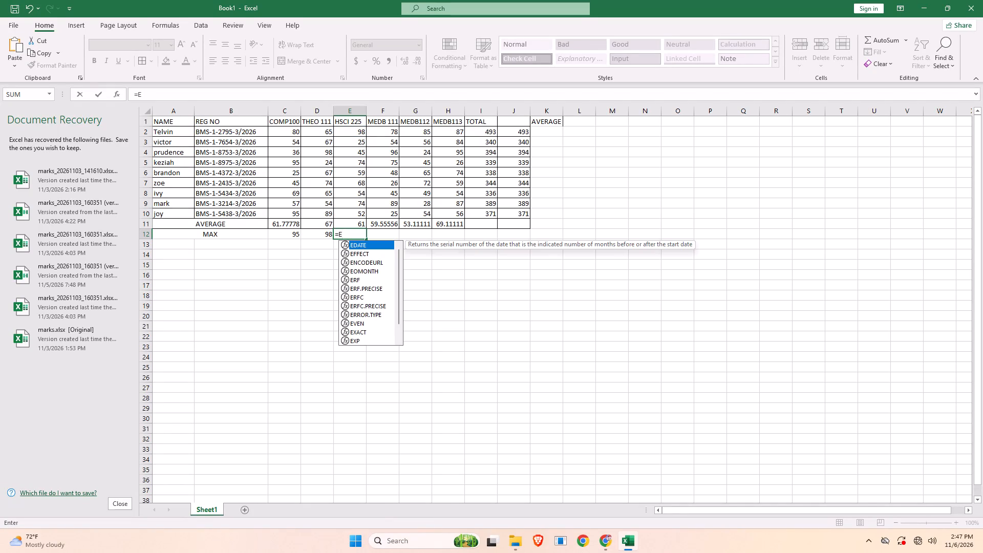
key(BackSpace)
text(MAX)
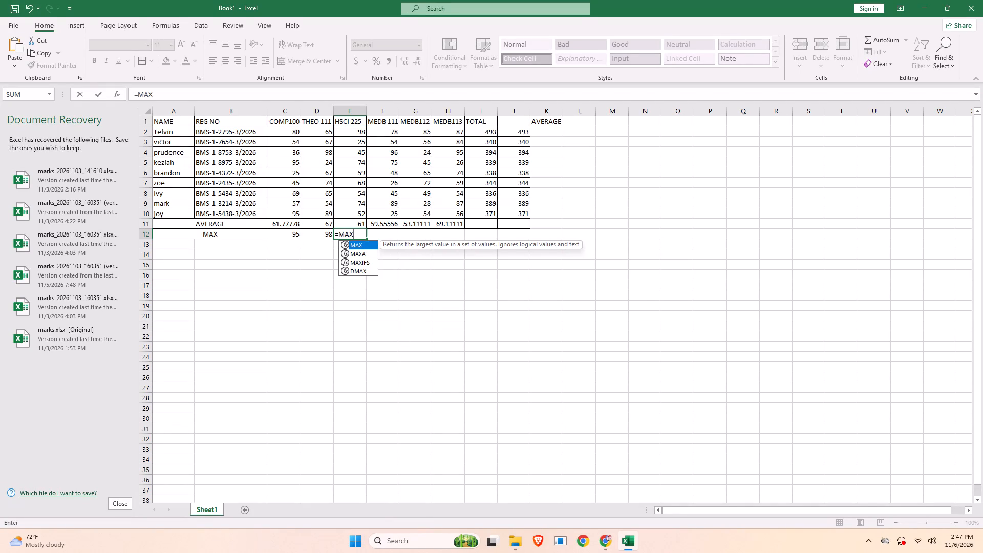
key(shift+parenleft)
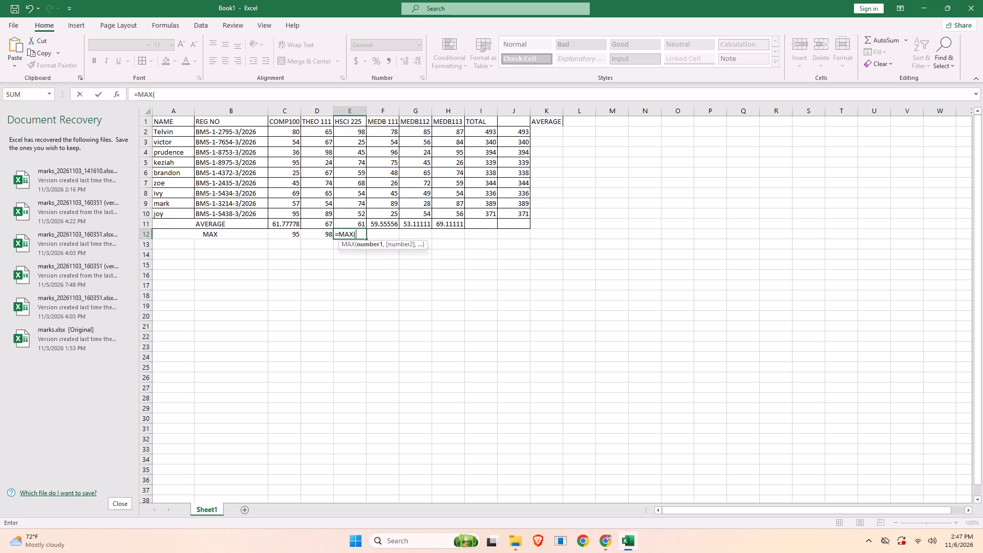
key(e)
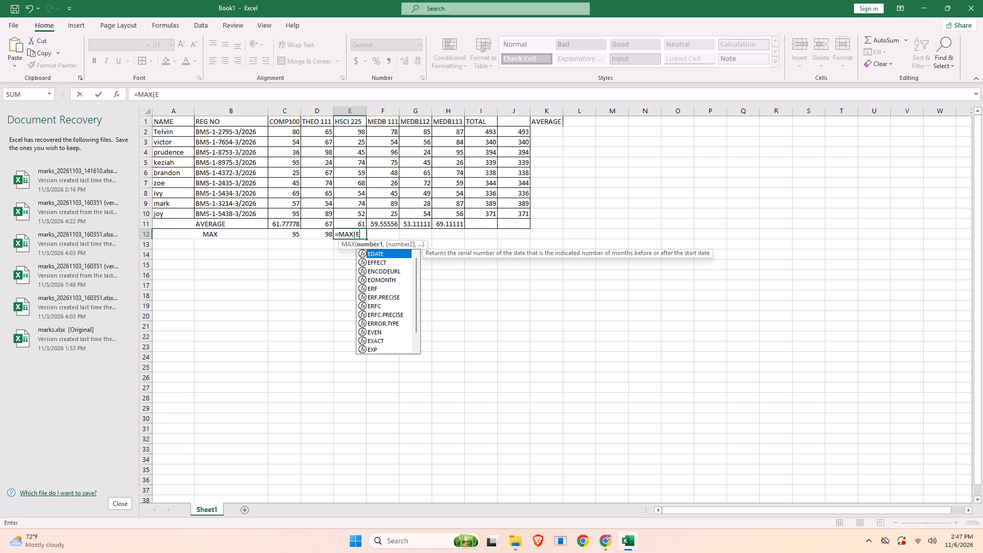
key(2)
key(shift+colon)
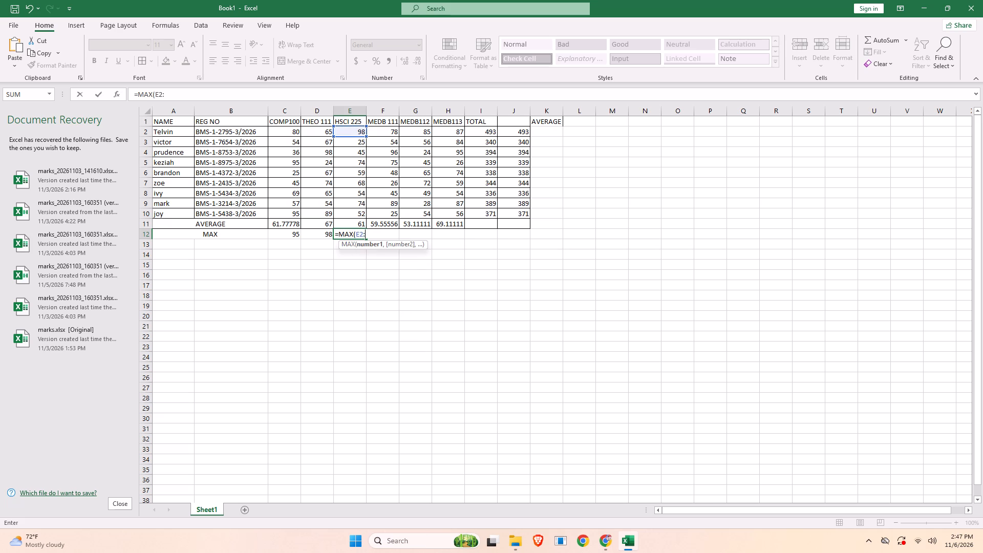
text(E10)
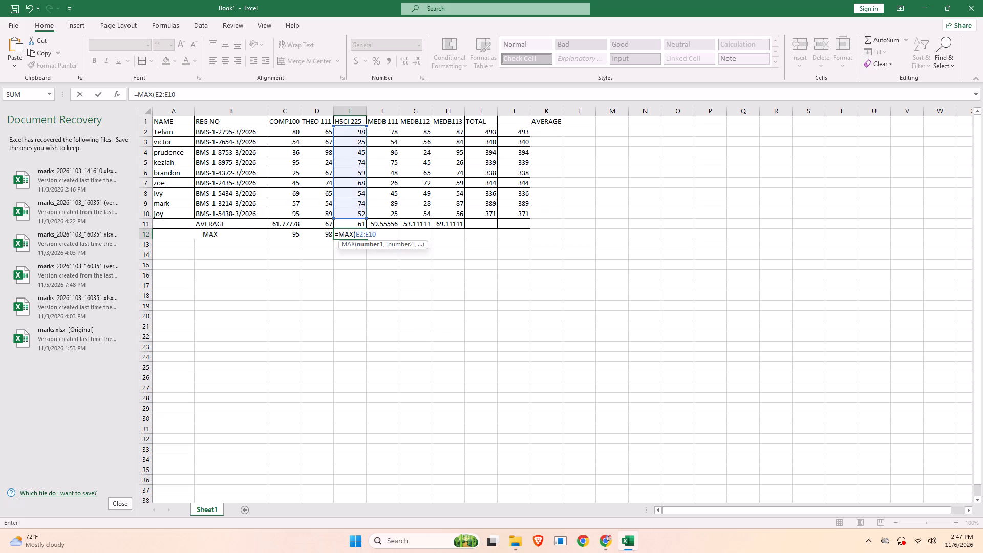
key(shift+parenright)
key(Return)
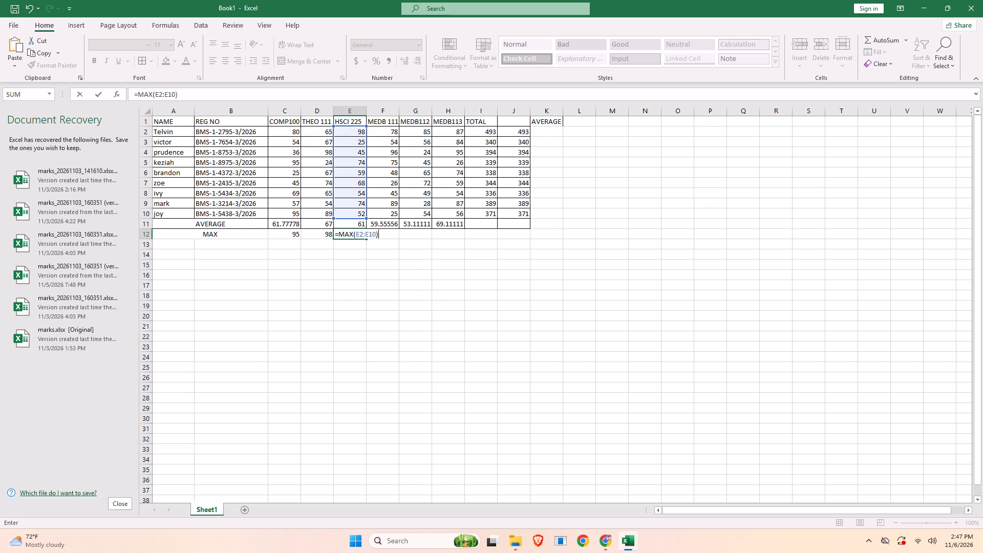
Enter the formula =MAX(F2:F10) in cell F12 to find the highest MEDB 111 mark.
key(Up)
key(Tab)
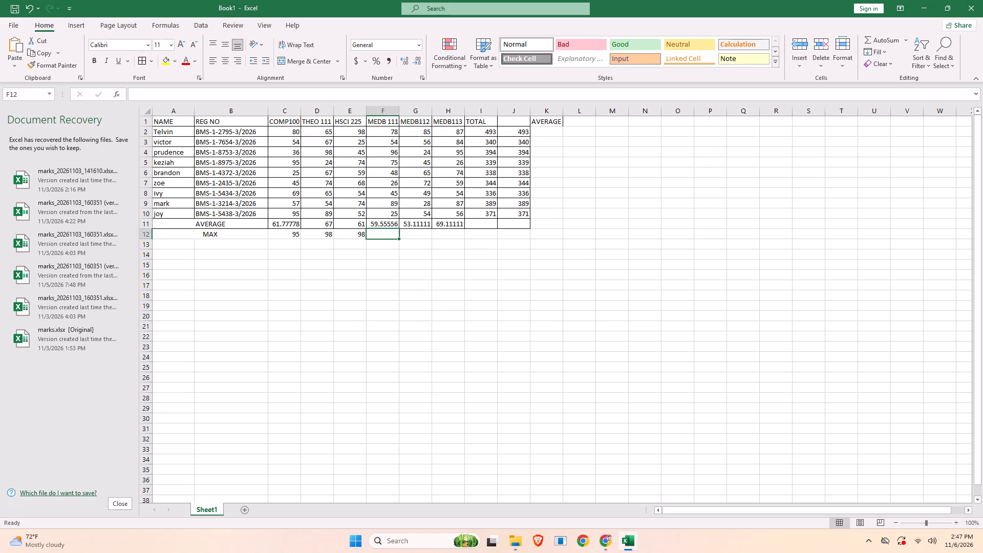
key(equal)
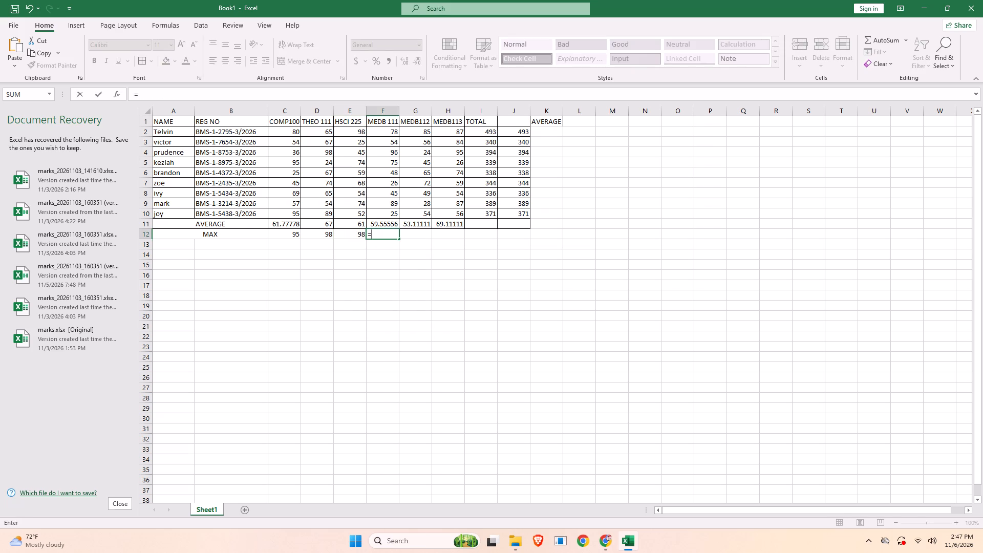
text(MA)
key(x)
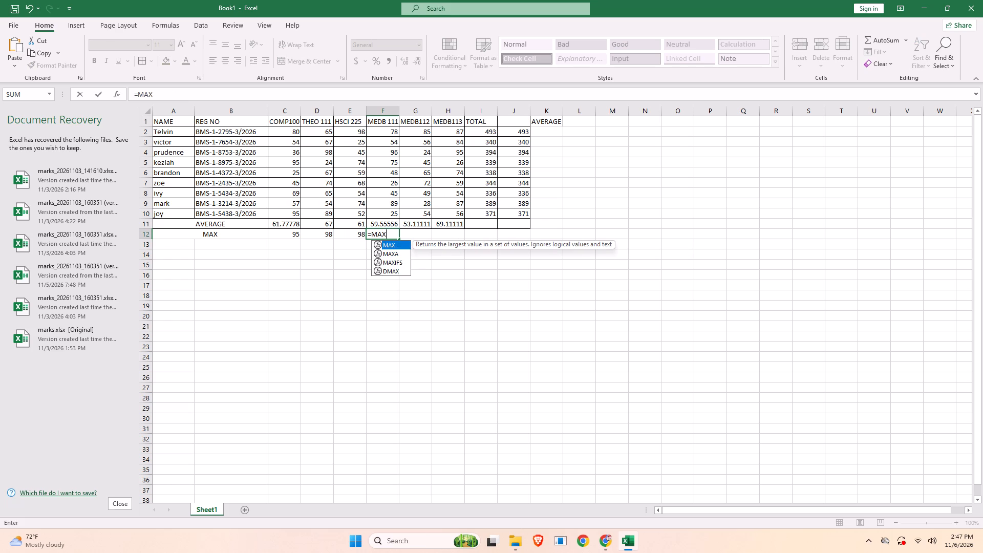
key(shift+parenleft)
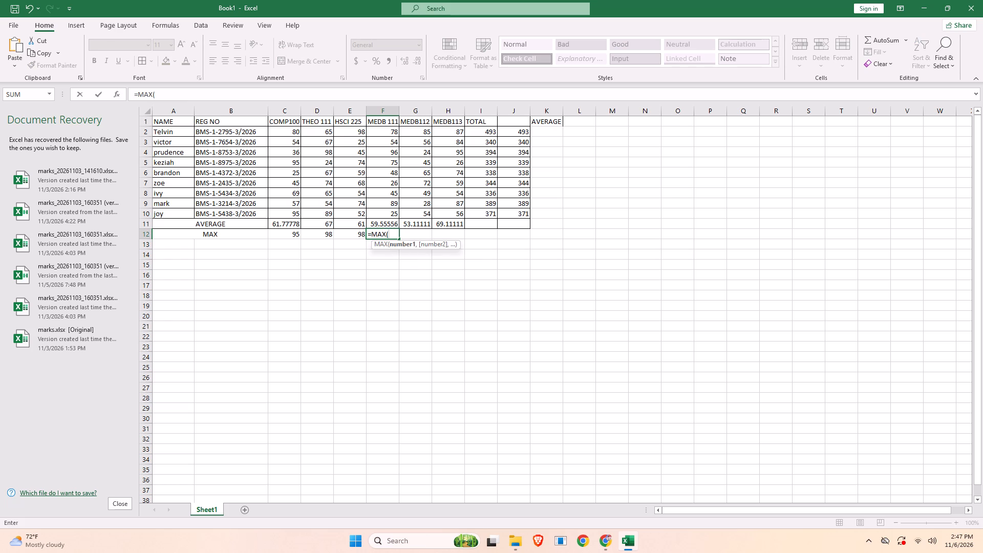
text(F2:)
key(f)
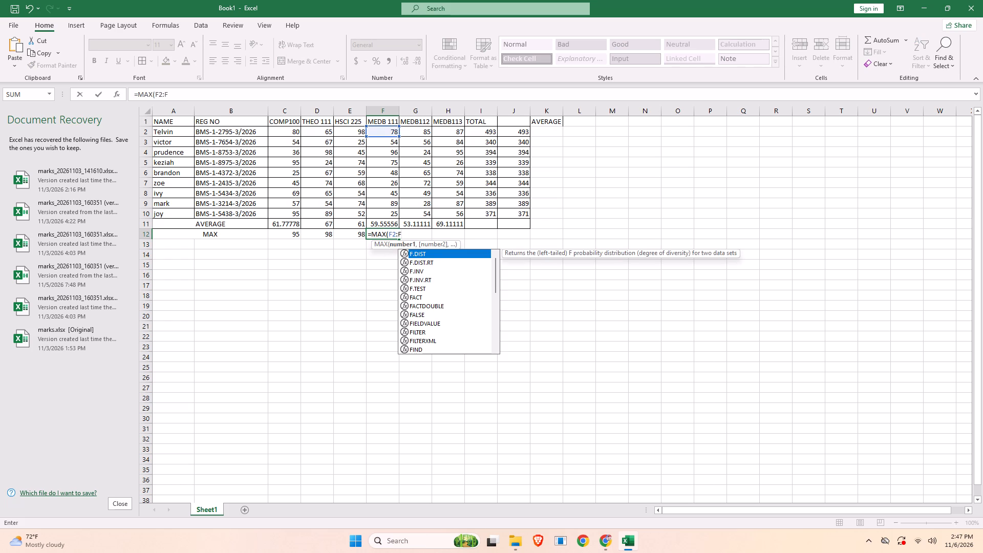
text(10)
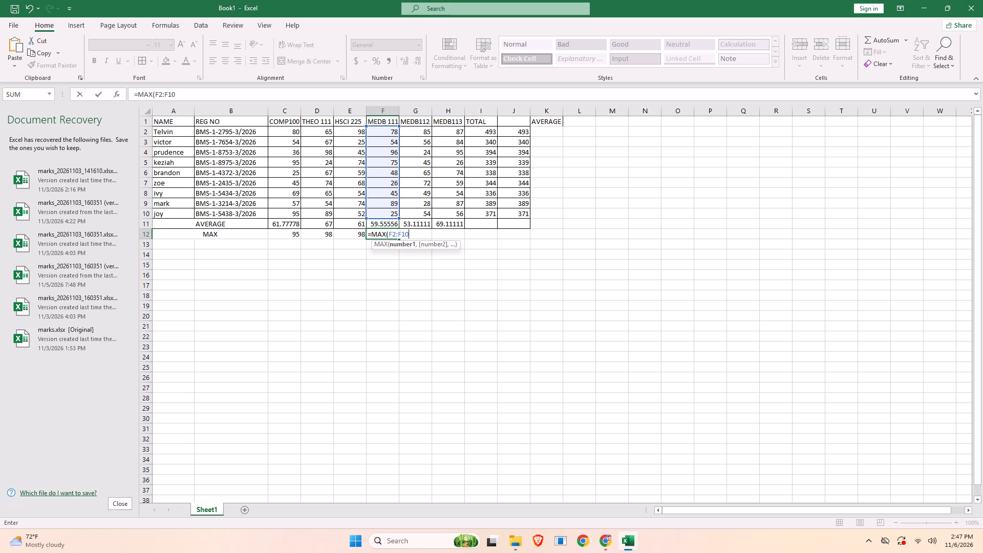
key(shift+parenright)
key(Return)
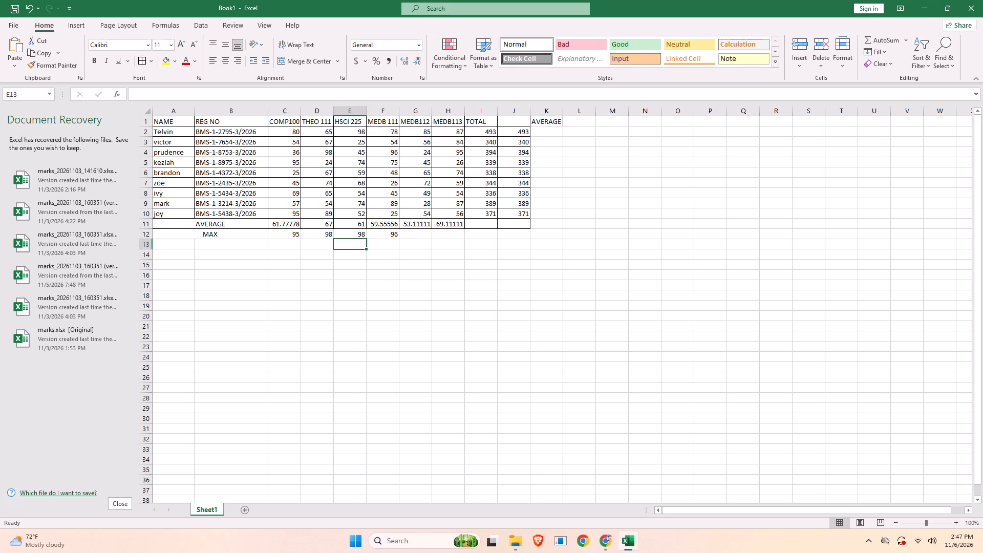
Enter the formula =MAX(G2:G10) in cell G12 to find the highest MEDB112 mark.
key(Up)
key(Right)
key(Right)
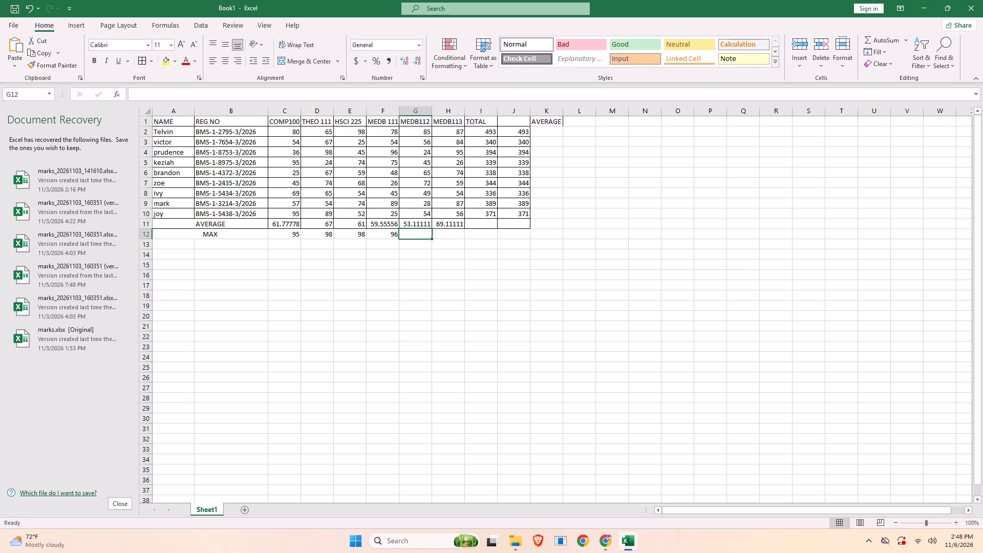
key(equal)
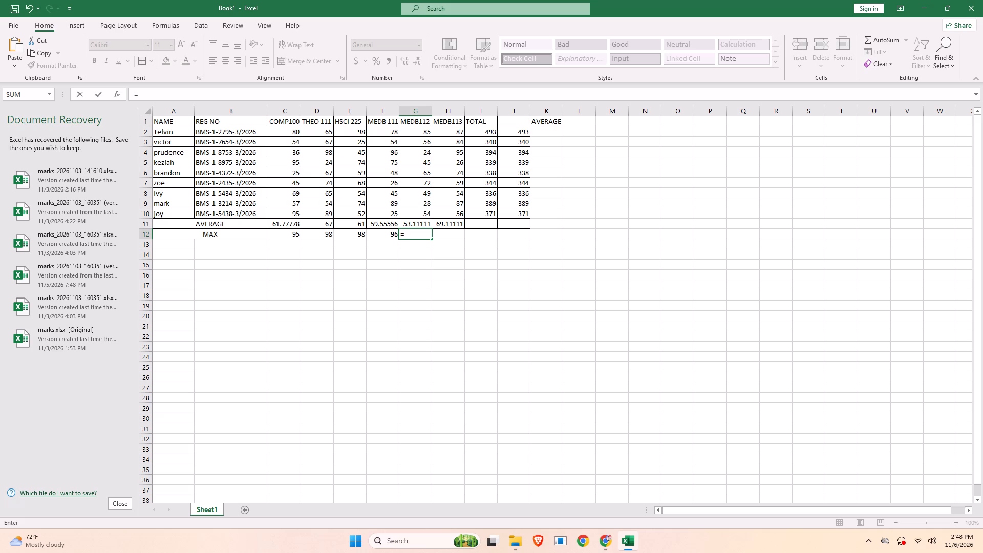
text(MA)
key(x)
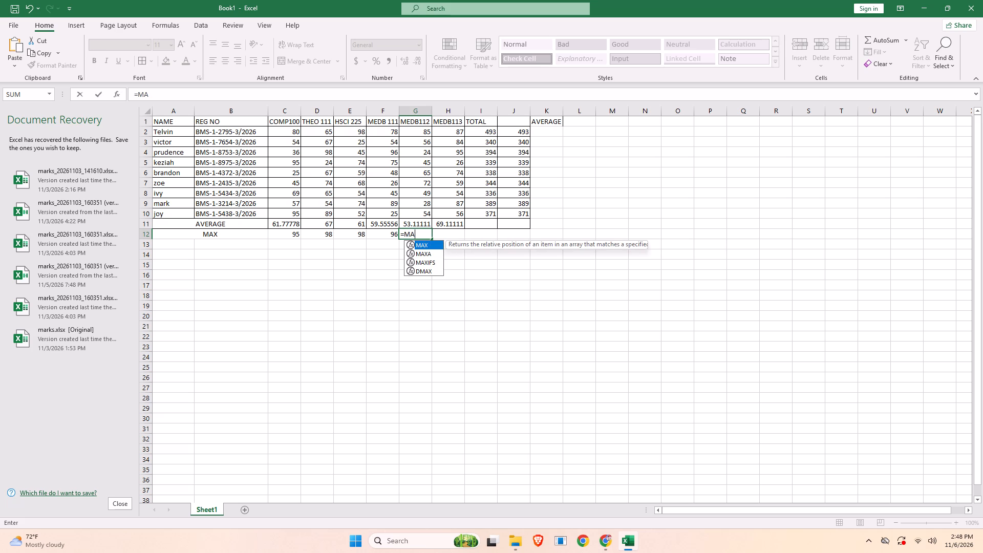
key(shift+parenleft)
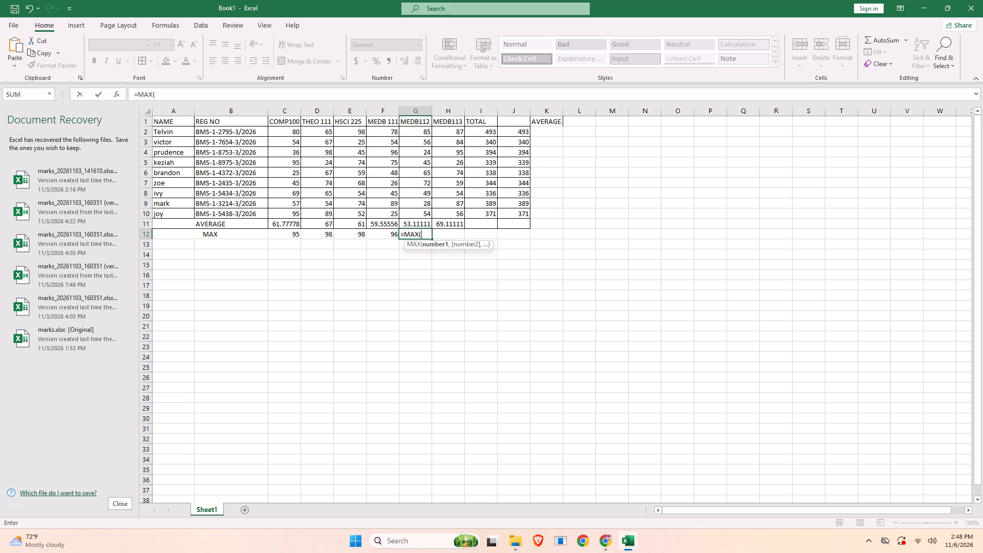
text(G2)
key(shift+colon)
text(G10)
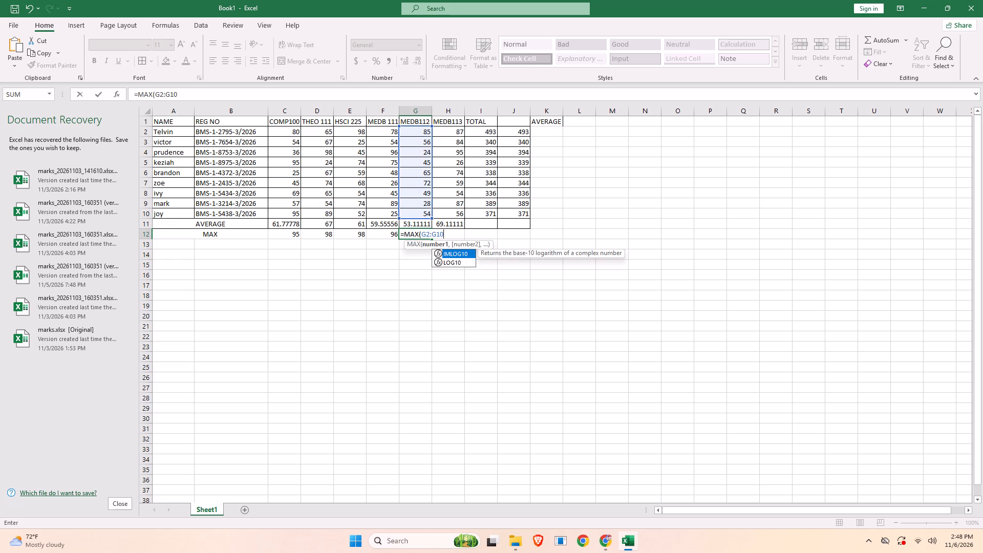
key(shift+parenright)
key(Return)
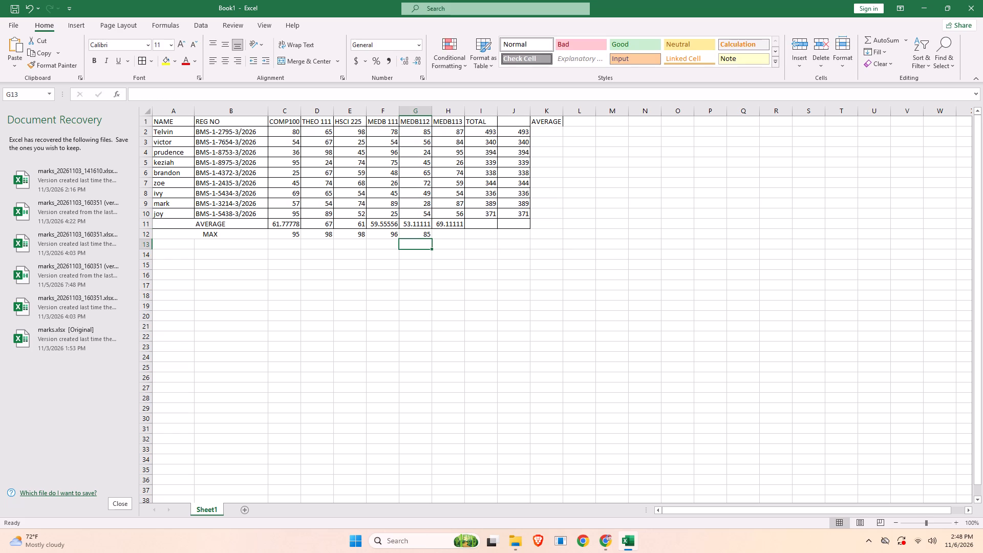
Apply borders to every cell of the MAX row, from A12 to J12.
drag(509, 235, 216, 244)
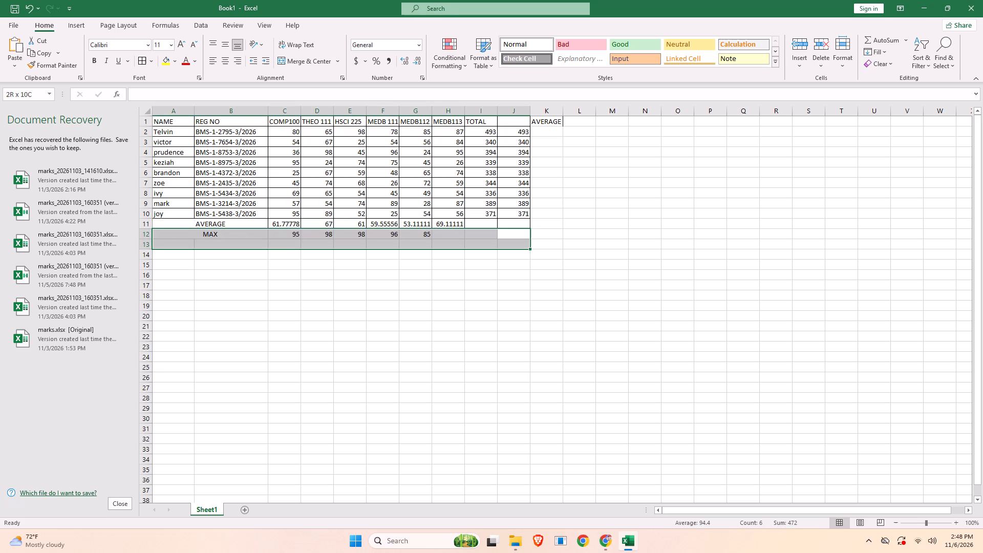
drag(216, 244, 227, 233)
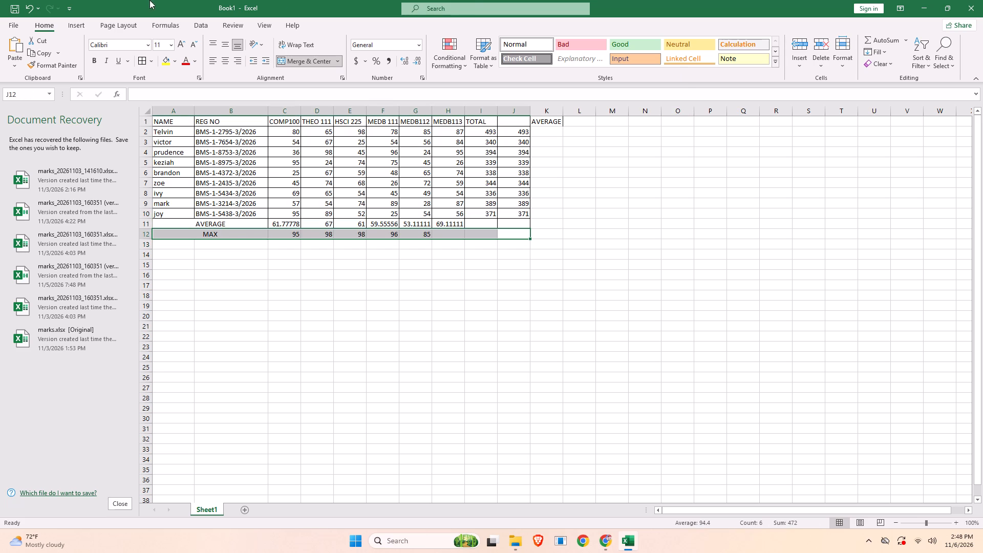
click(139, 55)
click(323, 244)
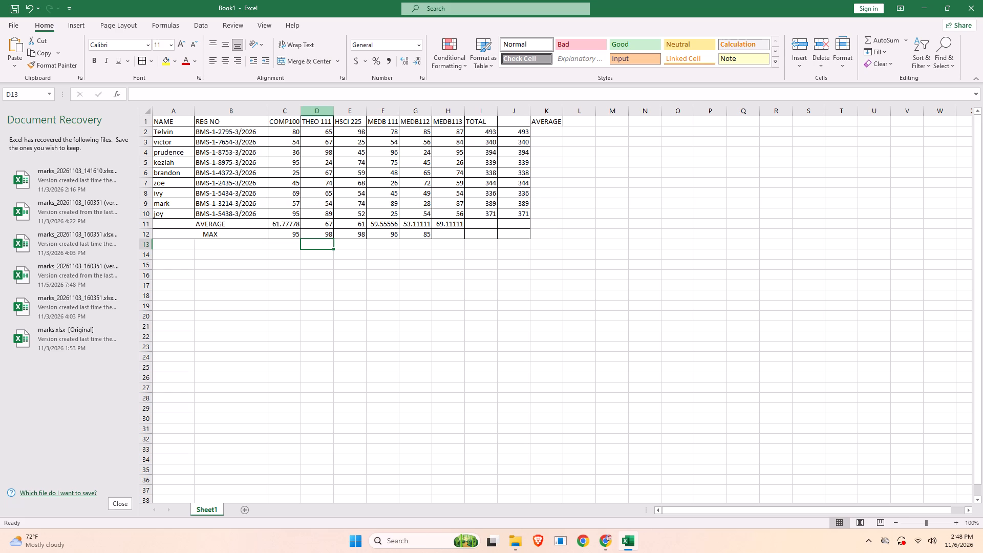
Enter the row label MIN in cell A13, below the MAX row.
click(170, 246)
text(MIN)
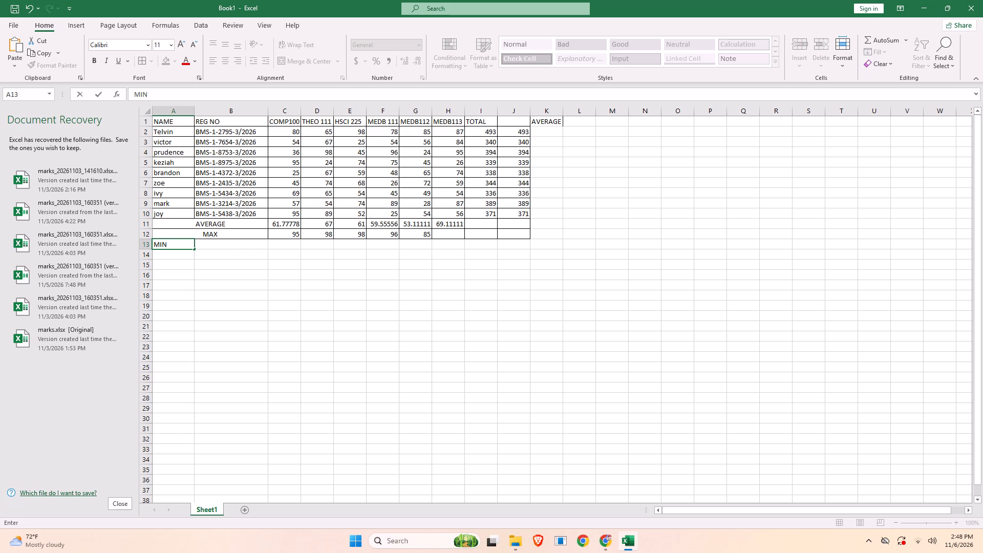
Enter the formula =MIN(C2:C10) in cell C13 to find the lowest COMP100 mark.
click(284, 247)
text(=MIN)
key(shift+parenleft)
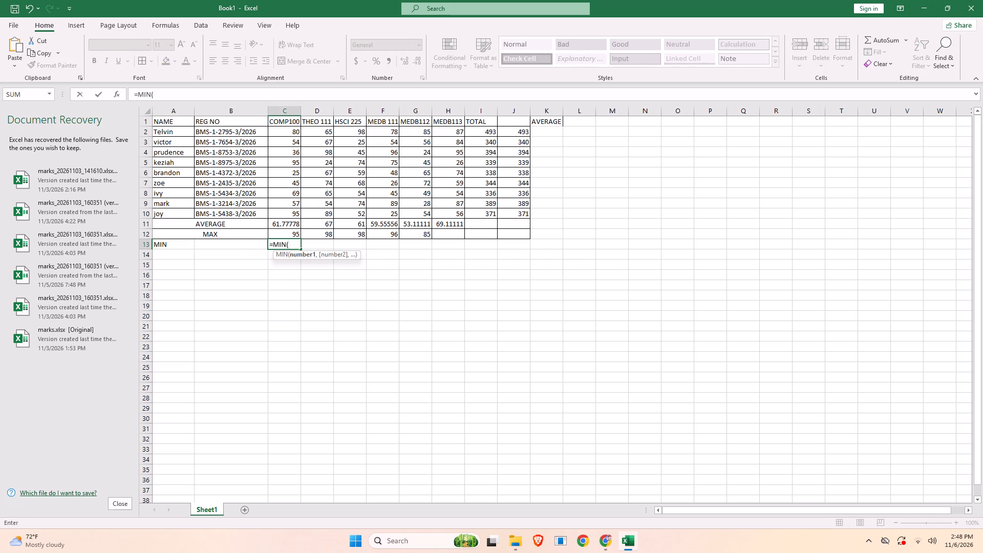
text(C2)
key(shift+colon)
key(c)
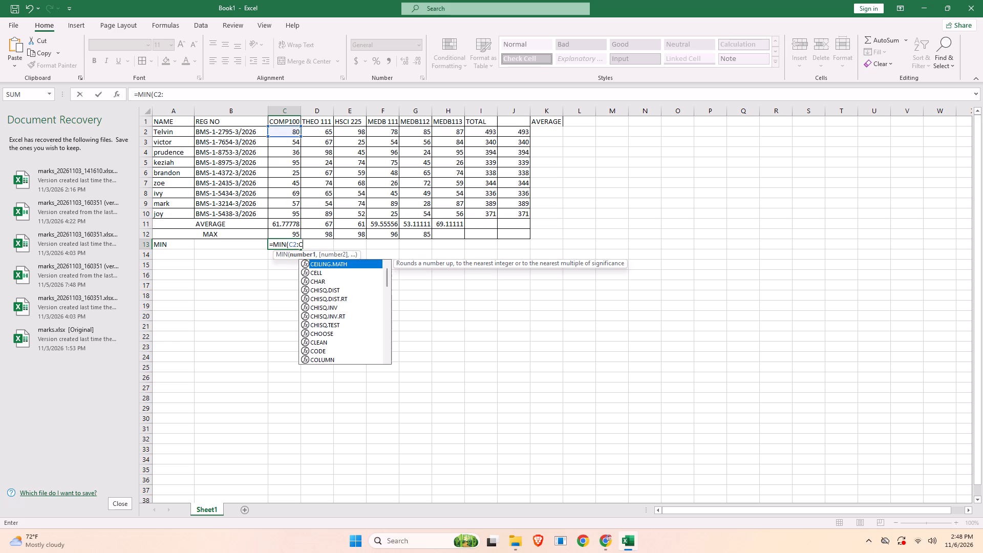
text(10)
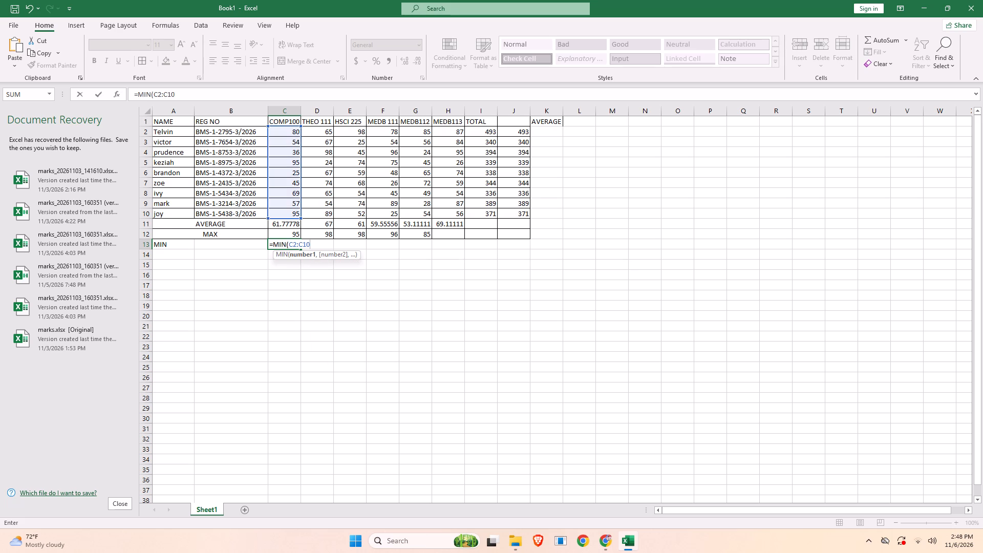
key(shift+parenright)
key(Return)
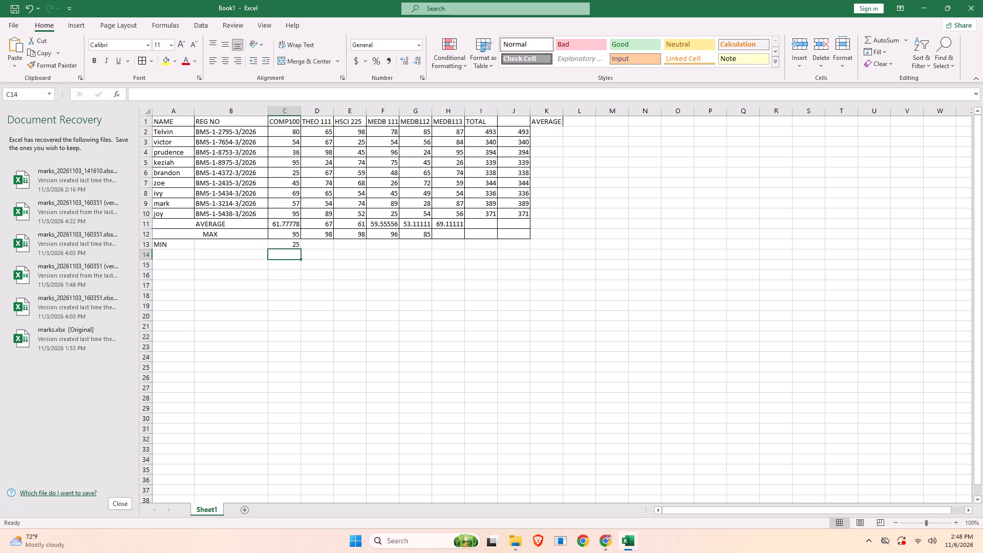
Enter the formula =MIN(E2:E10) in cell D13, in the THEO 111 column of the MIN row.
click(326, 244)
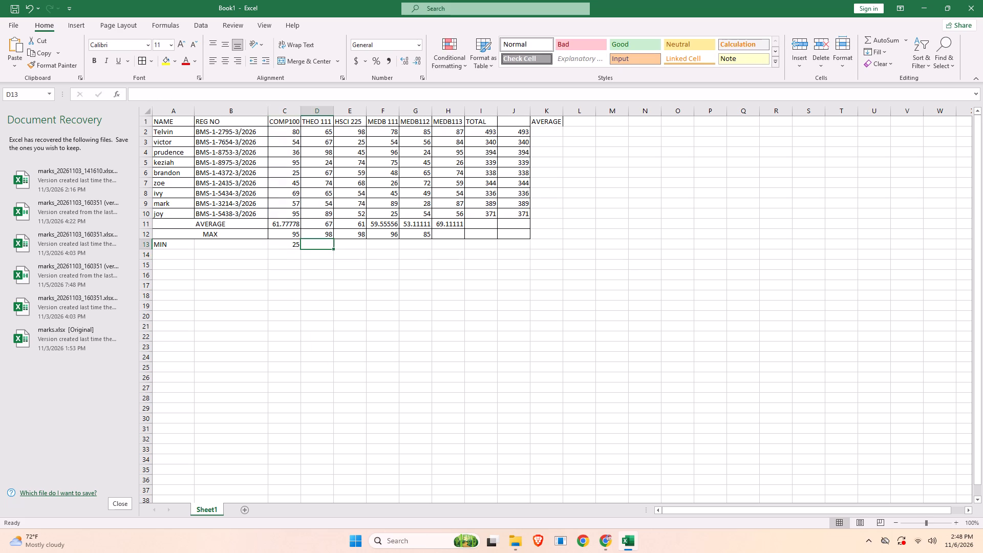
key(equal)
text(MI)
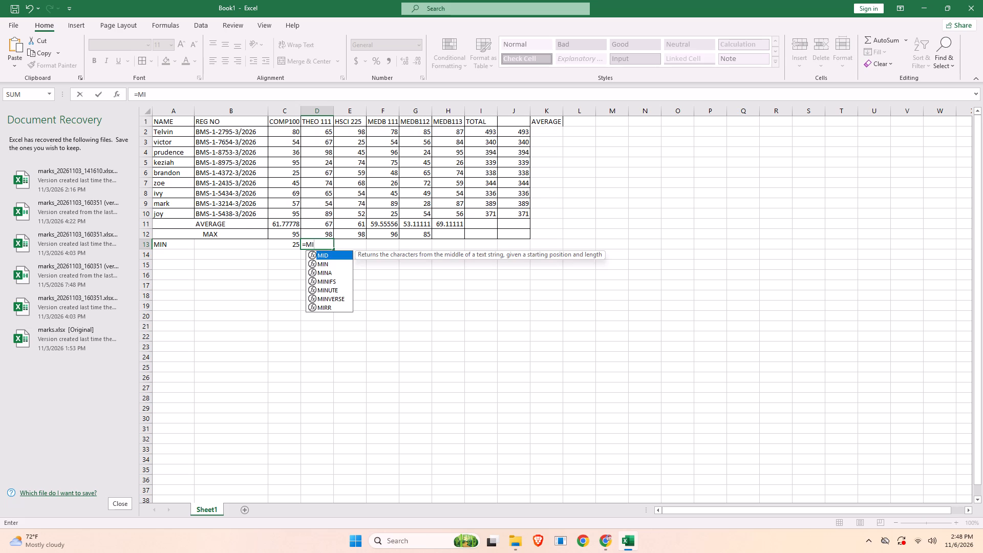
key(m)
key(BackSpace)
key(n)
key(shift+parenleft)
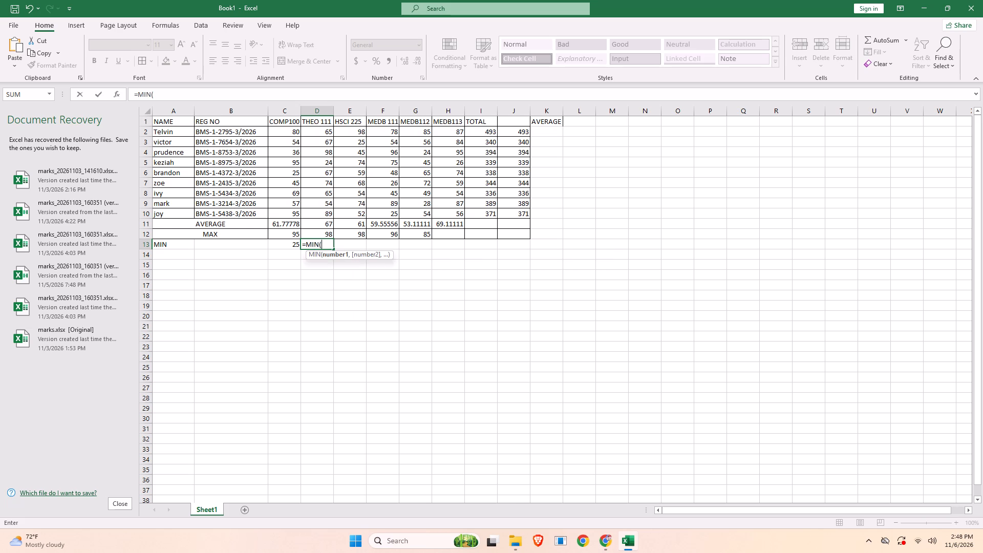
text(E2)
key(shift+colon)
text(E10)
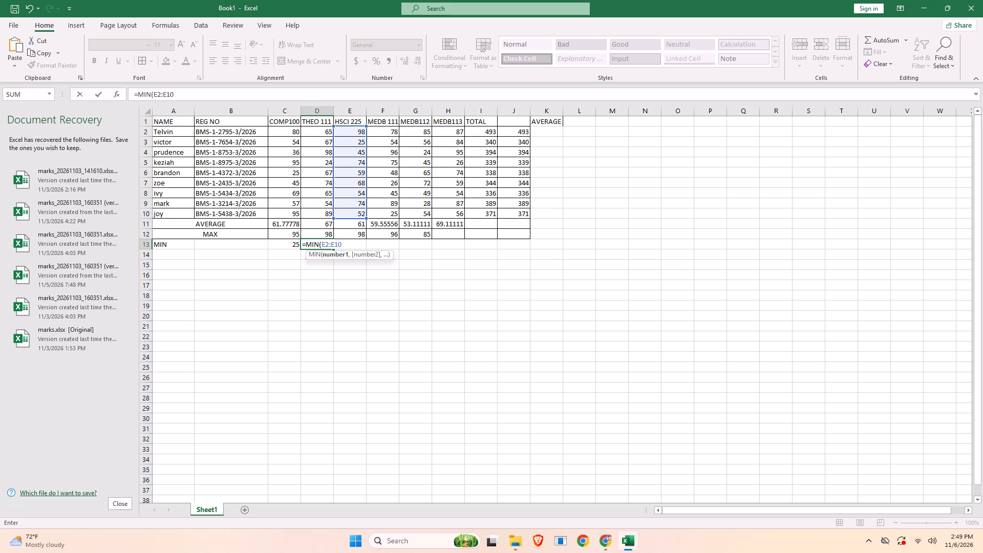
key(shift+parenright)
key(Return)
Enter the formula =MIN(F2:F10) in cell E13, in the HSCI 225 column of the MIN row.
key(Up)
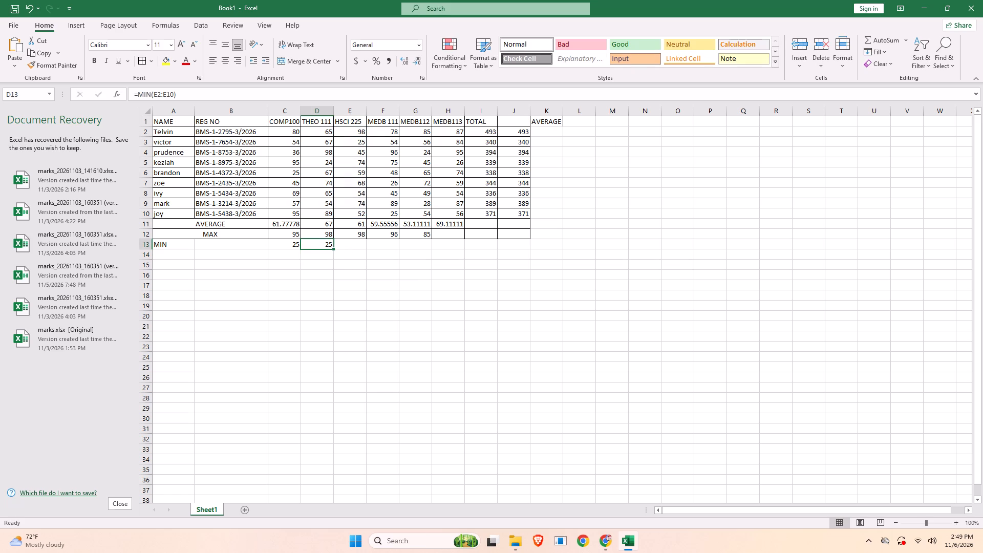
key(Tab)
text(=MIN)
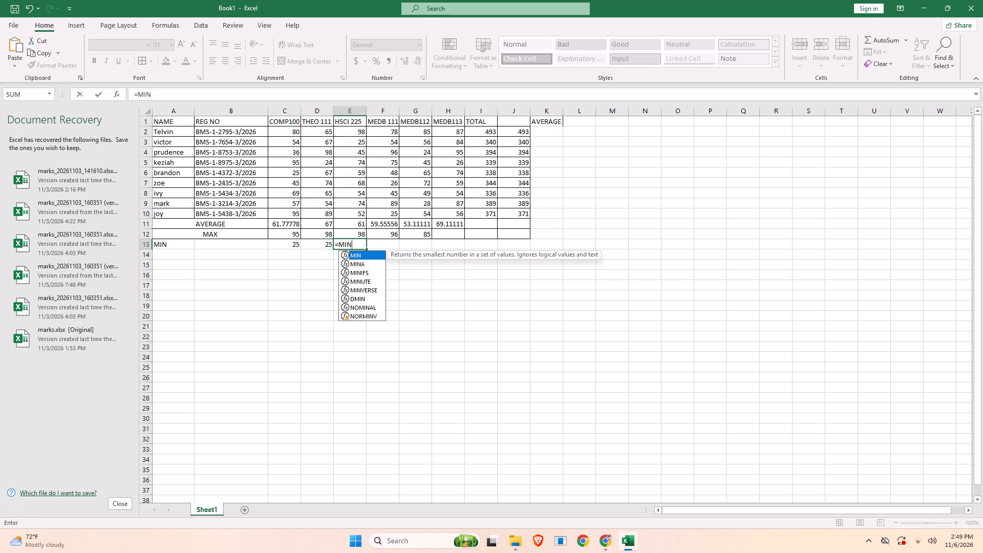
key(shift+parenleft)
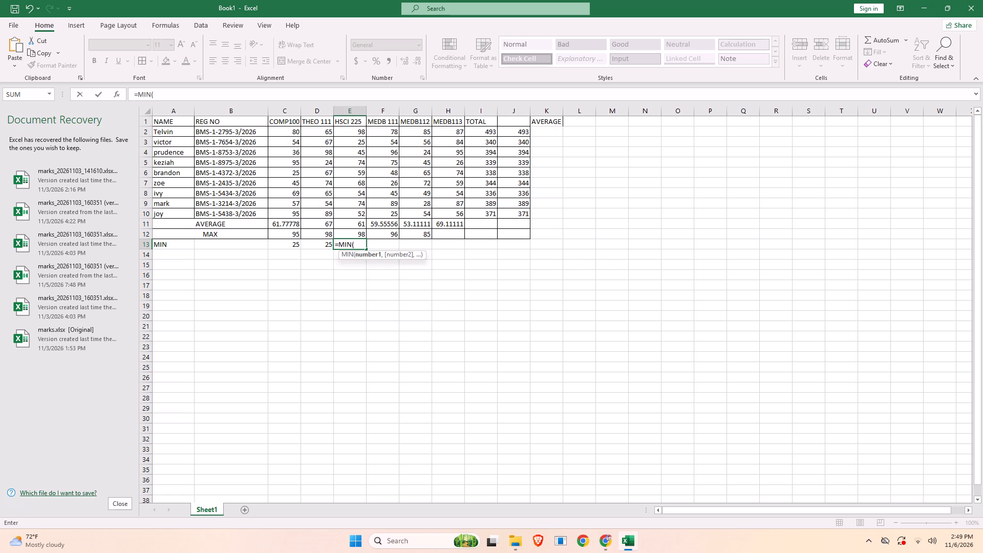
text(F2)
key(shift+colon)
text(F10)
key(shift+parenright)
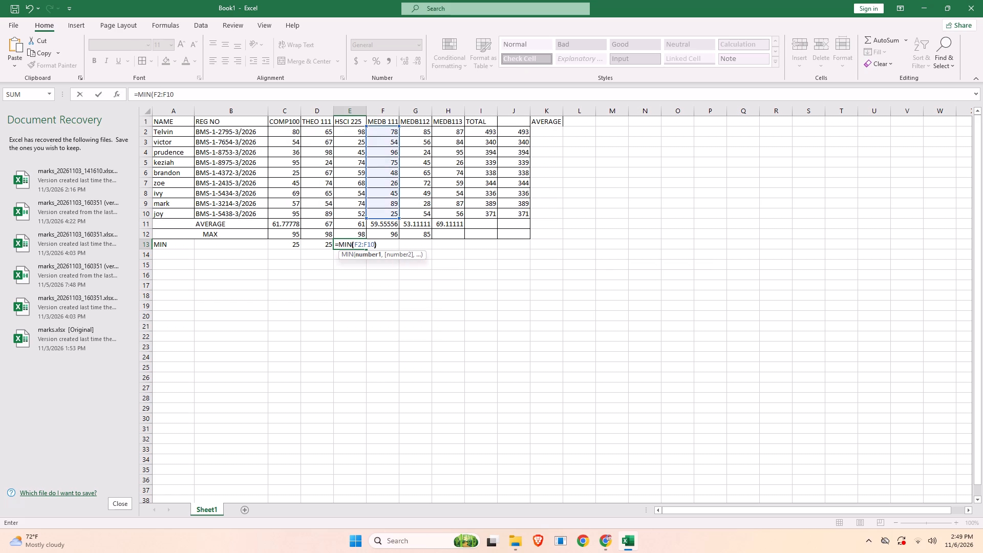
key(Return)
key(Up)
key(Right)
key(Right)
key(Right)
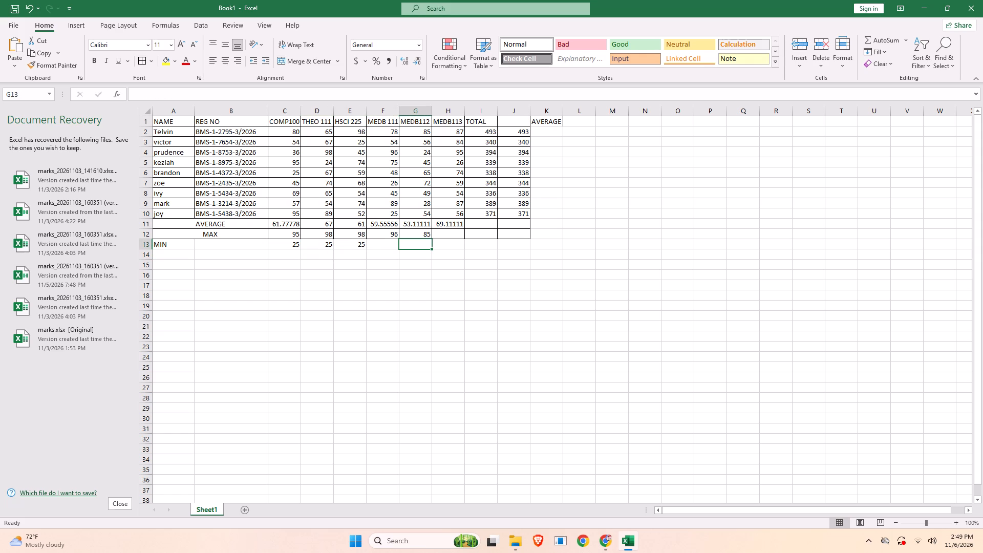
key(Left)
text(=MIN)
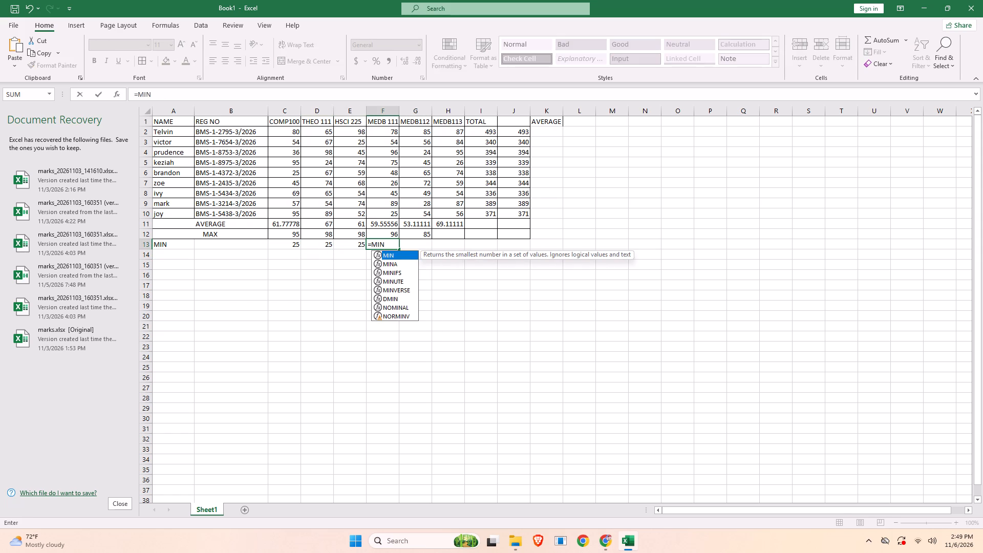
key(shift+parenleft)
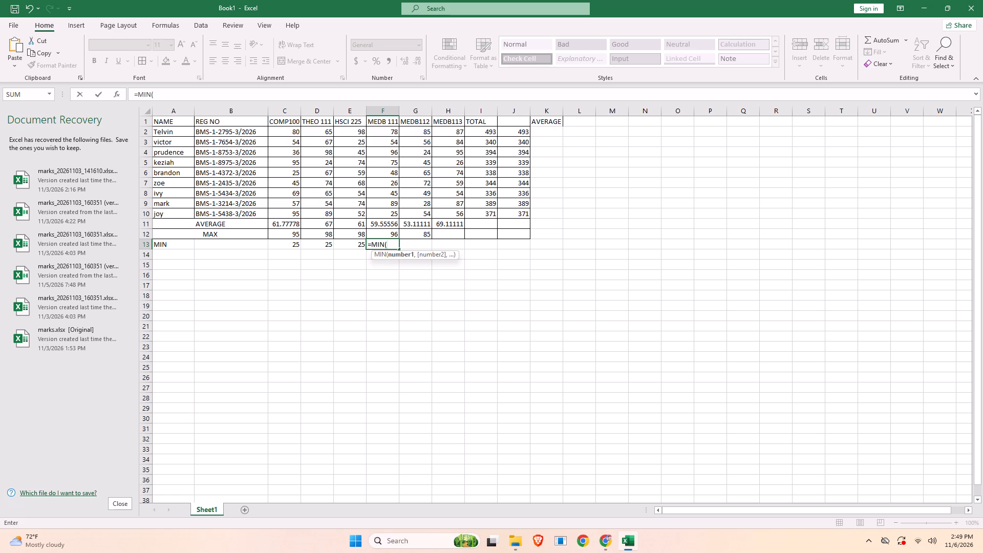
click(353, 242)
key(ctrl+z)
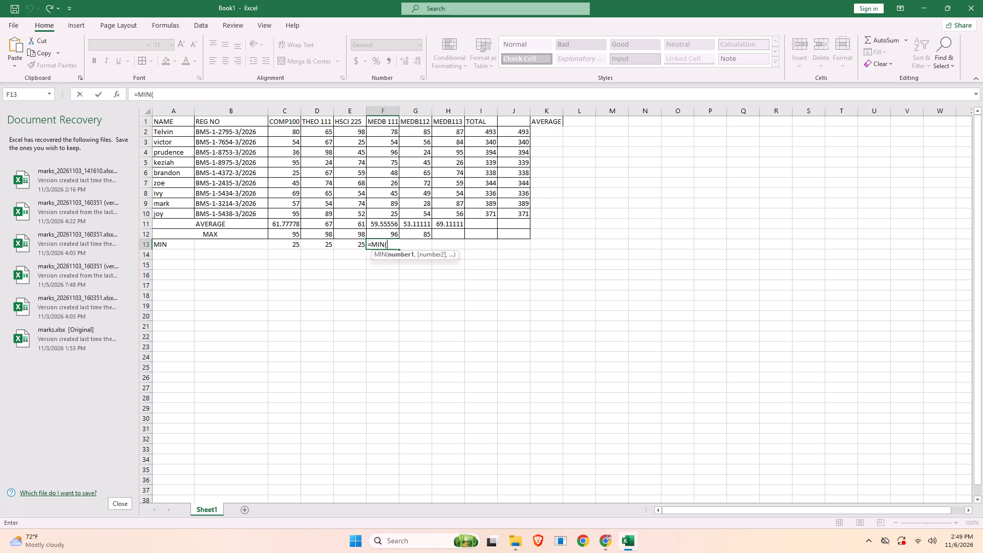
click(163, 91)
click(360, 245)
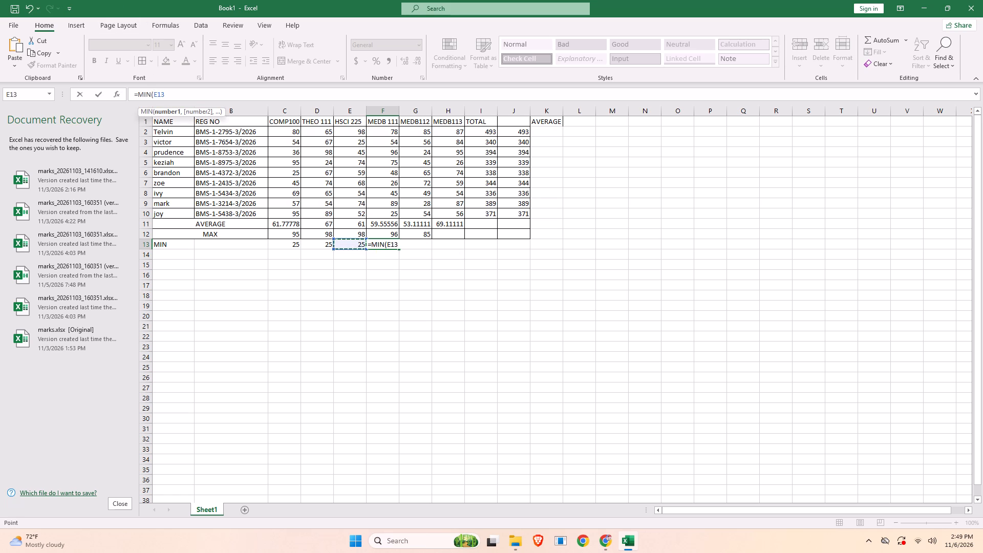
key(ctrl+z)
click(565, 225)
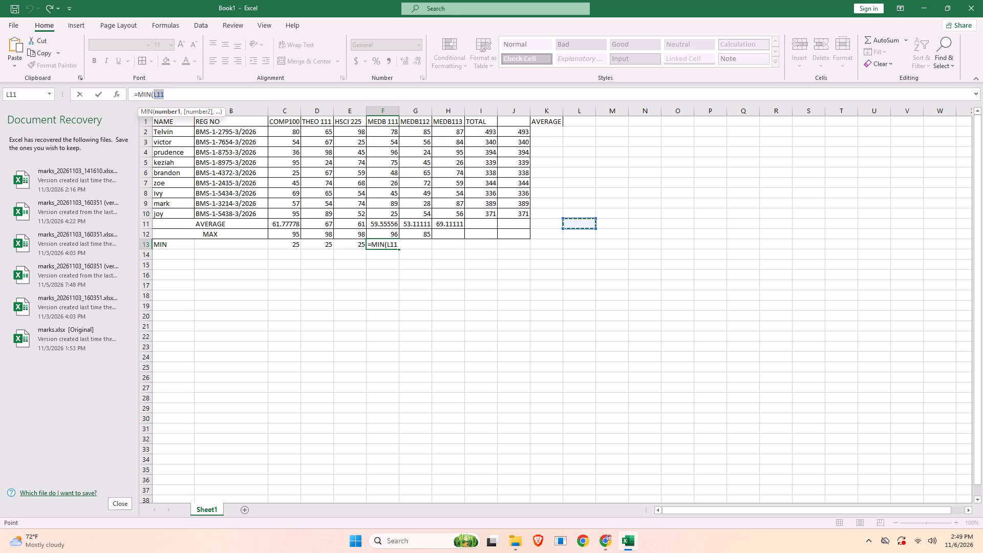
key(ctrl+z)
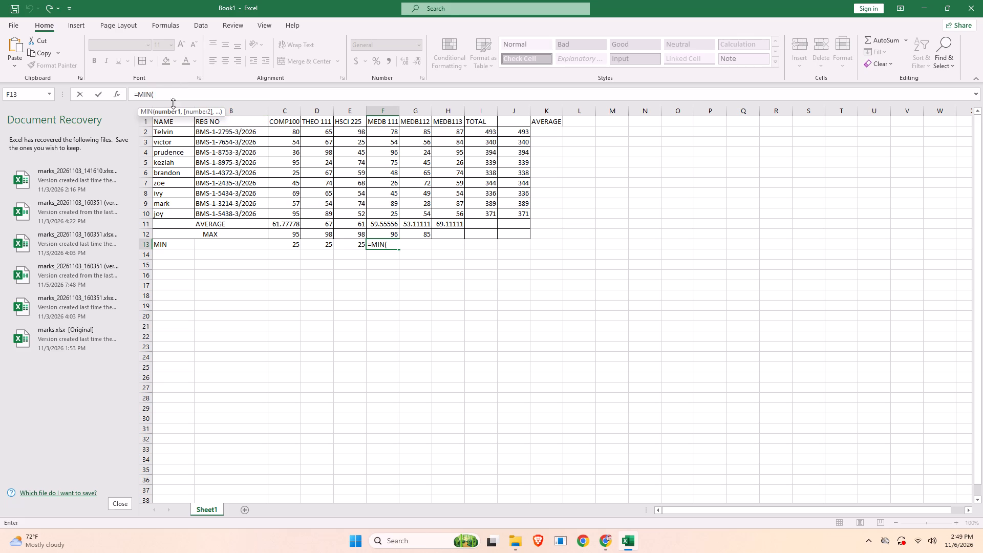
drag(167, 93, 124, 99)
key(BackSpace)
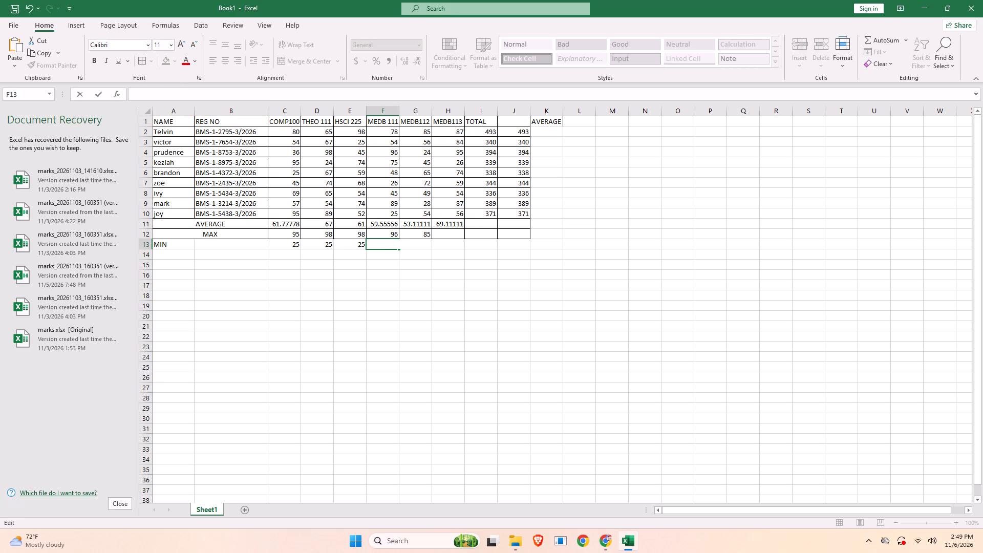
Correct the formula in cell E13 to =MIN(E2:E10) so it covers the HSCI 225 marks.
click(345, 242)
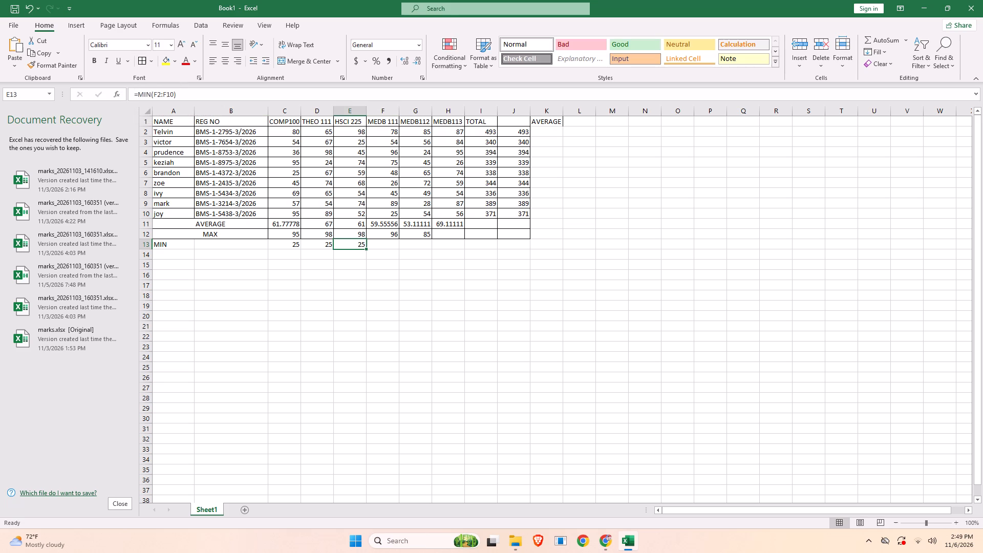
click(157, 95)
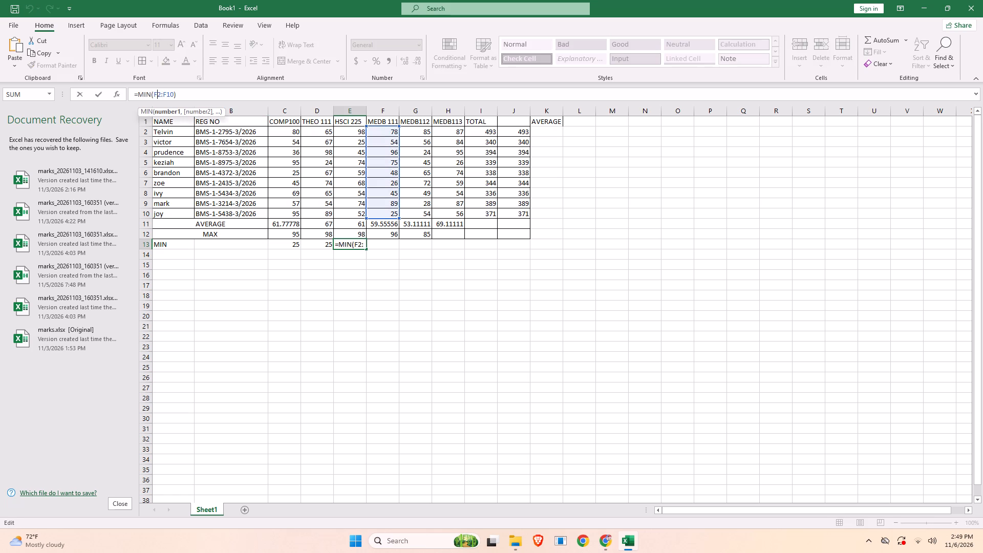
key(BackSpace)
key(e)
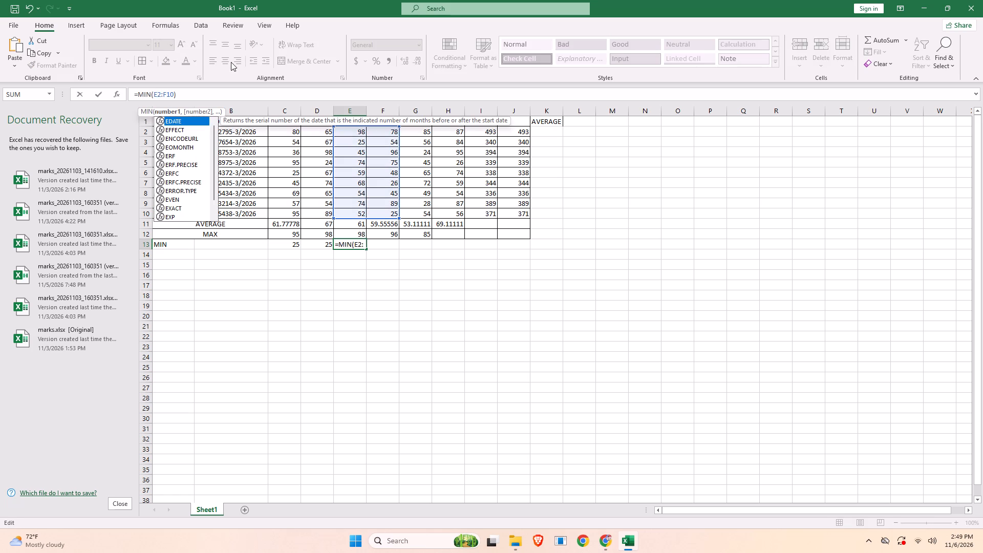
click(164, 95)
click(164, 95)
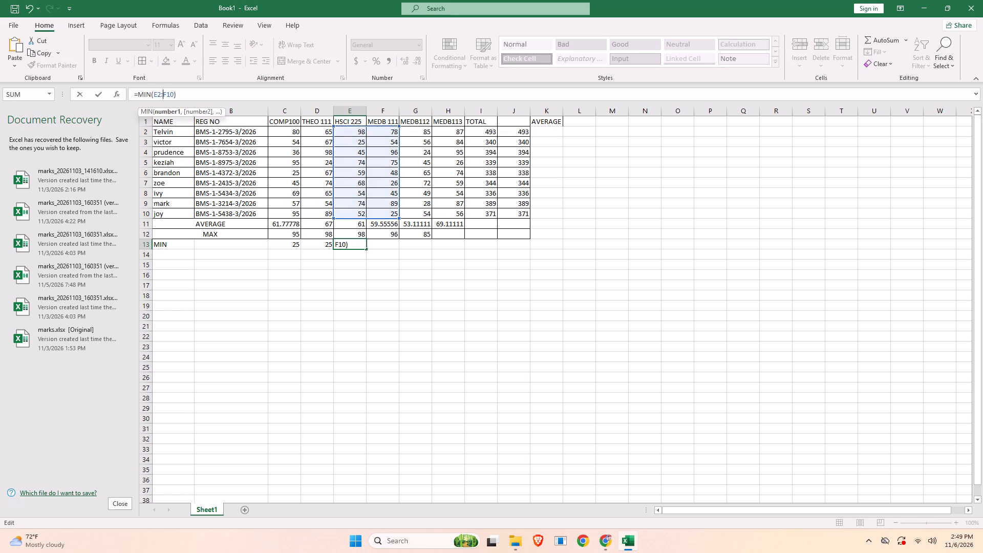
click(167, 94)
key(BackSpace)
key(e)
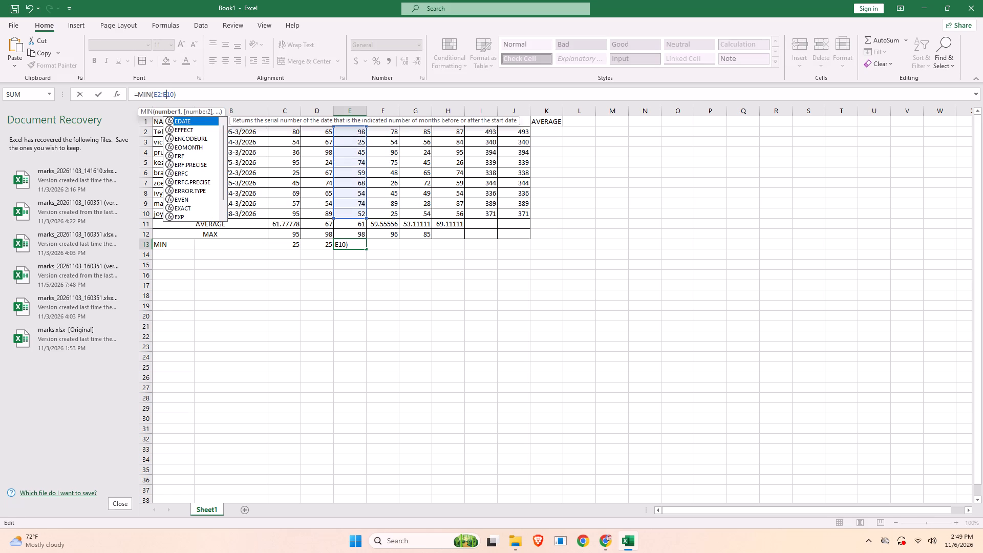
key(backslash)
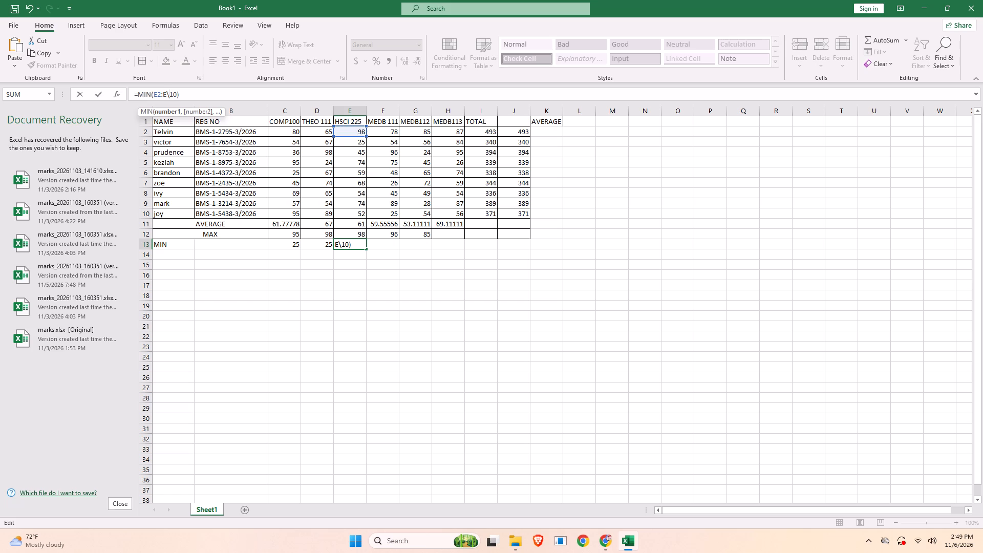
key(BackSpace)
key(Return)
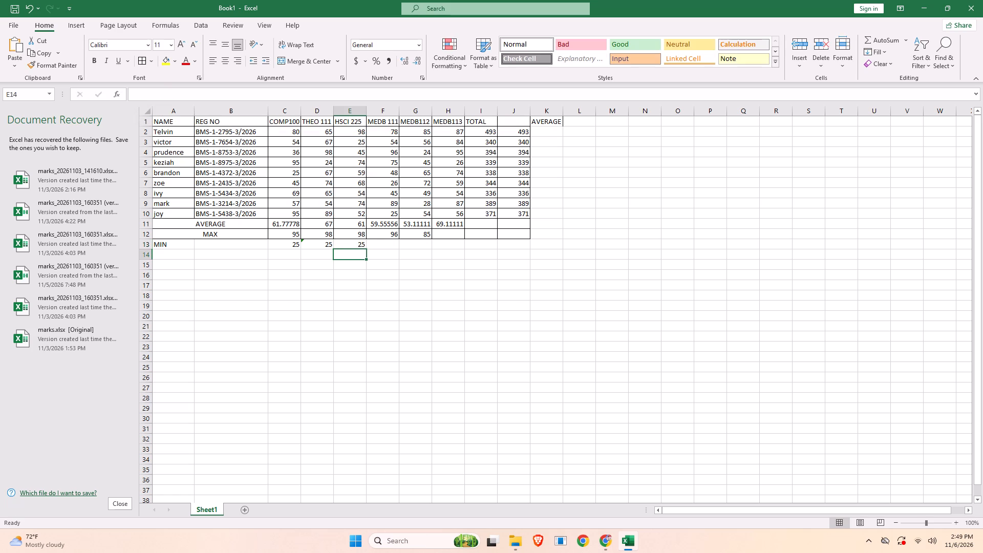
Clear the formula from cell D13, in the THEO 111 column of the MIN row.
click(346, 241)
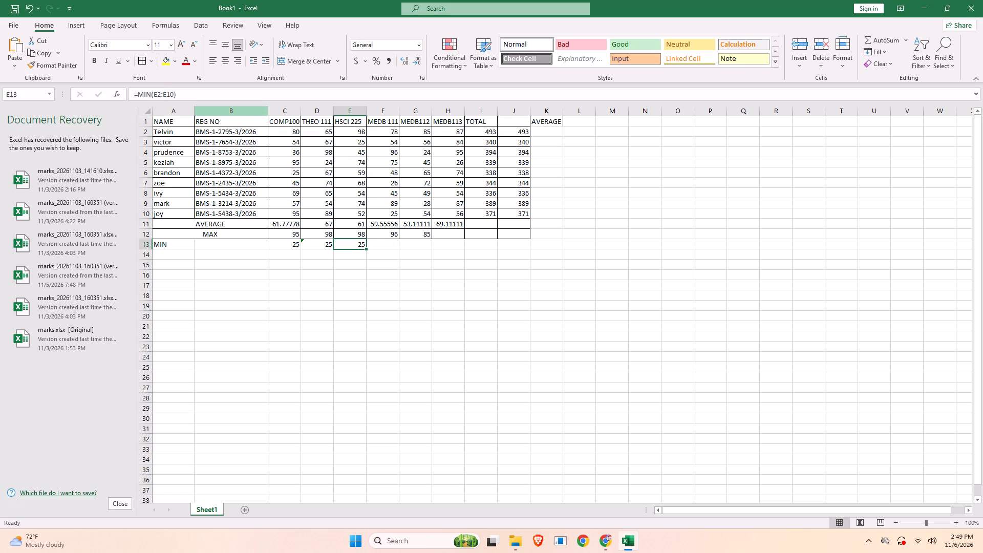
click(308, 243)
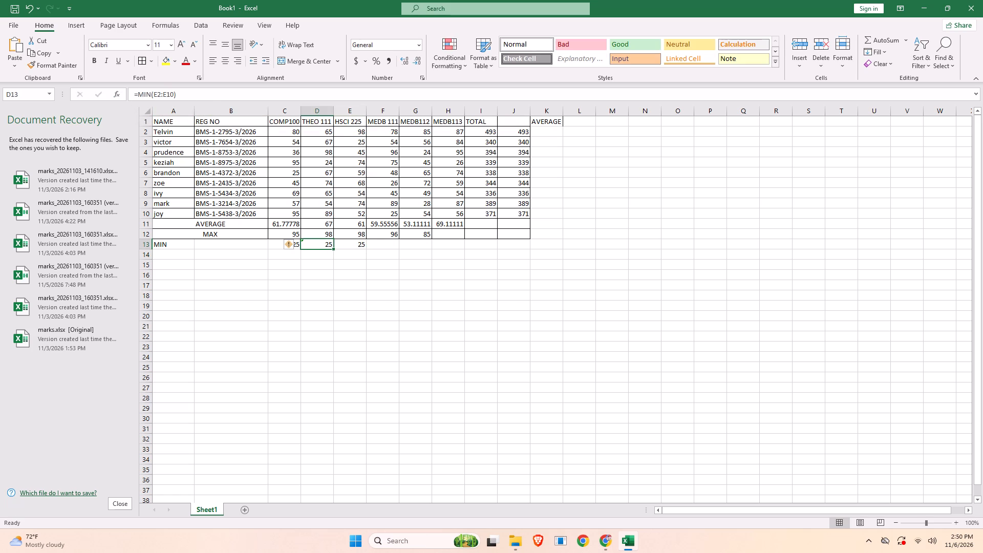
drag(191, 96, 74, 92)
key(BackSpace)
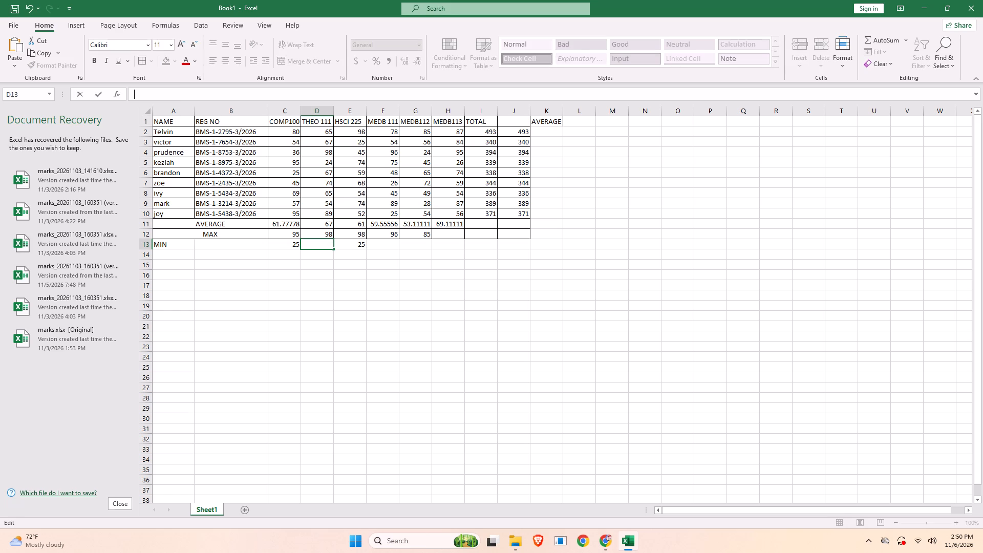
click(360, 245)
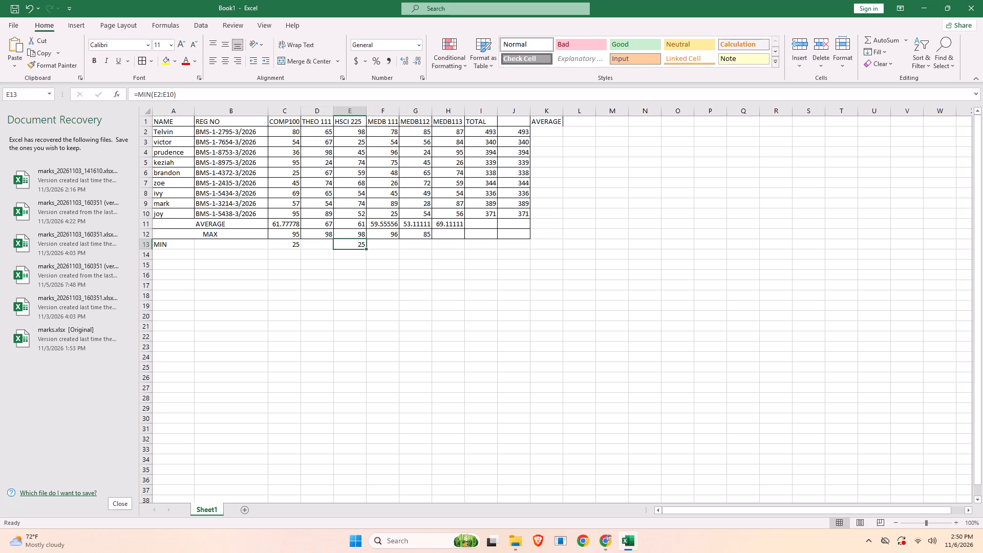
Fill the MIN formula from cell C13 across into D13 to find the lowest THEO 111 mark.
click(328, 244)
click(290, 244)
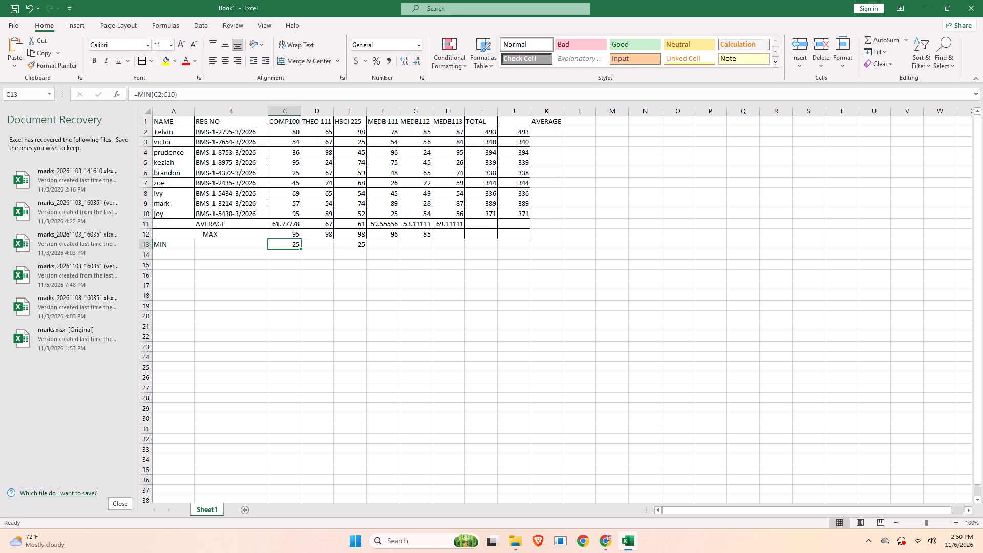
drag(301, 249, 327, 245)
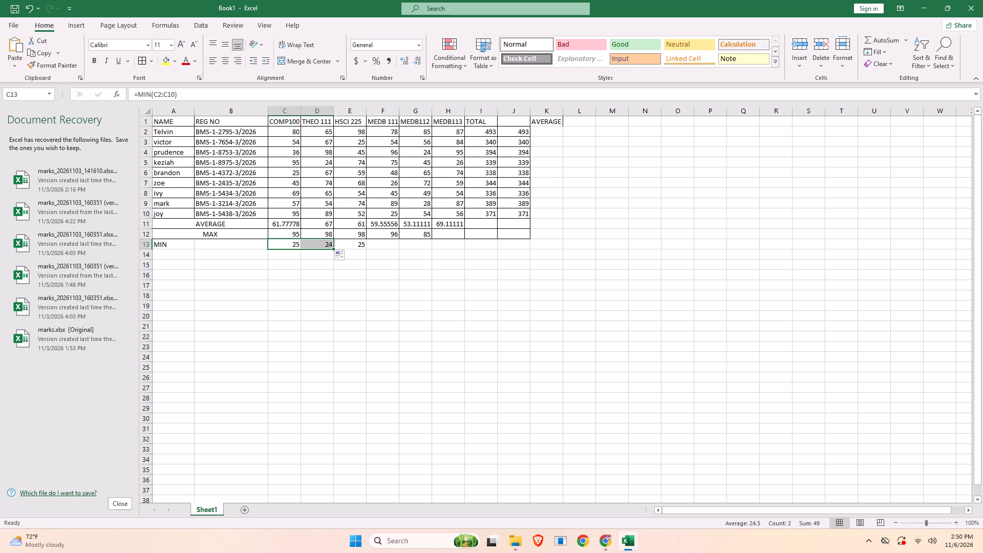
Enter the formula =MIN(F2:F10) in cell F13, in the MEDB 111 column of the MIN row.
click(378, 243)
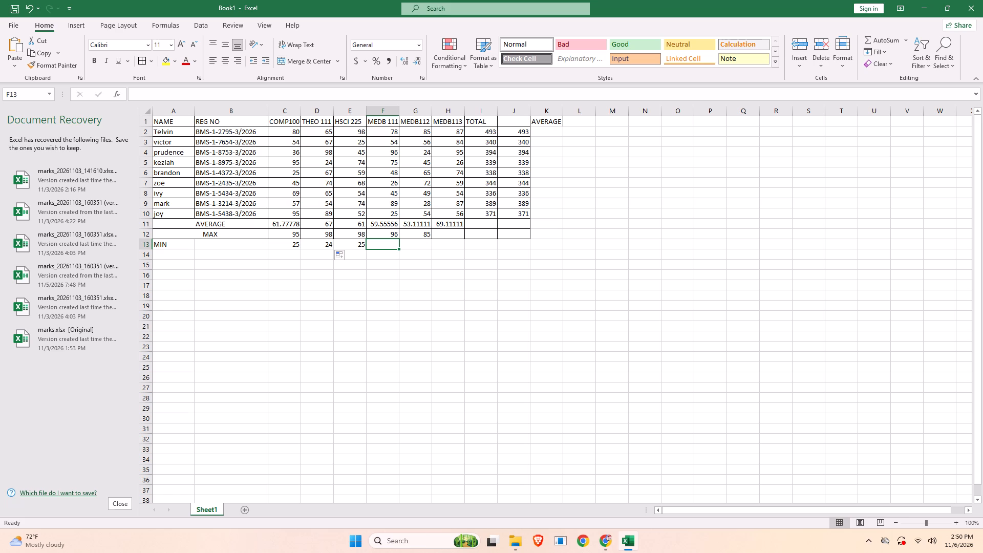
text(=MIN)
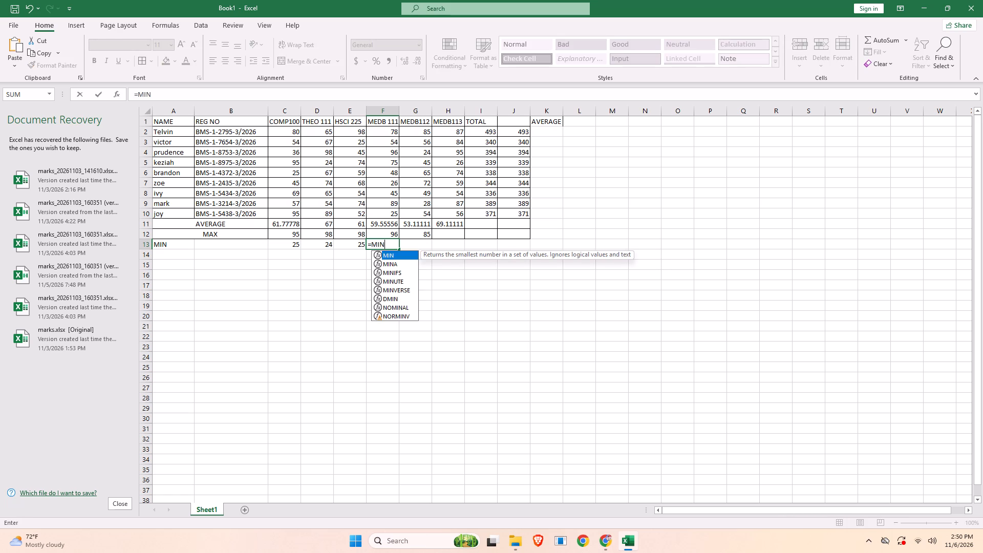
key(shift+parenleft)
text(F2)
text(:F10)
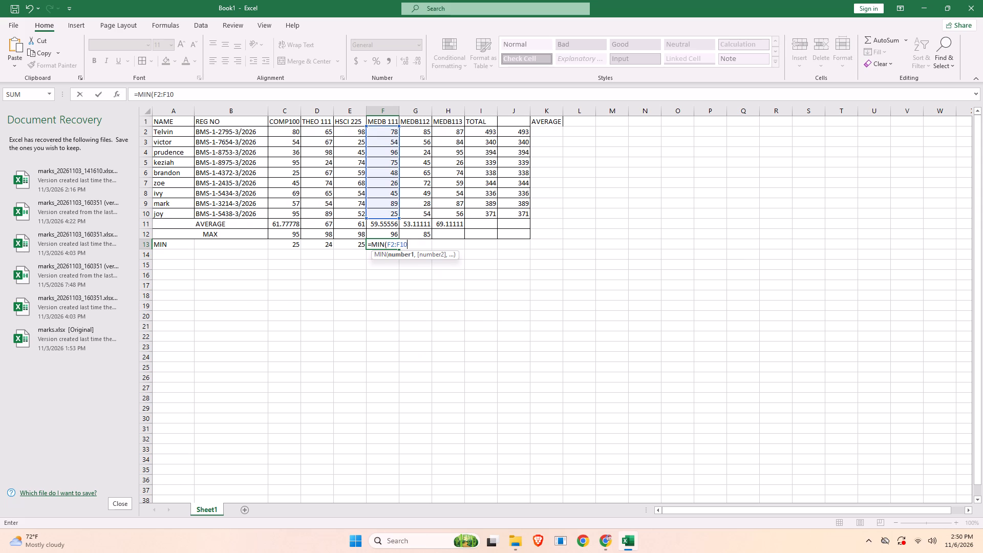
key(shift+parenright)
key(Return)
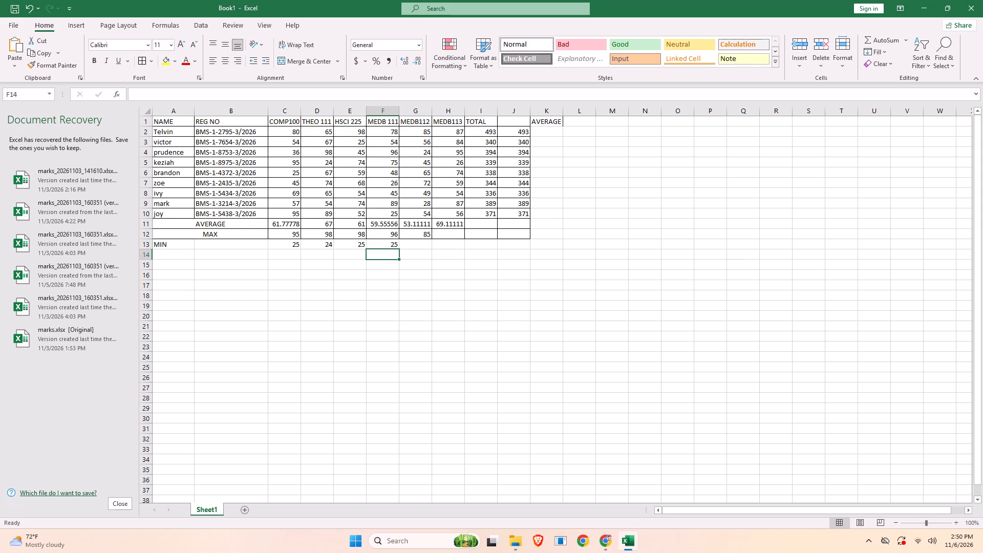
Enter the formula =MIN(G2:G10) in cell G13, in the MEDB112 column of the MIN row.
click(392, 246)
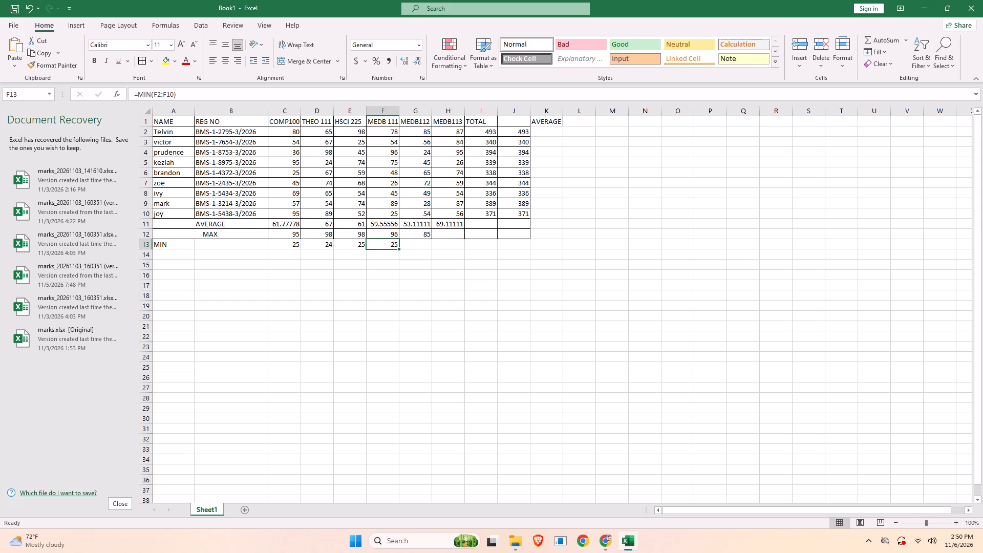
click(416, 246)
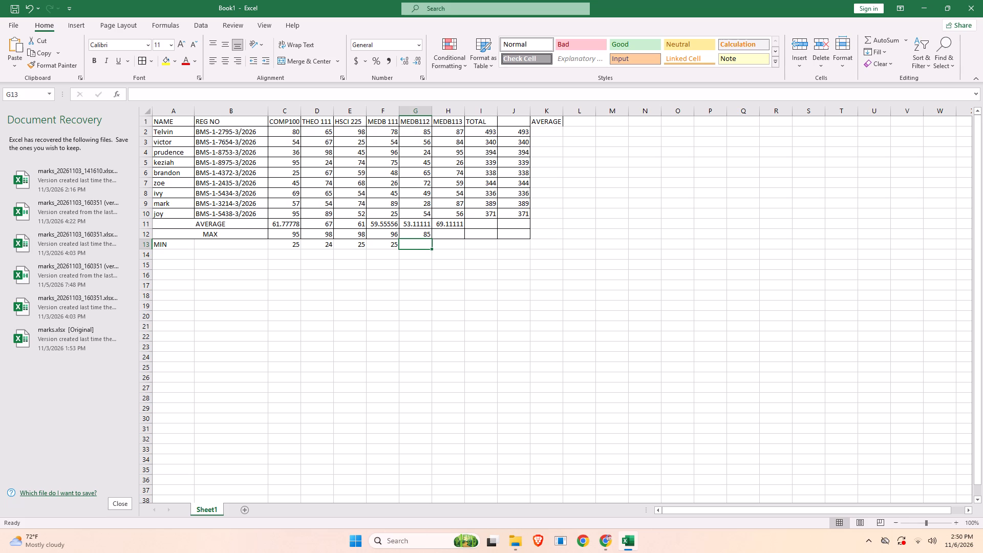
text(=MIN)
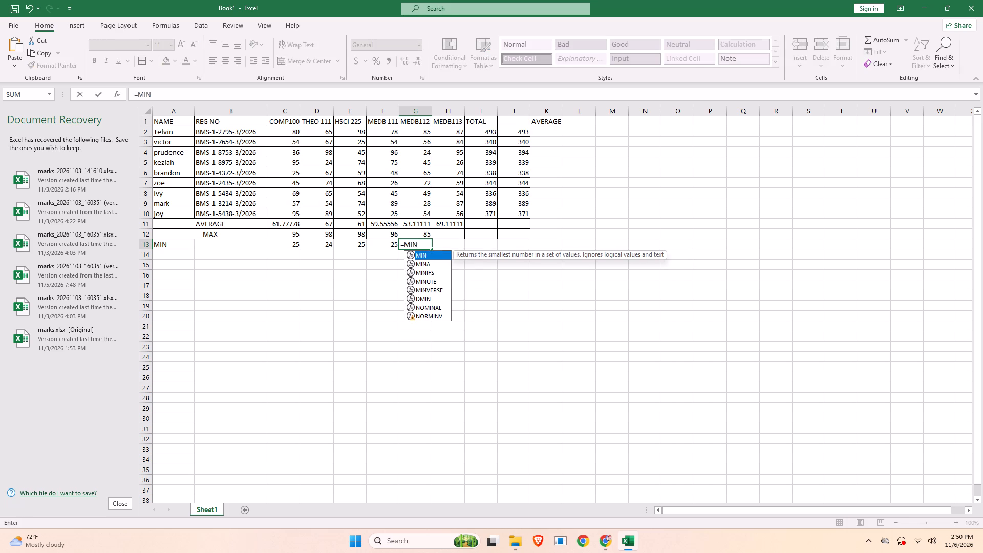
key(shift+parenleft)
text(G2)
key(shift+colon)
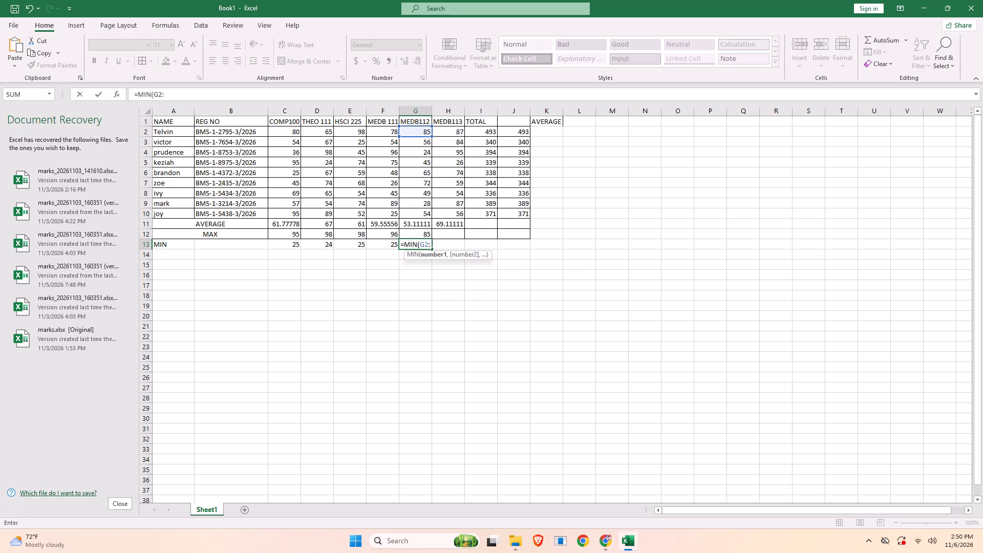
text(G10)
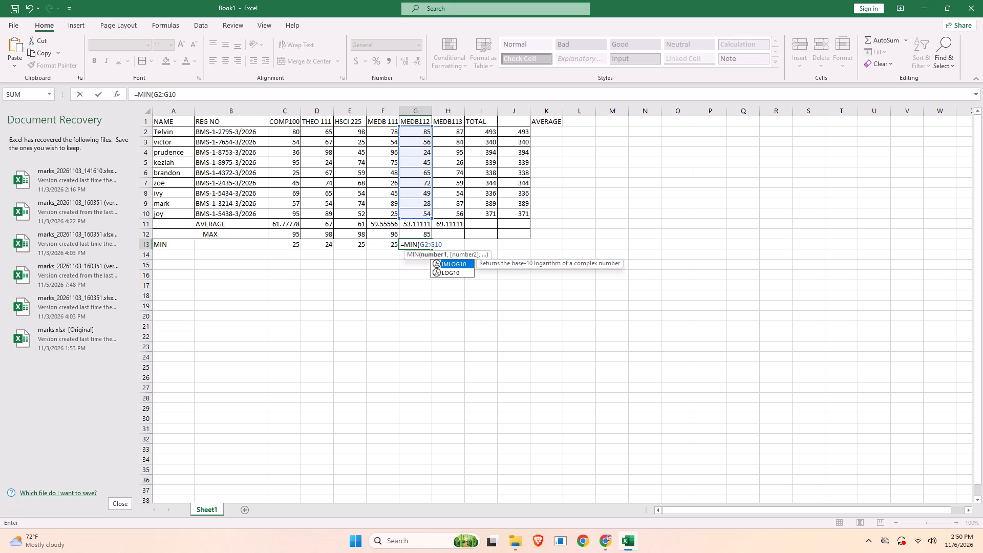
key(shift+parenright)
key(Return)
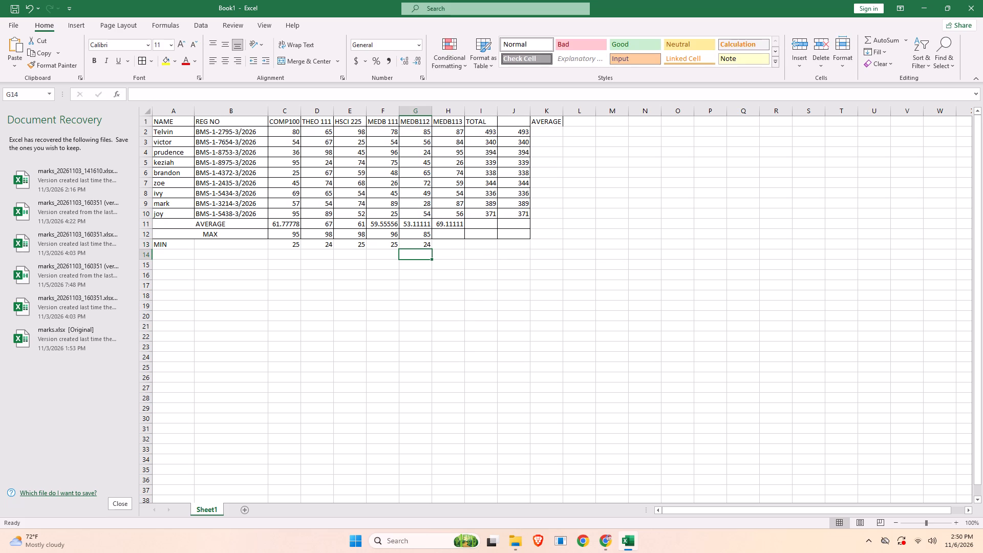
Apply all borders to the MIN row across cells A13 to J13.
click(442, 248)
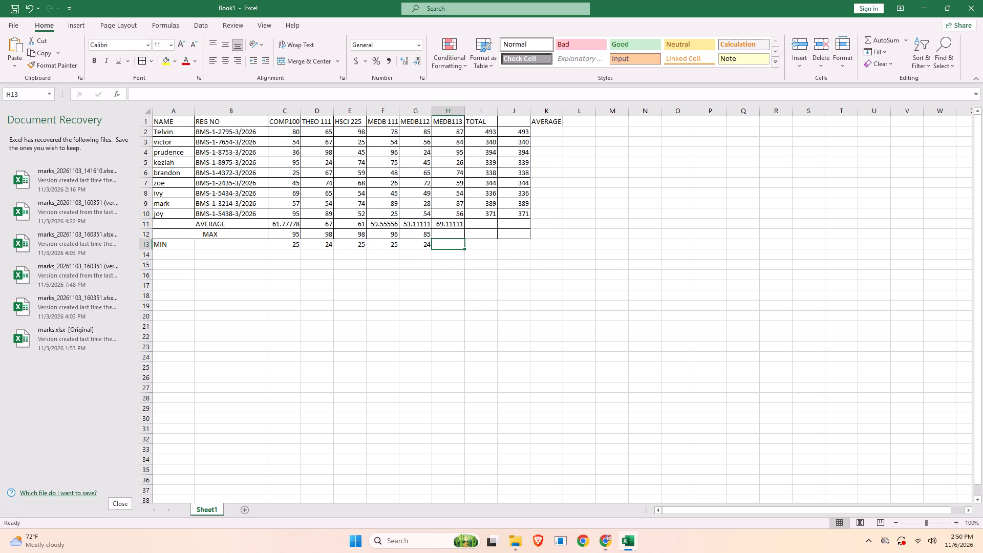
drag(518, 246, 174, 242)
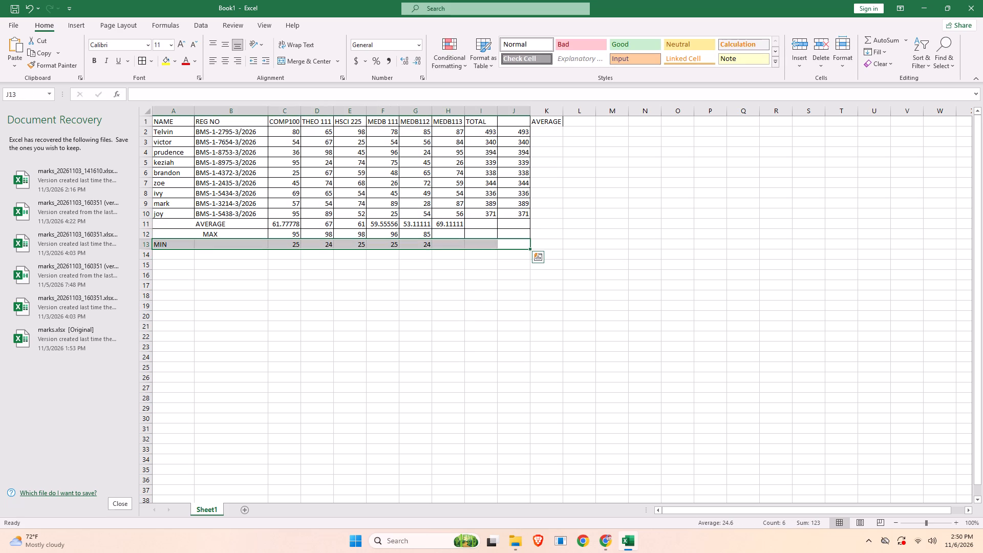
click(313, 57)
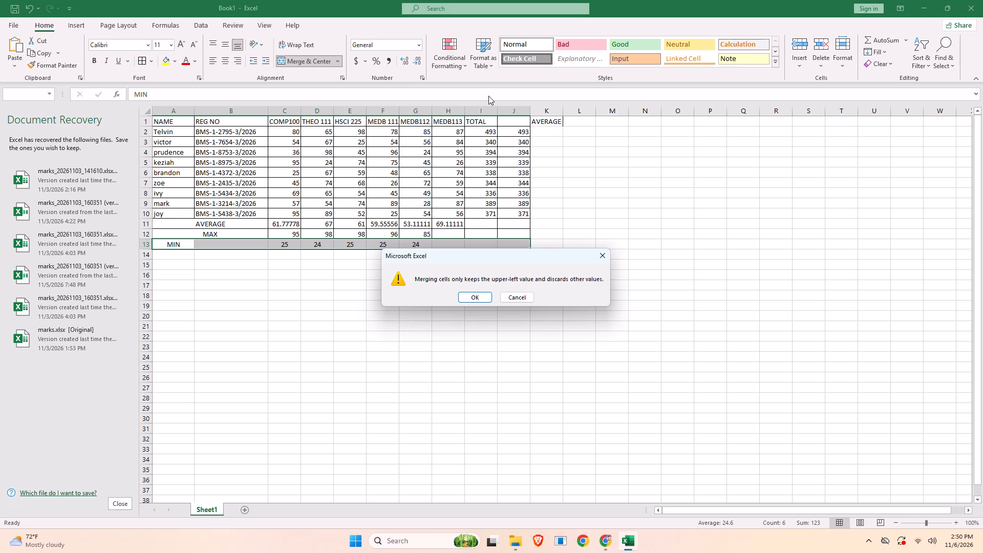
click(603, 254)
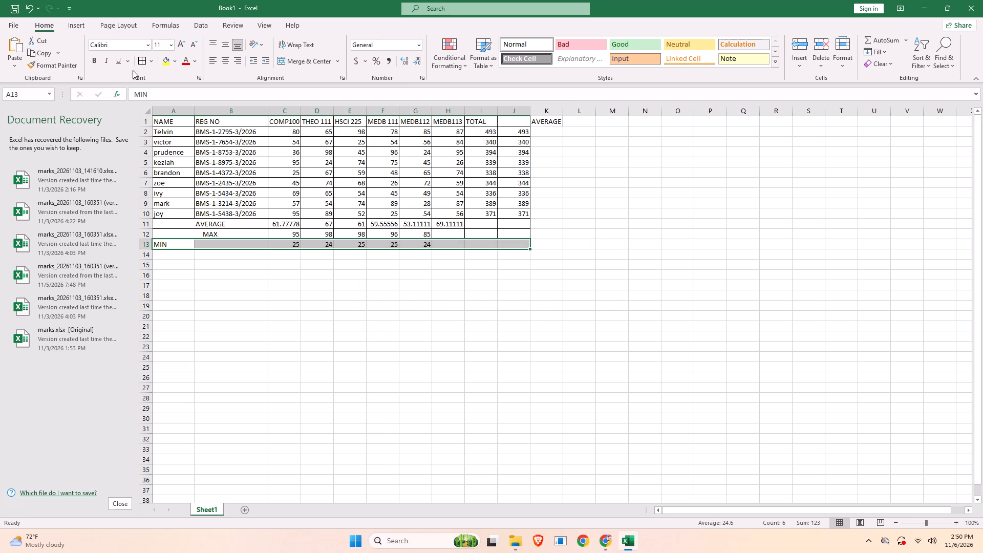
click(141, 67)
click(251, 256)
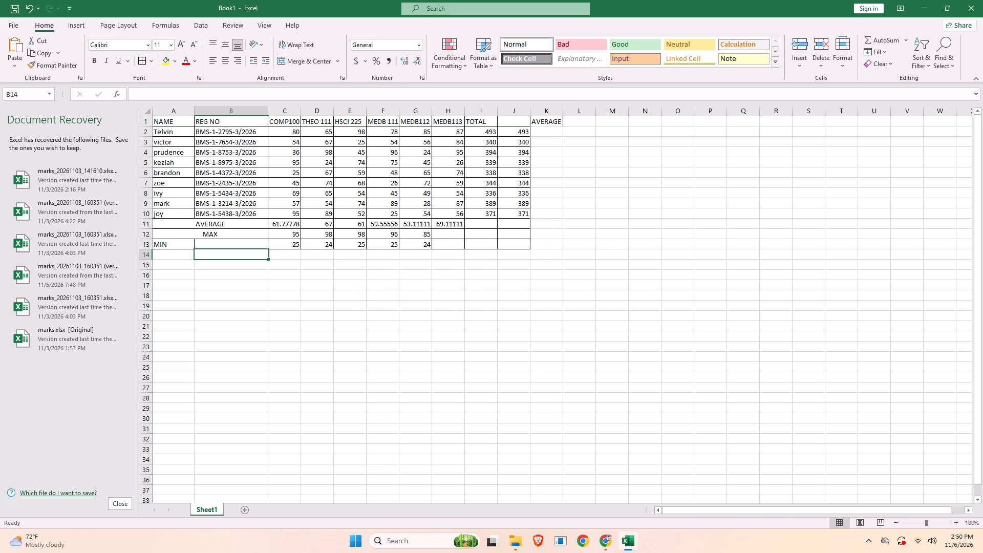
Merge and centre the MIN label across cells A13 and B13.
drag(181, 249, 225, 249)
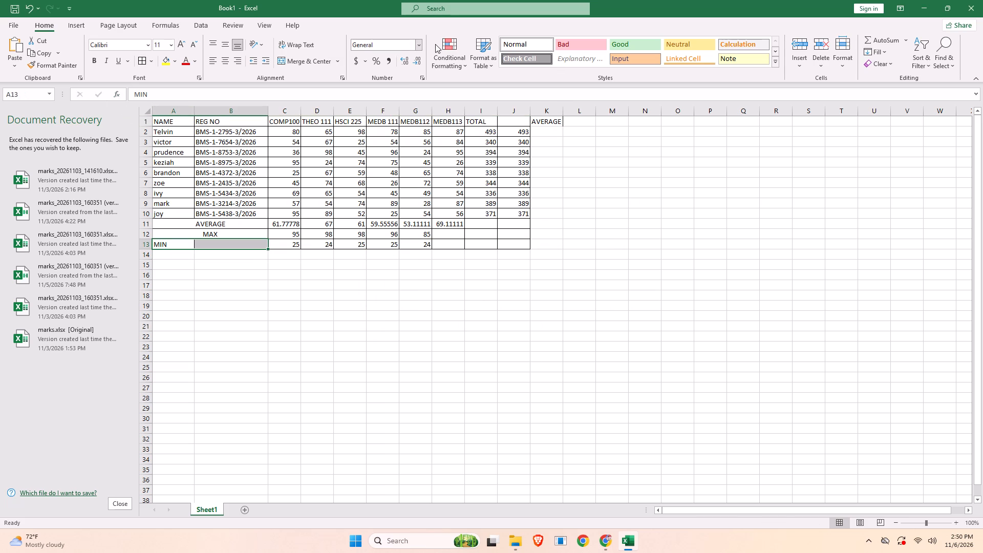
click(320, 61)
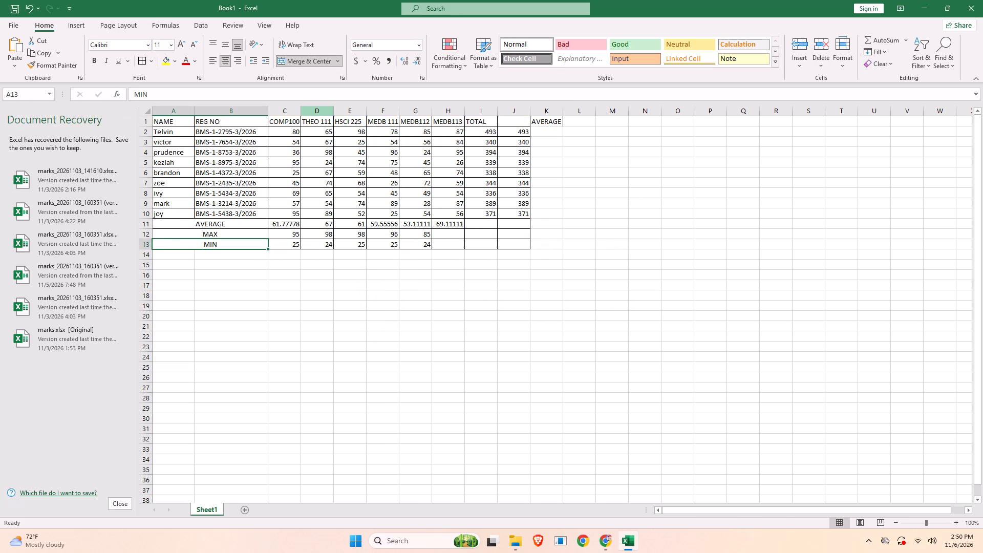
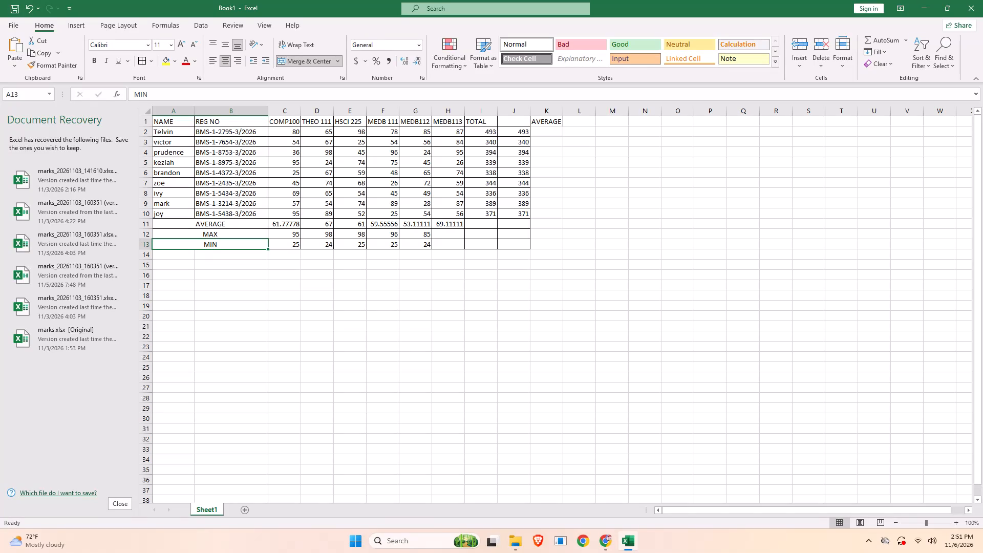
Enter the row label COUNT in cell A14, below the MIN row.
click(168, 260)
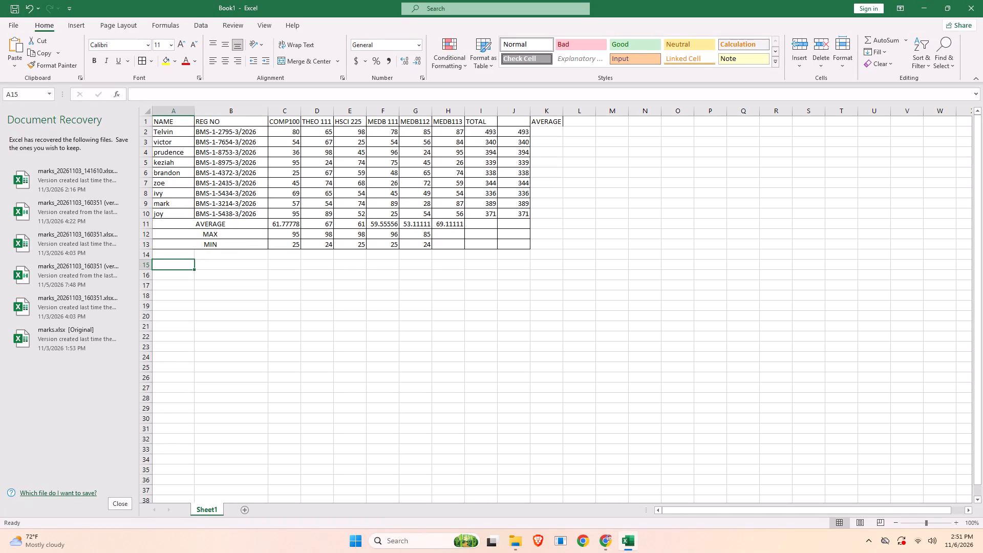
click(179, 255)
text(COUNT)
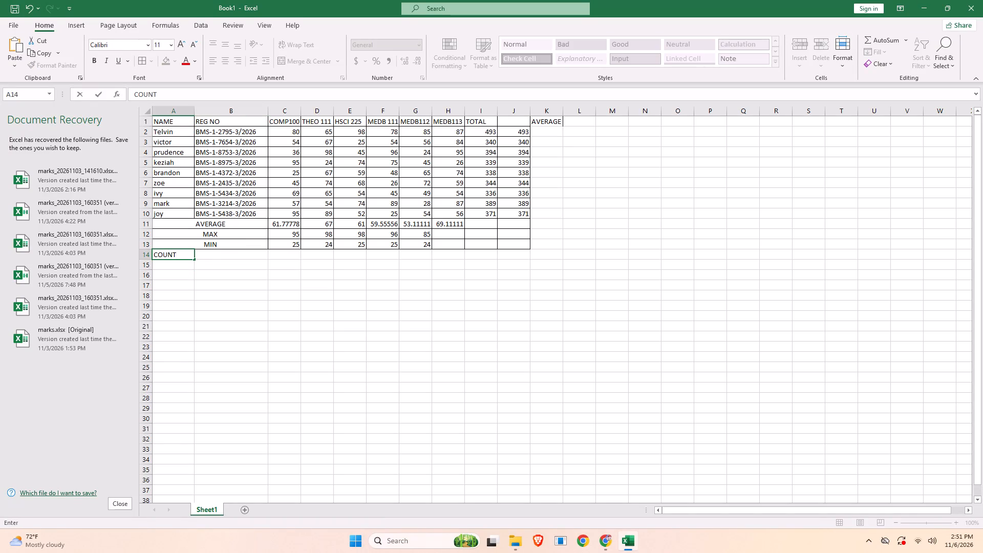
click(292, 255)
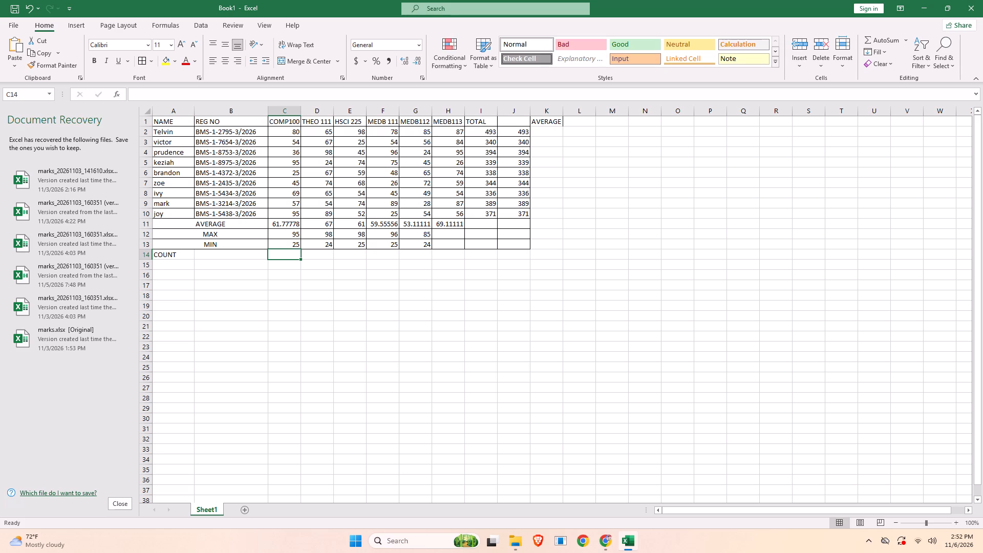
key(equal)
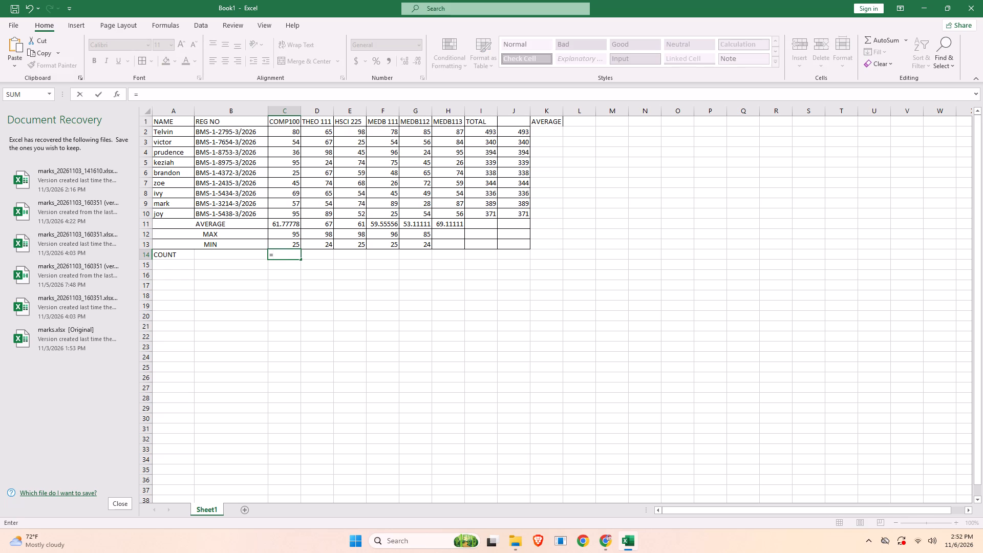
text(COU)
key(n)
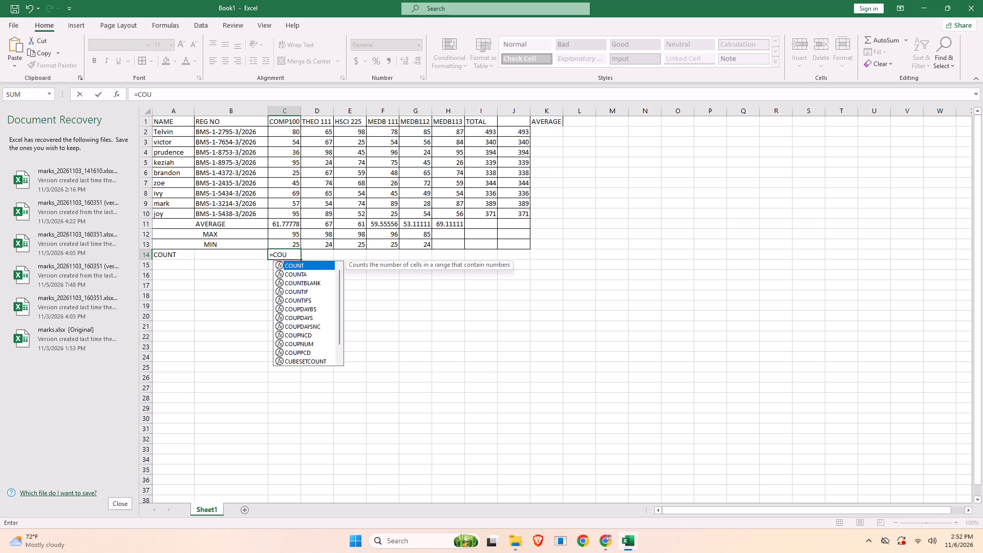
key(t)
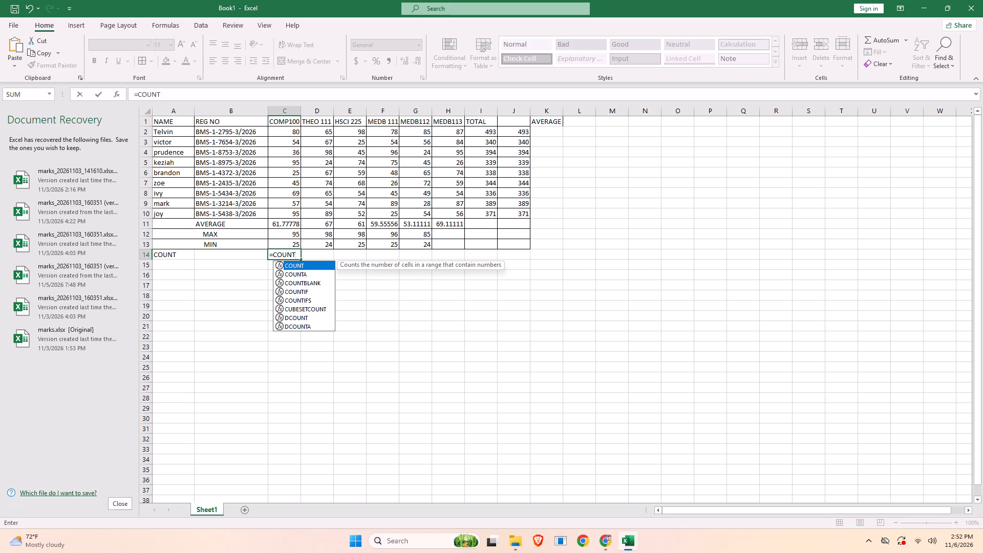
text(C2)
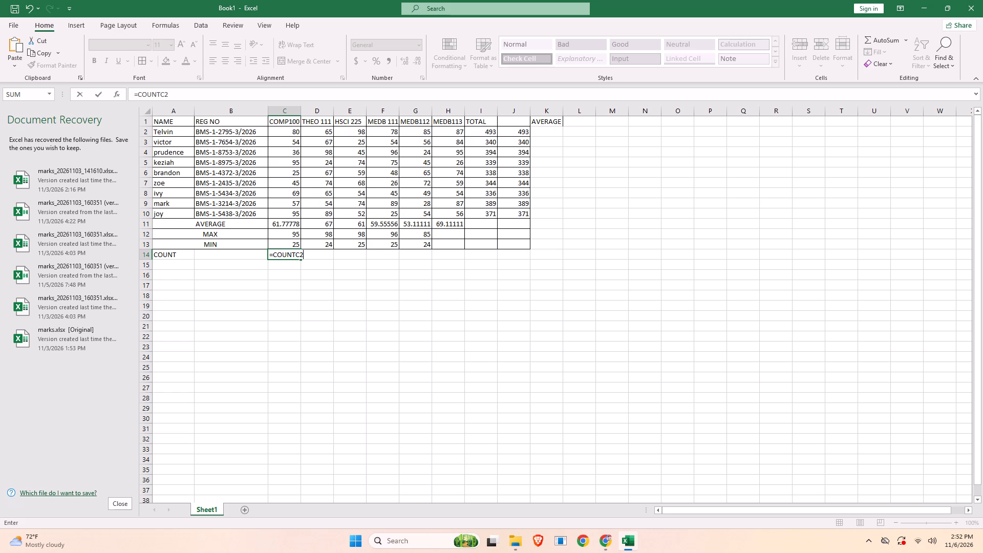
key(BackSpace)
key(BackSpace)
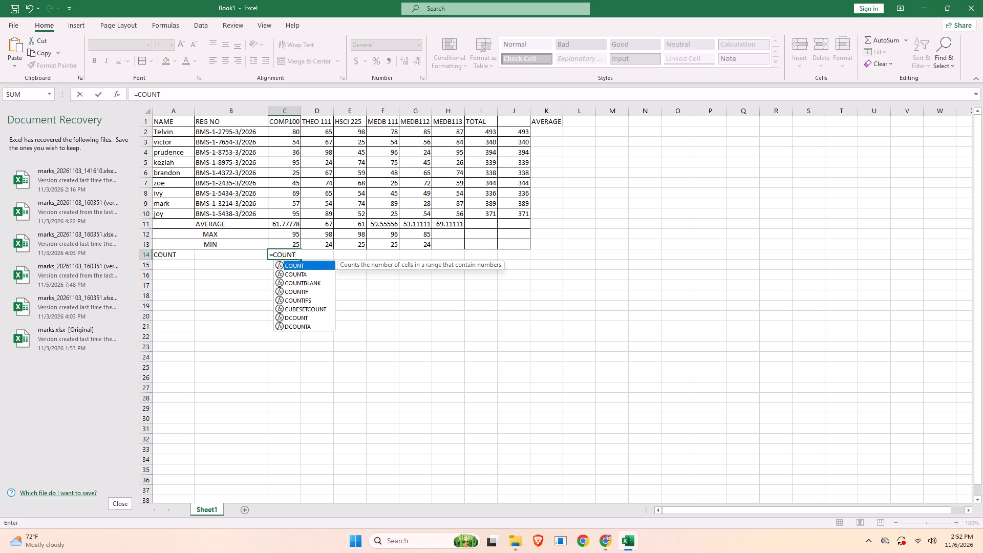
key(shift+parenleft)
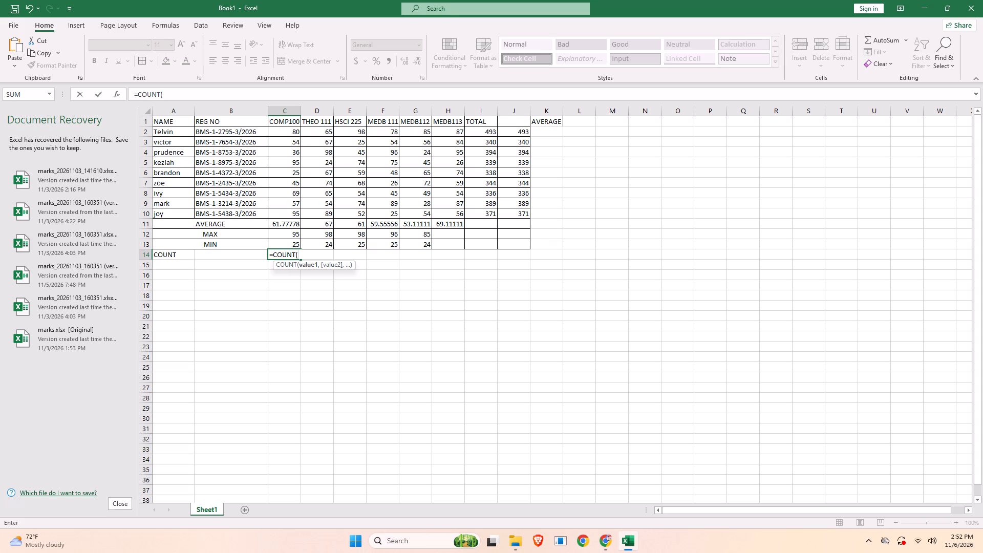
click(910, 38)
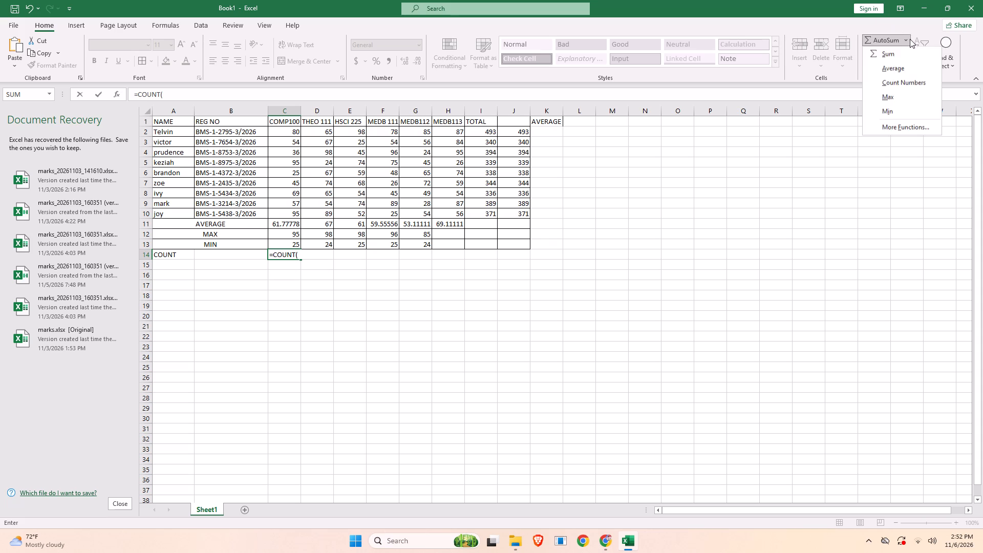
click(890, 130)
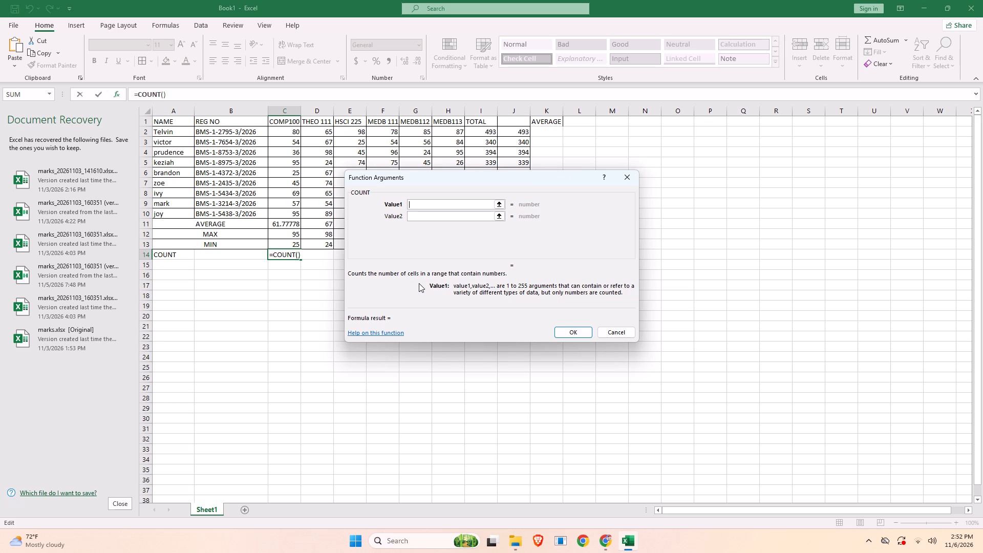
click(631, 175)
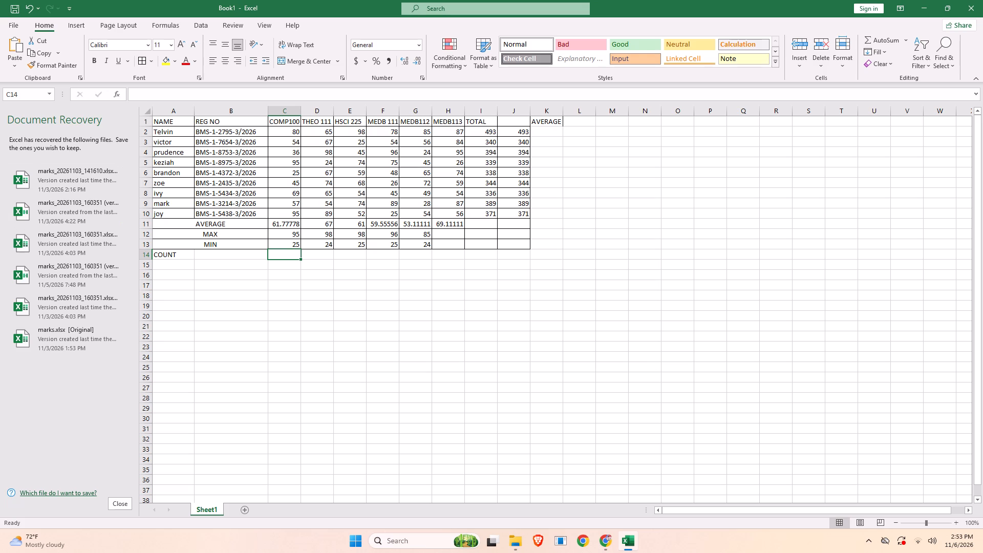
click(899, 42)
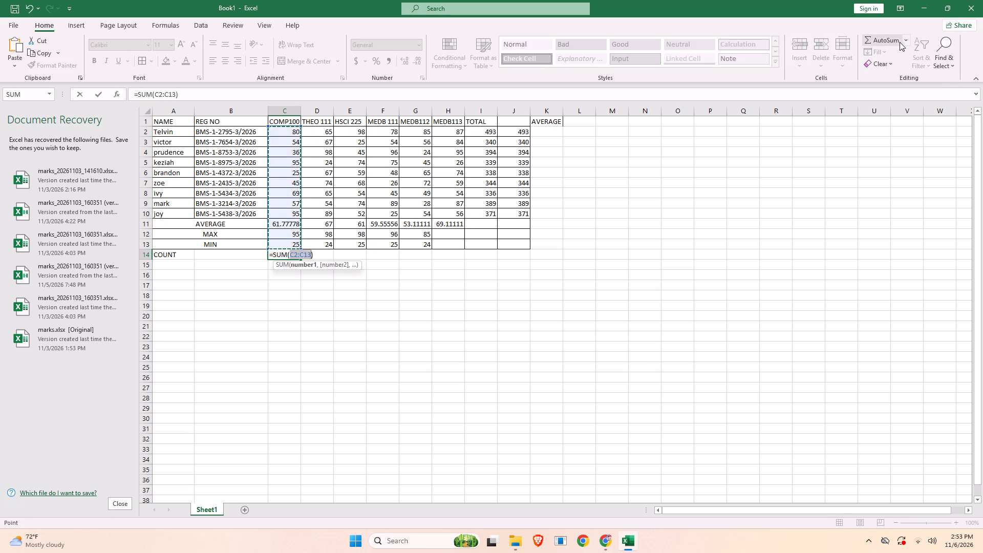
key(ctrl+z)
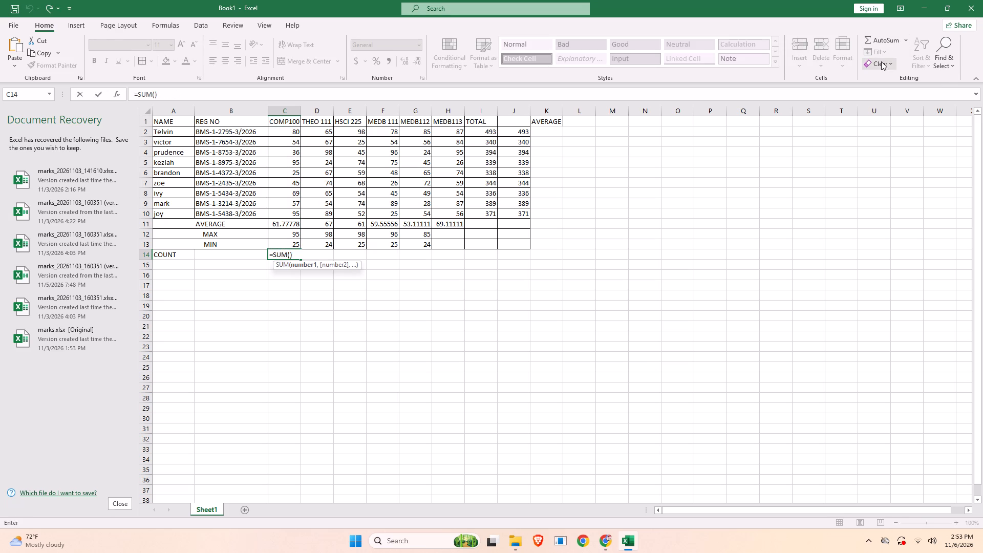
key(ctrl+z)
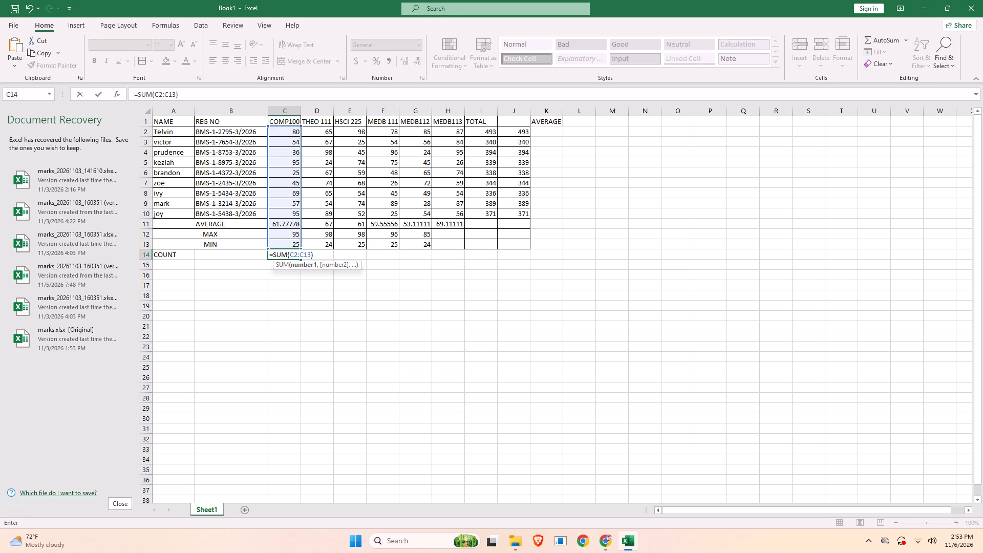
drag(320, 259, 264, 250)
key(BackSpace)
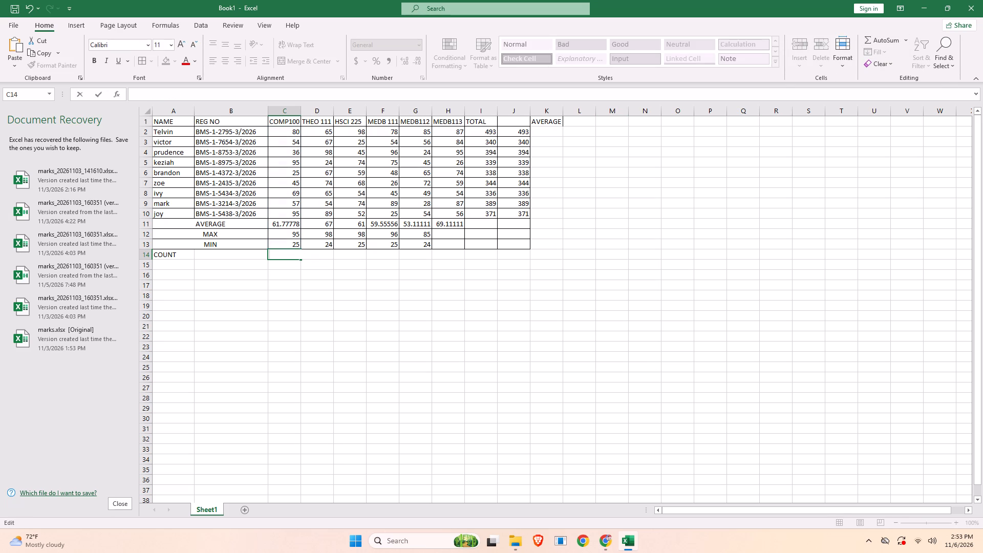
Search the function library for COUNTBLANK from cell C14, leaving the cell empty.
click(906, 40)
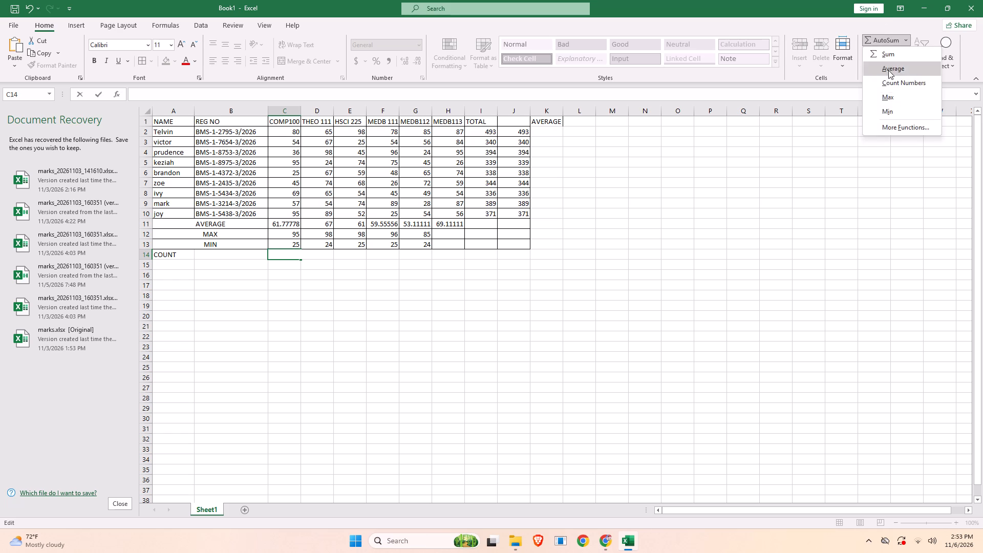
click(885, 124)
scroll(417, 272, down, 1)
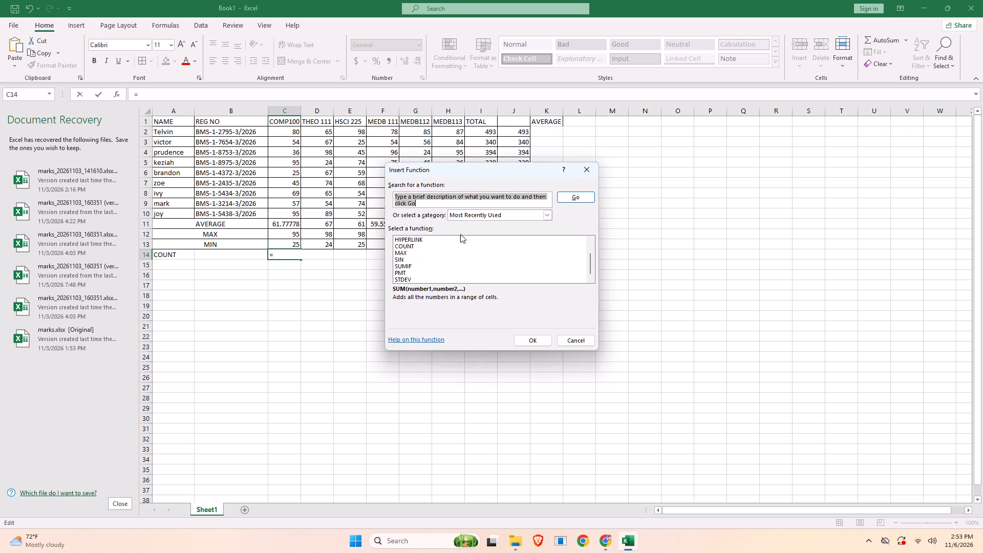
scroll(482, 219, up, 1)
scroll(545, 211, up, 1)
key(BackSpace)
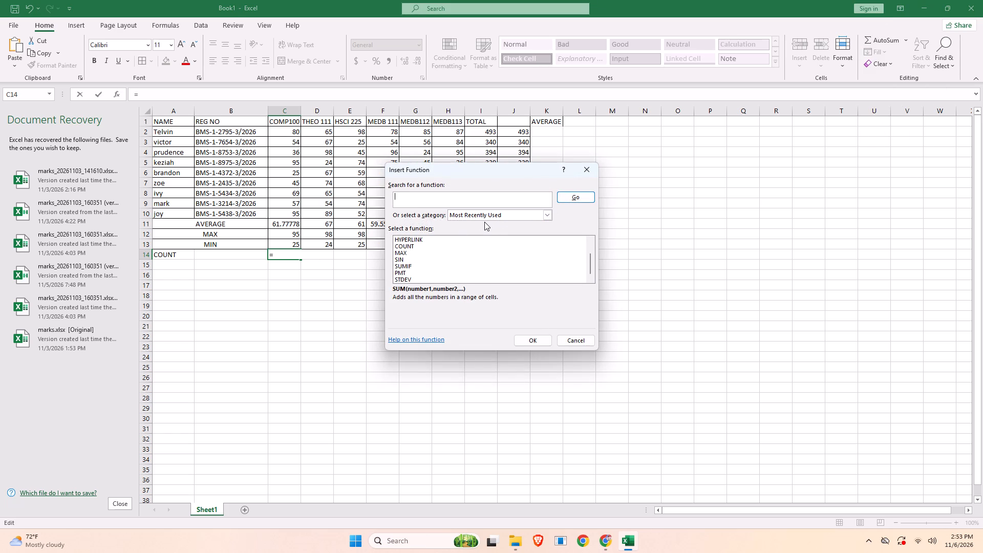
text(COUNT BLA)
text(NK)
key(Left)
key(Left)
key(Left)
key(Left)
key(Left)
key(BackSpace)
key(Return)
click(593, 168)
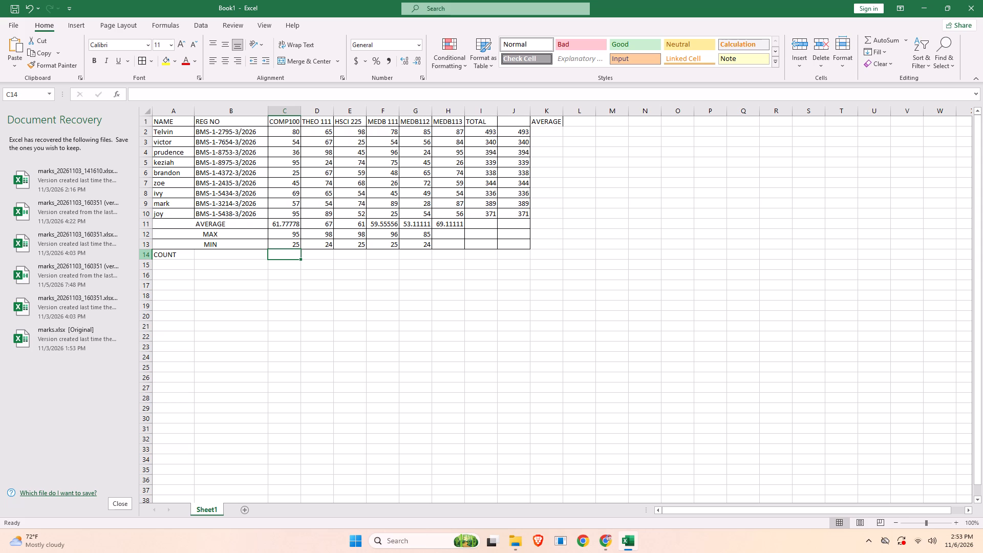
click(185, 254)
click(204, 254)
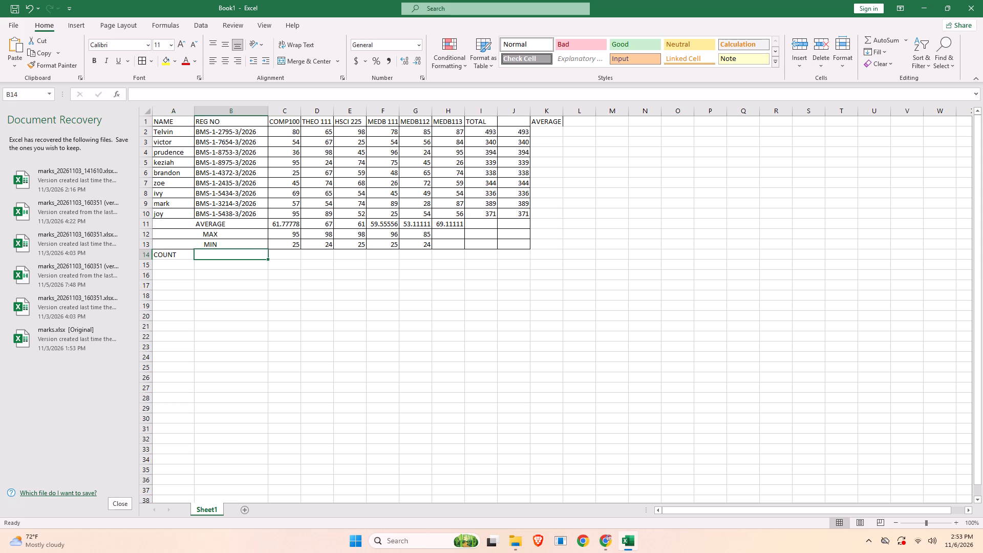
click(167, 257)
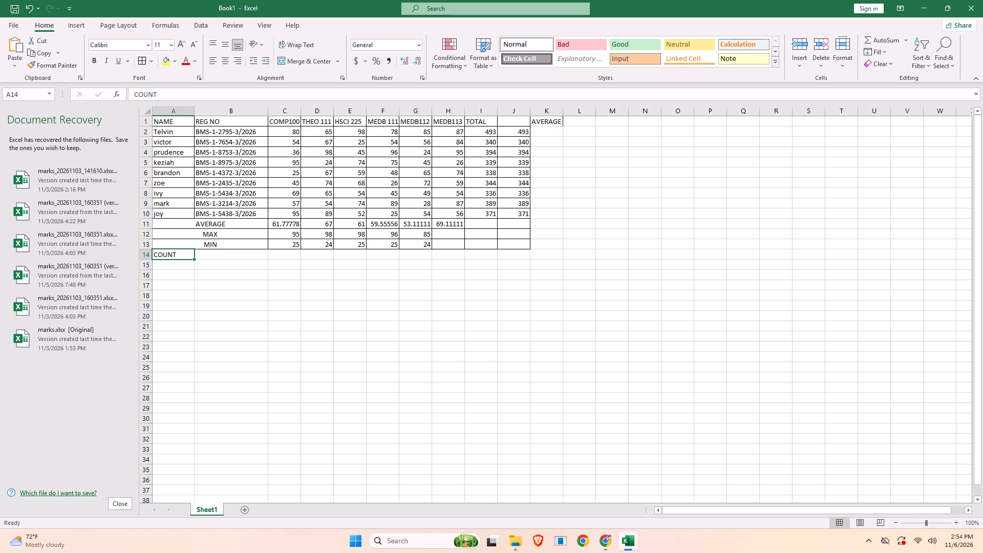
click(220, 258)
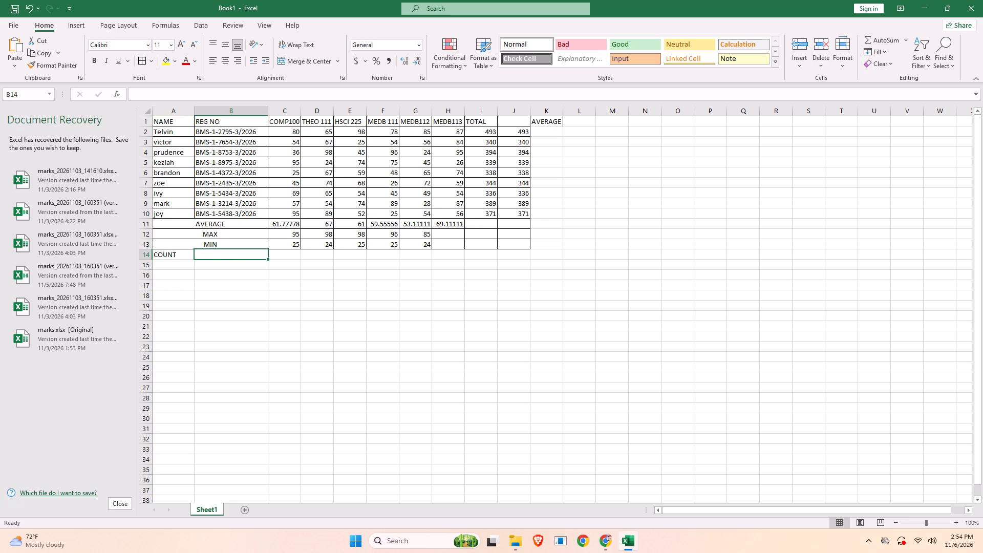
Enter the formula =COUNT(C2:C10) in cell C14 for the COMP100 column.
click(284, 256)
click(284, 256)
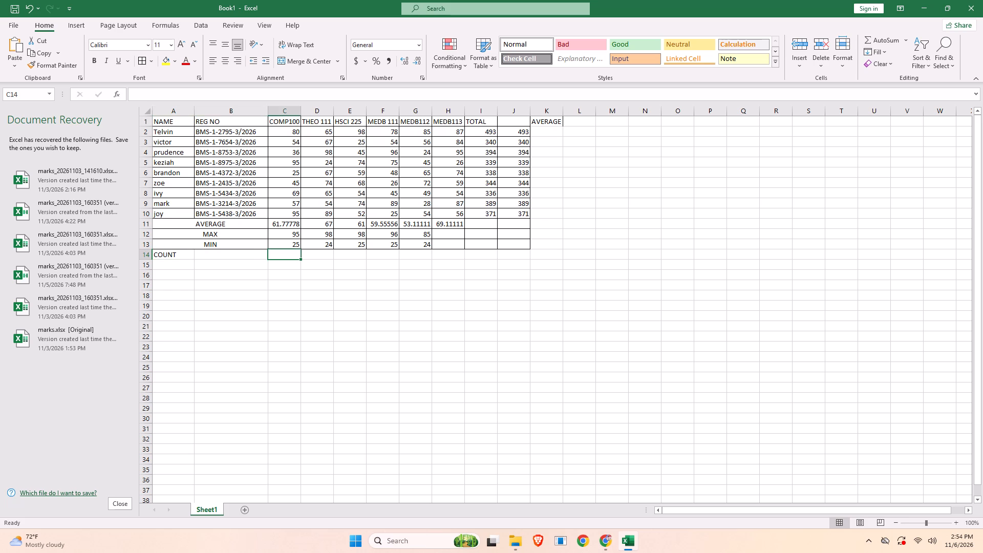
click(284, 256)
text(=COUNT)
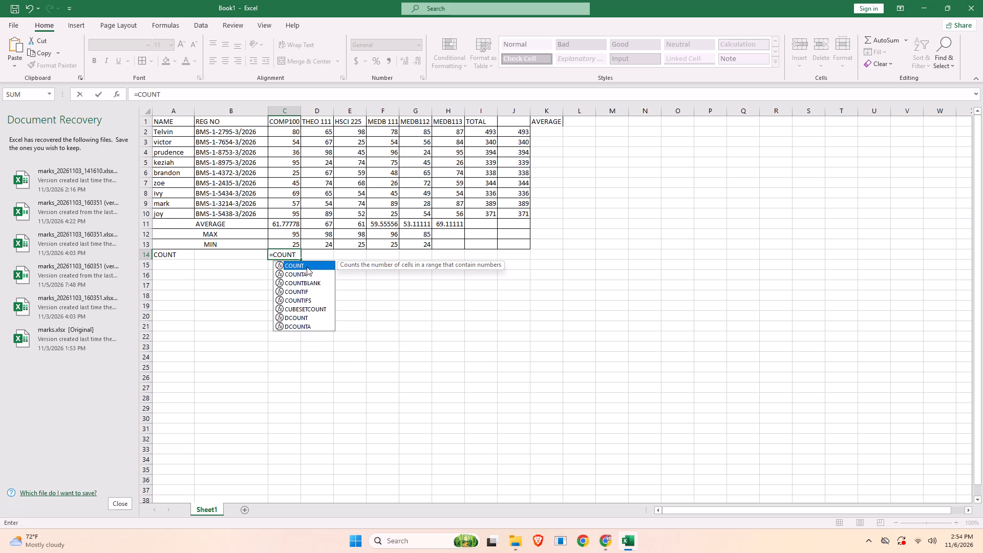
key(shift+parenleft)
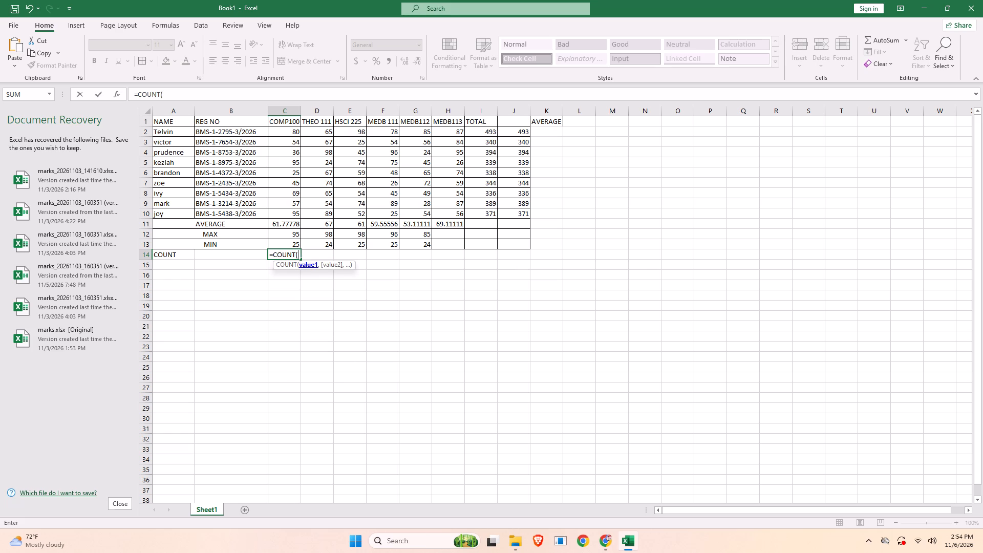
text(C2)
key(shift+colon)
text(C10)
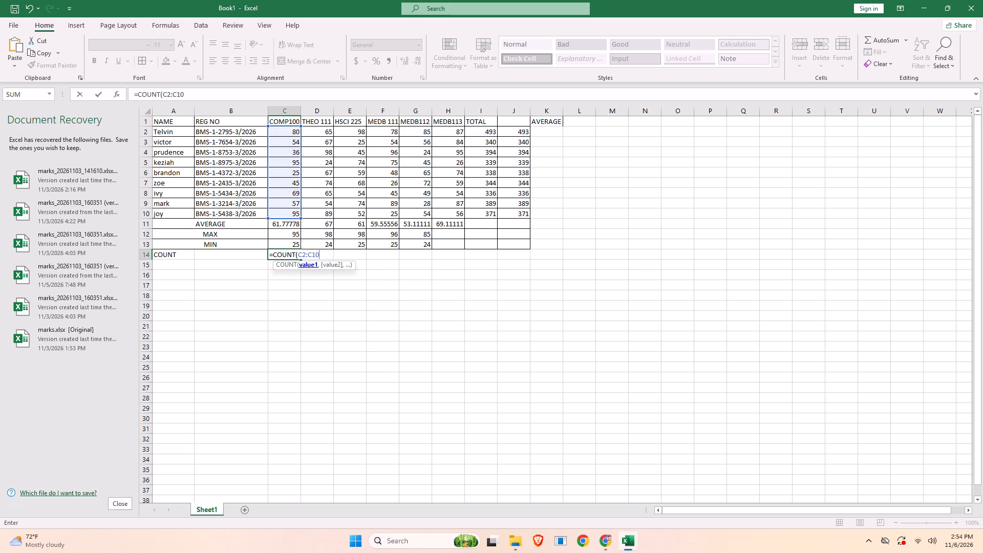
key(shift+parenright)
key(Return)
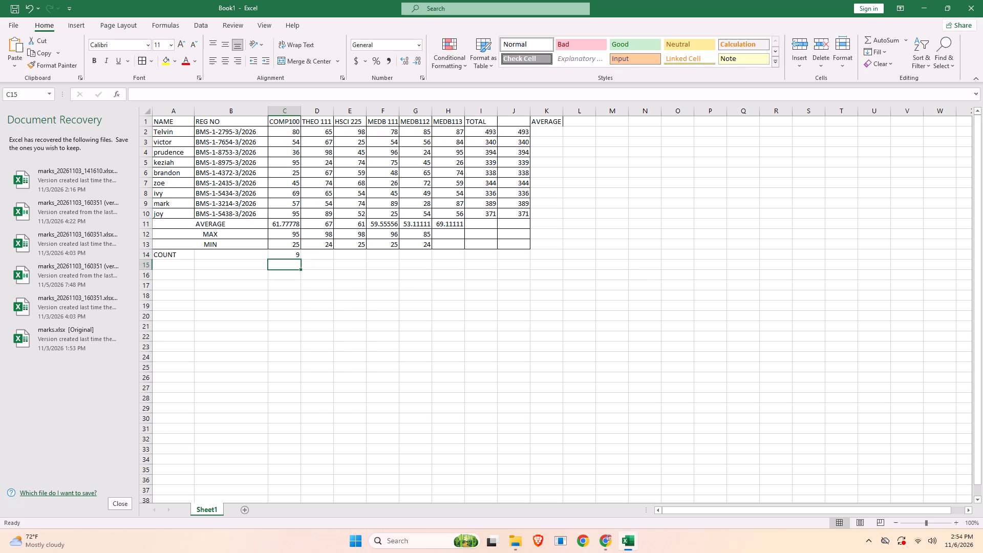
Fill the COUNT formula from cell C14 across to G14, covering the courses up to MEDB112.
click(286, 253)
drag(301, 258, 431, 246)
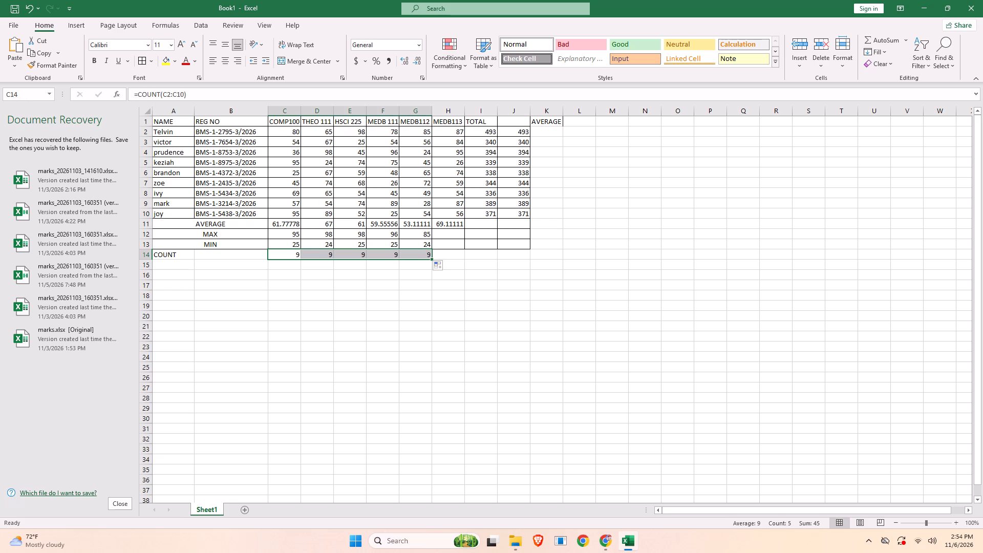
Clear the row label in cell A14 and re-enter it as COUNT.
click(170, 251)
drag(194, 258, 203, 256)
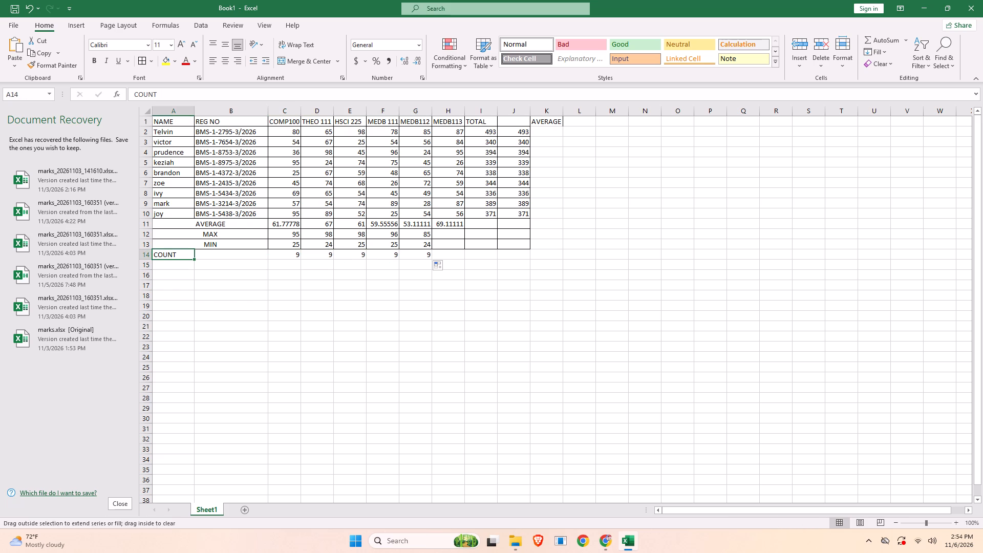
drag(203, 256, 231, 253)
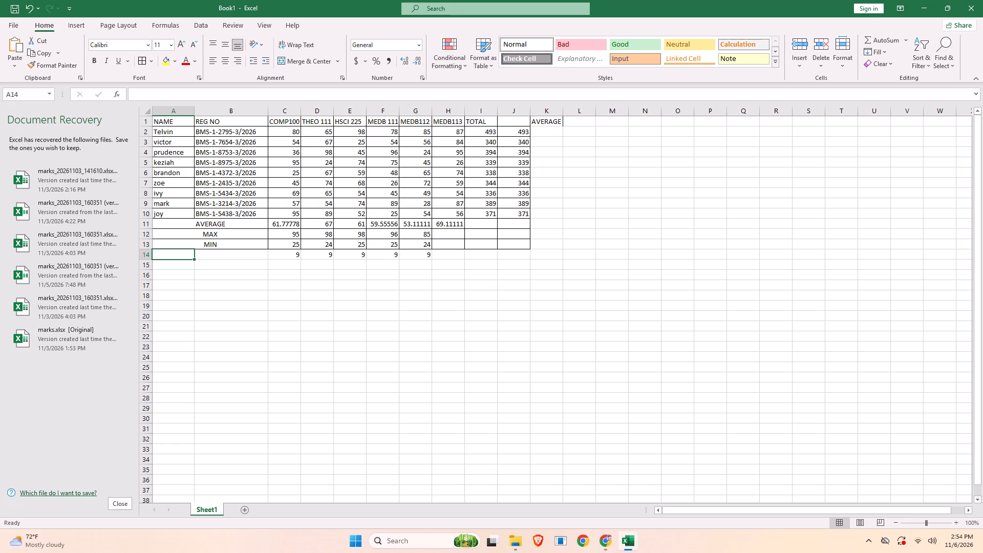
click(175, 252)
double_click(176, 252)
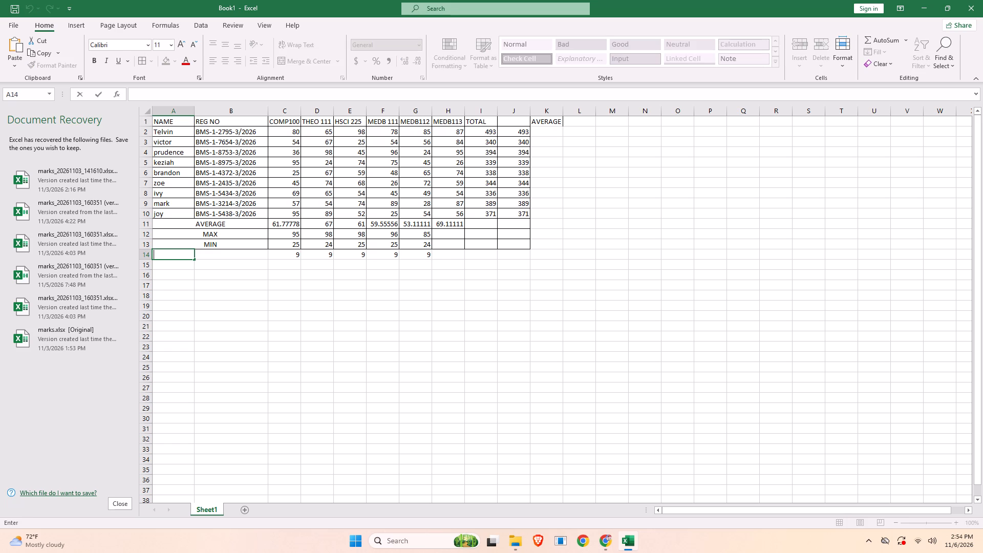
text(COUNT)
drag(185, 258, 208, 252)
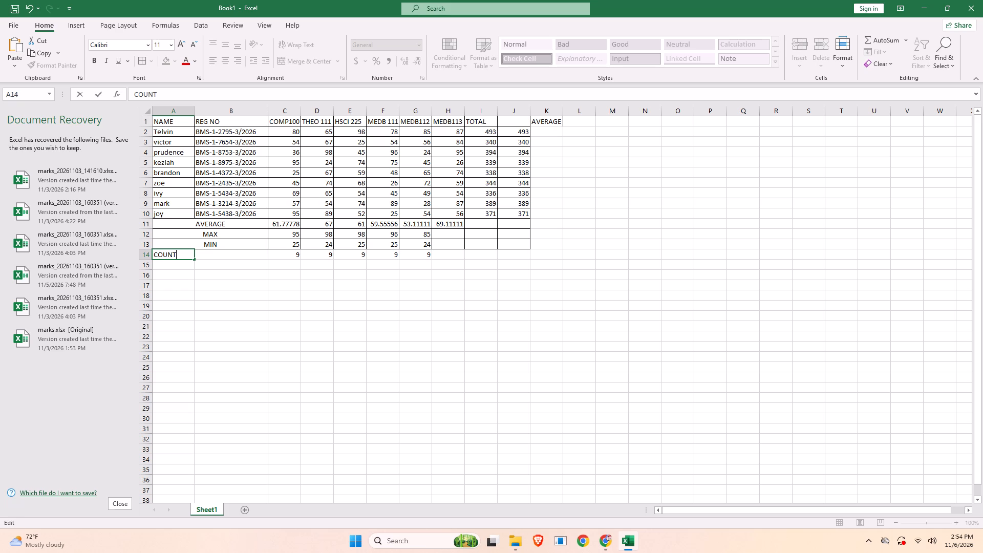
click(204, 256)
Merge and centre the COUNT label across cells A14 and B14.
drag(187, 254, 221, 253)
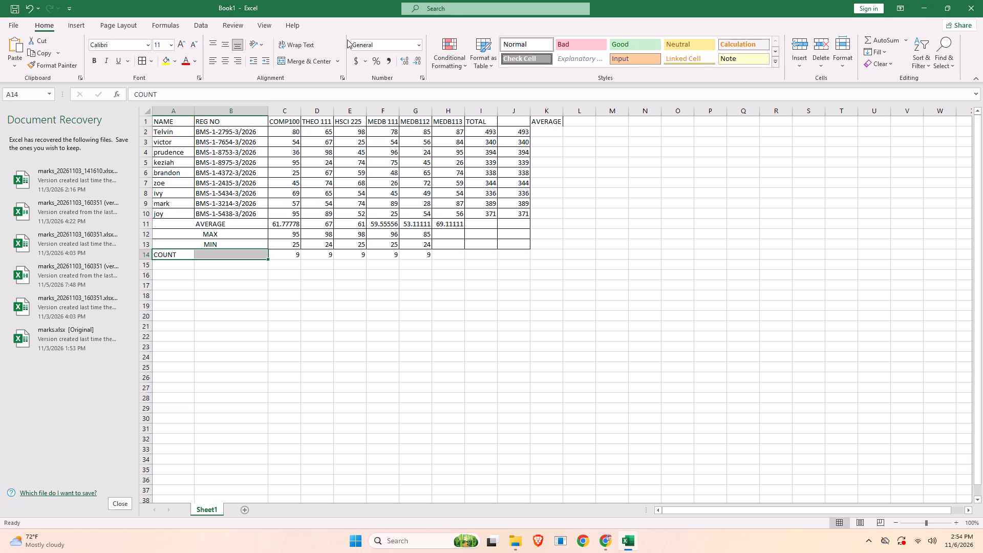
click(307, 60)
Apply all borders to the COUNT row across cells A14 to J14.
drag(271, 256, 293, 253)
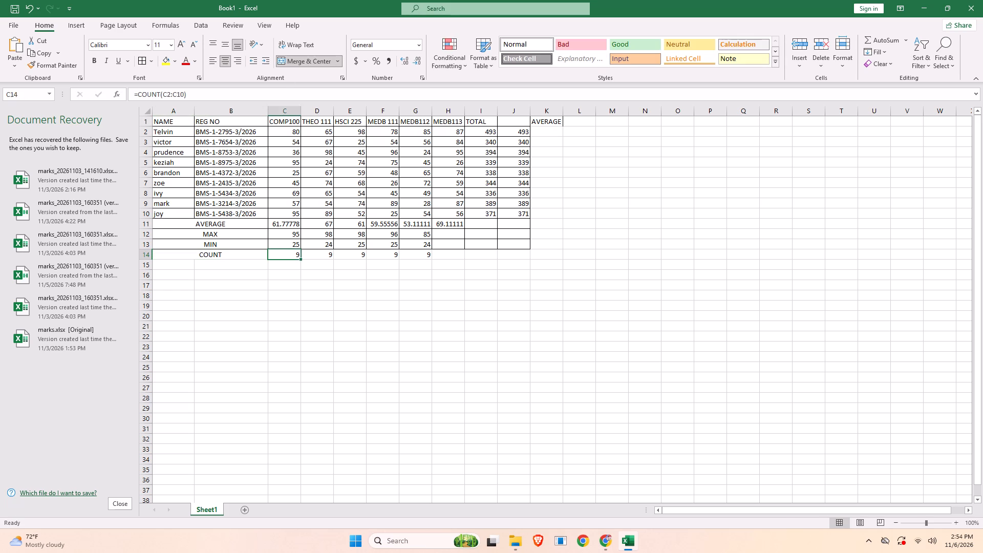
drag(293, 253, 309, 253)
drag(196, 255, 496, 262)
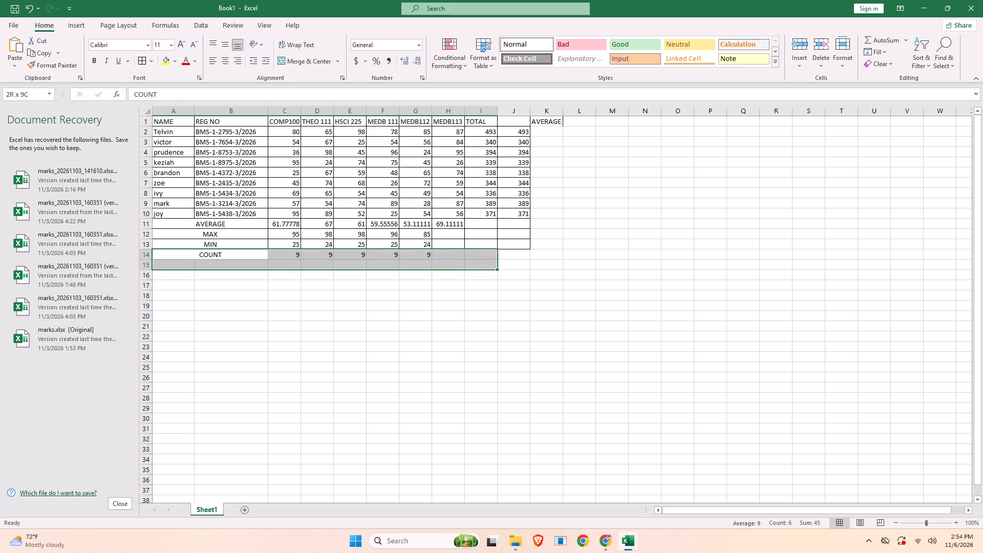
drag(496, 262, 511, 255)
click(135, 59)
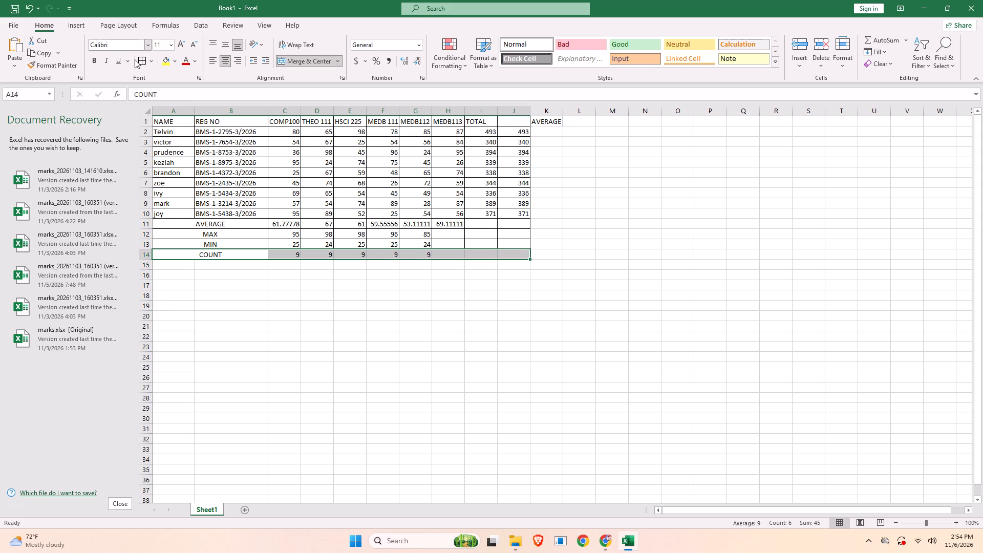
click(137, 59)
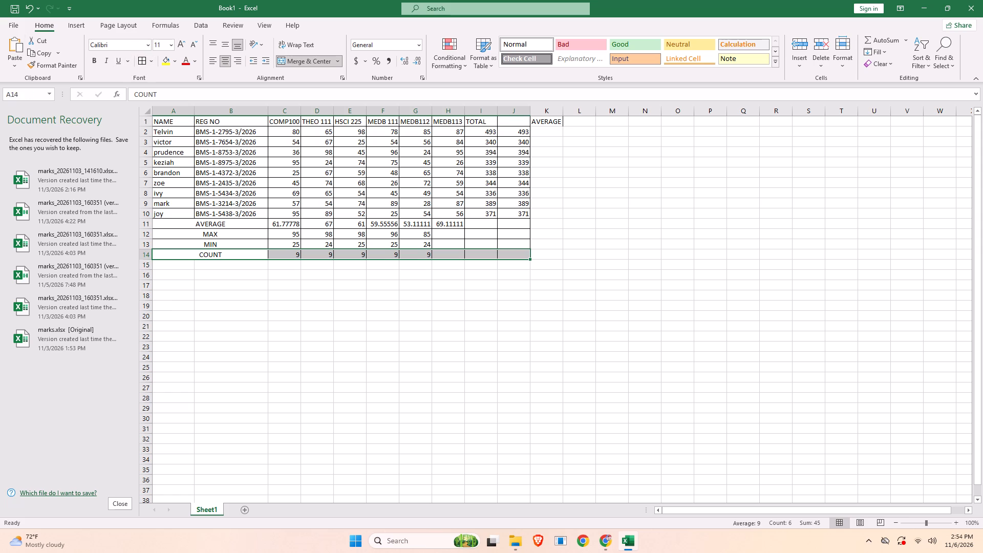
click(548, 251)
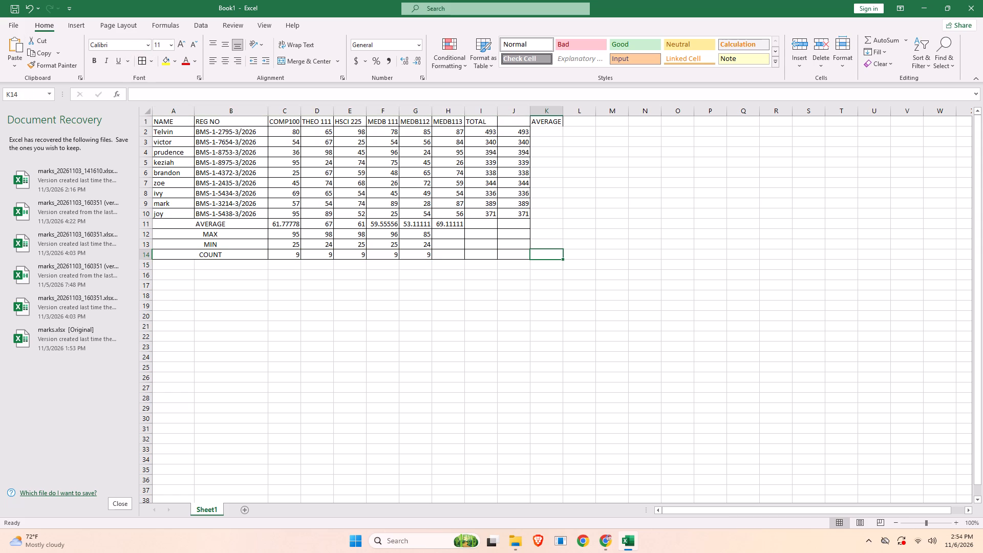
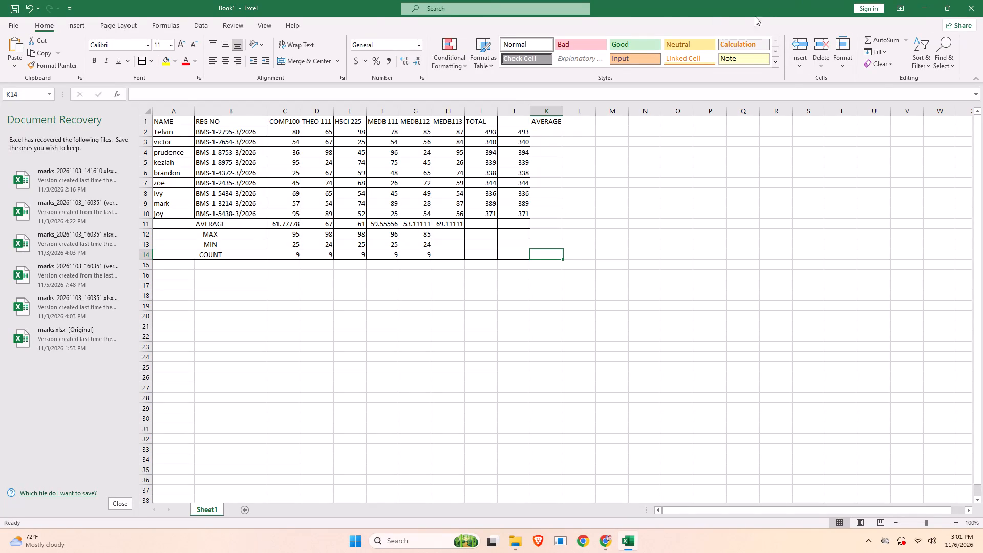
Open the Insert Function list for cell K14 and look through the most recently used functions.
click(905, 43)
click(892, 122)
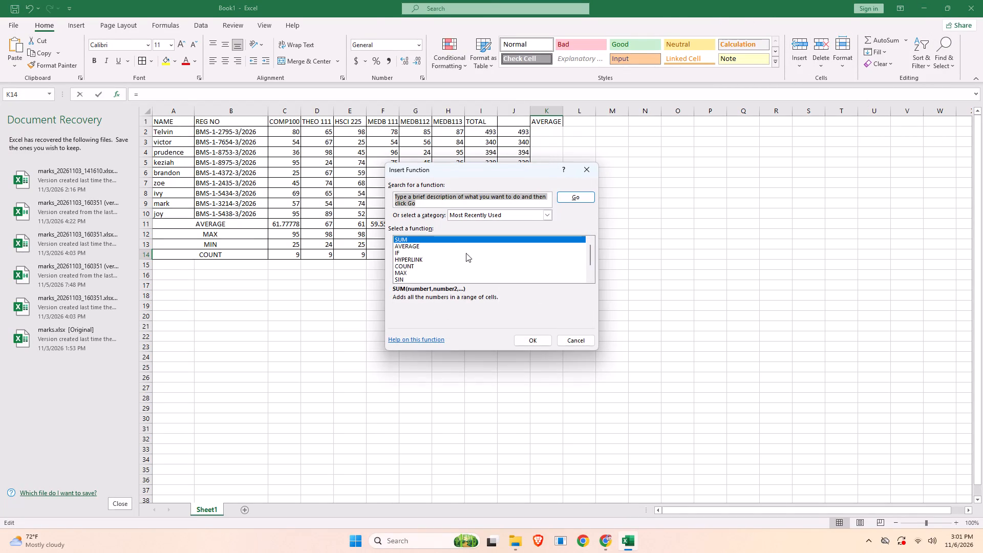
scroll(405, 257, down, 16)
scroll(417, 262, up, 6)
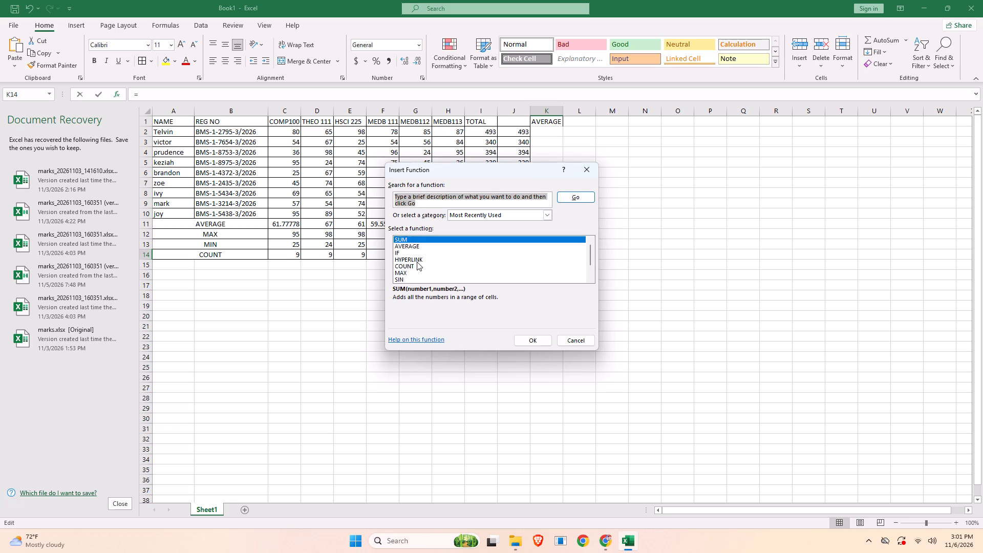
scroll(417, 262, up, 2)
scroll(417, 262, down, 8)
scroll(417, 262, up, 8)
scroll(417, 267, down, 9)
scroll(417, 268, up, 9)
scroll(417, 268, down, 9)
scroll(417, 265, up, 8)
scroll(417, 265, down, 9)
scroll(417, 266, up, 9)
scroll(417, 266, down, 8)
scroll(417, 266, up, 12)
scroll(417, 266, down, 8)
scroll(417, 266, up, 6)
scroll(417, 266, down, 7)
scroll(417, 266, up, 8)
scroll(417, 266, down, 8)
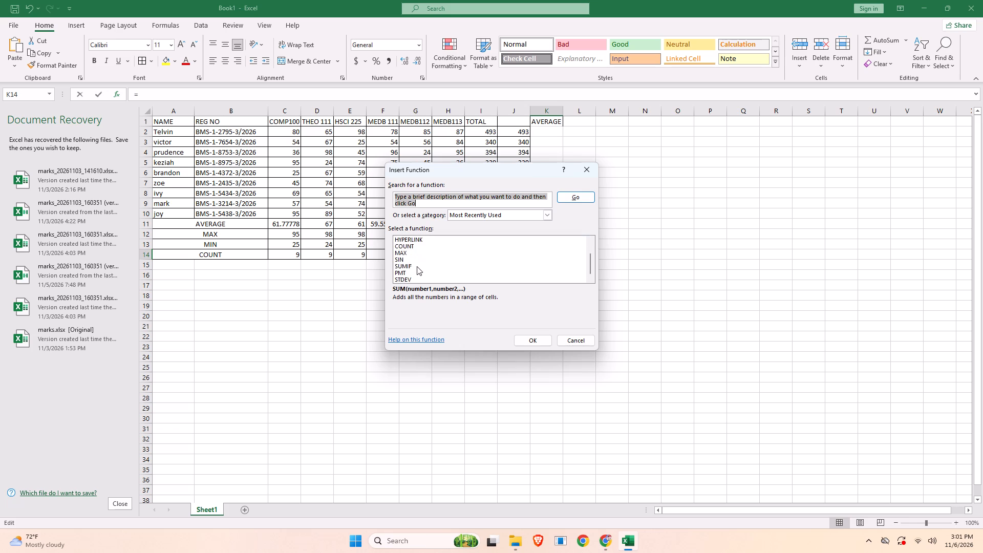
scroll(417, 266, up, 7)
scroll(417, 266, down, 7)
scroll(417, 266, up, 8)
scroll(417, 266, down, 3)
scroll(417, 266, up, 3)
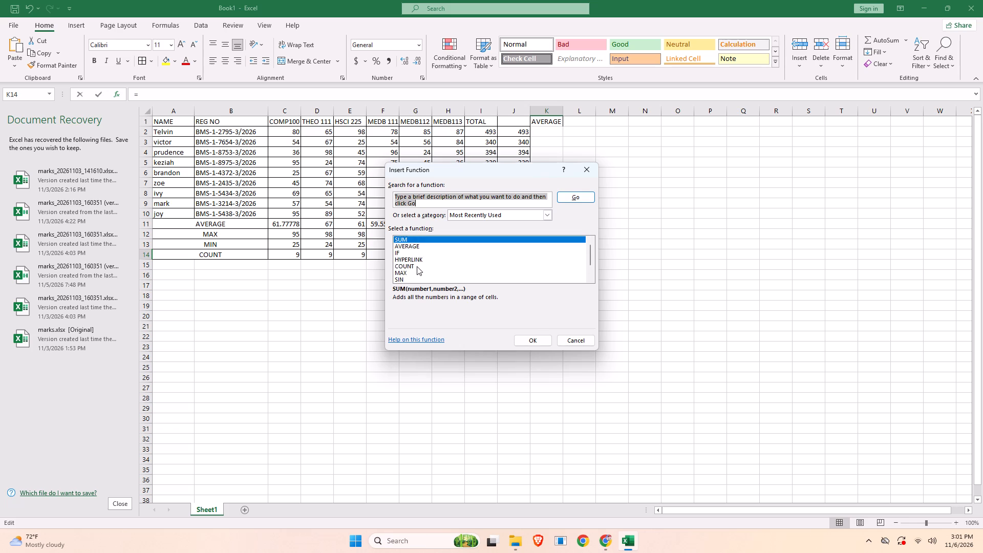
scroll(417, 266, down, 5)
scroll(417, 266, up, 2)
scroll(417, 266, down, 3)
scroll(417, 266, up, 6)
scroll(417, 266, down, 7)
scroll(417, 266, up, 7)
scroll(417, 266, down, 8)
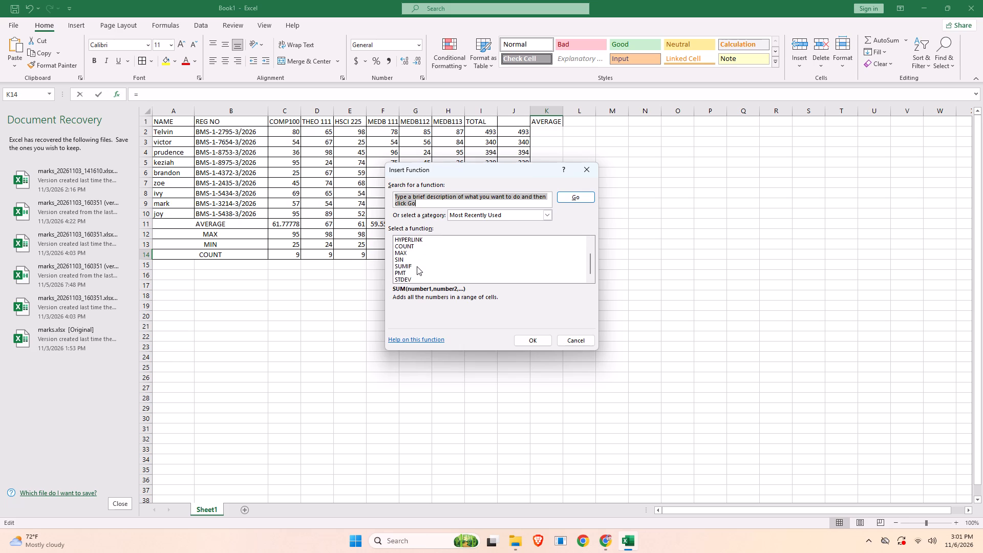
scroll(417, 266, up, 8)
scroll(417, 266, down, 8)
scroll(417, 266, up, 8)
scroll(417, 266, down, 8)
scroll(417, 266, up, 7)
scroll(417, 266, down, 6)
scroll(417, 266, up, 6)
scroll(417, 266, down, 4)
scroll(417, 266, up, 4)
scroll(417, 266, down, 7)
scroll(417, 266, up, 4)
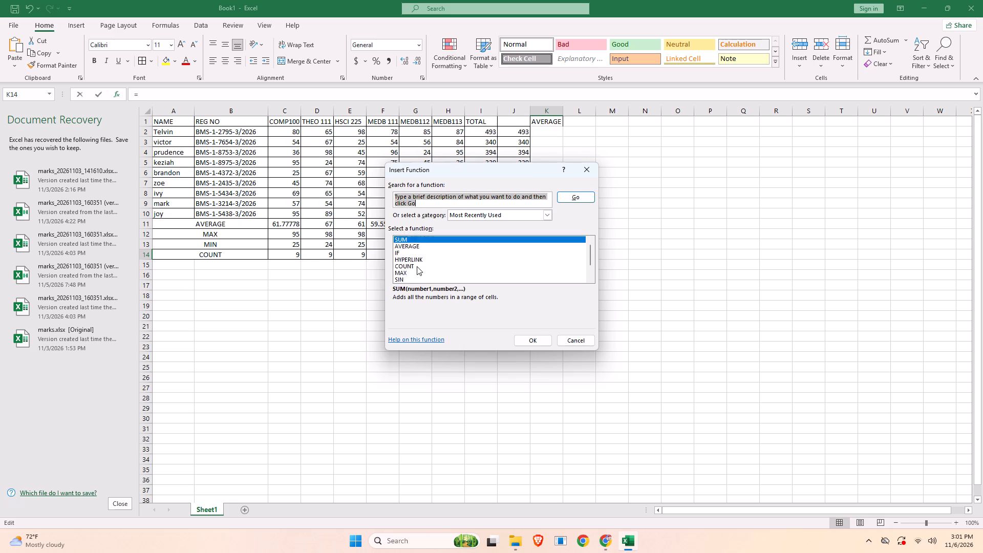
scroll(417, 266, up, 3)
scroll(417, 266, down, 9)
scroll(417, 266, up, 9)
scroll(443, 281, down, 8)
scroll(562, 257, up, 7)
scroll(579, 247, down, 7)
scroll(571, 254, up, 5)
scroll(571, 254, down, 5)
scroll(571, 254, up, 6)
Search the available functions for IFAND, running the search twice.
key(BackSpace)
text(IF AND)
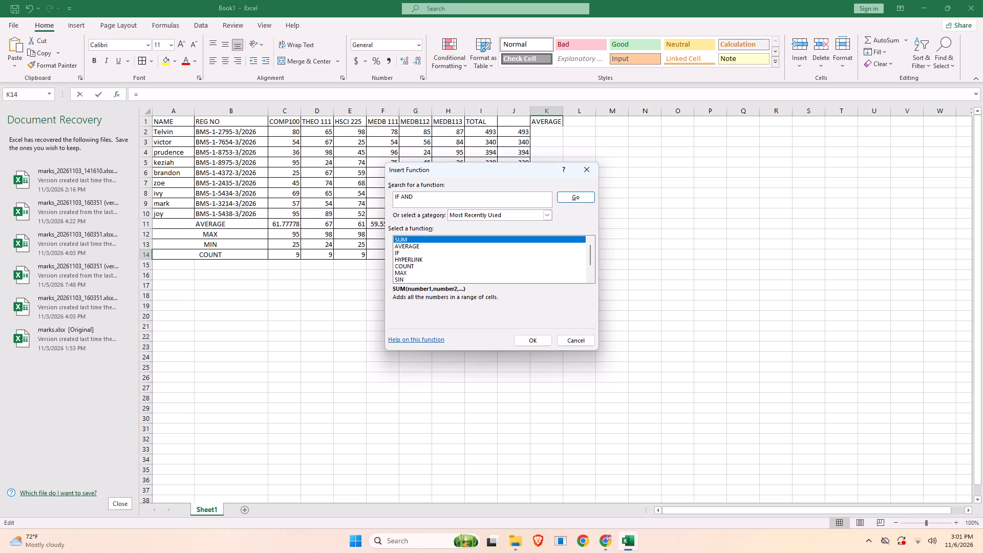
key(Left)
key(Left)
key(Left)
key(BackSpace)
key(Return)
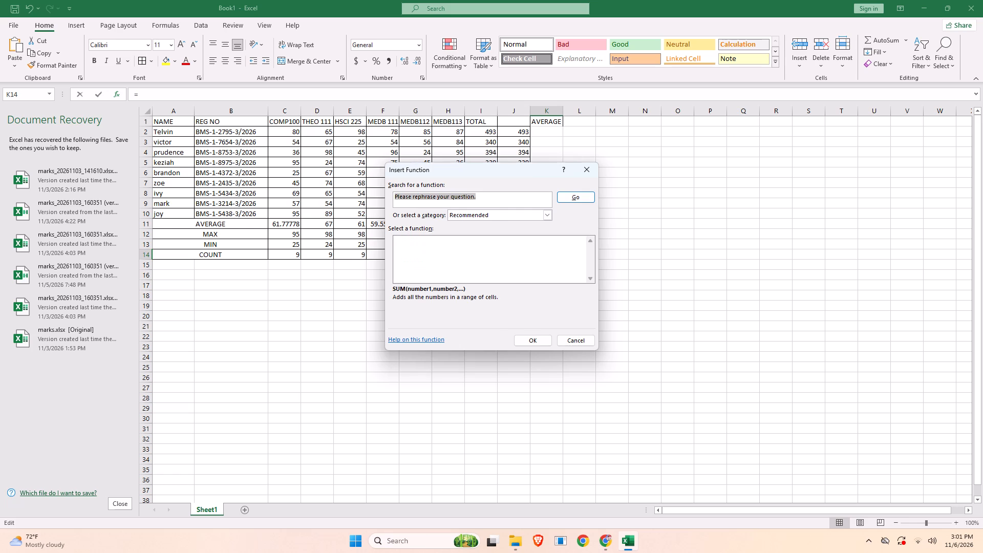
key(BackSpace)
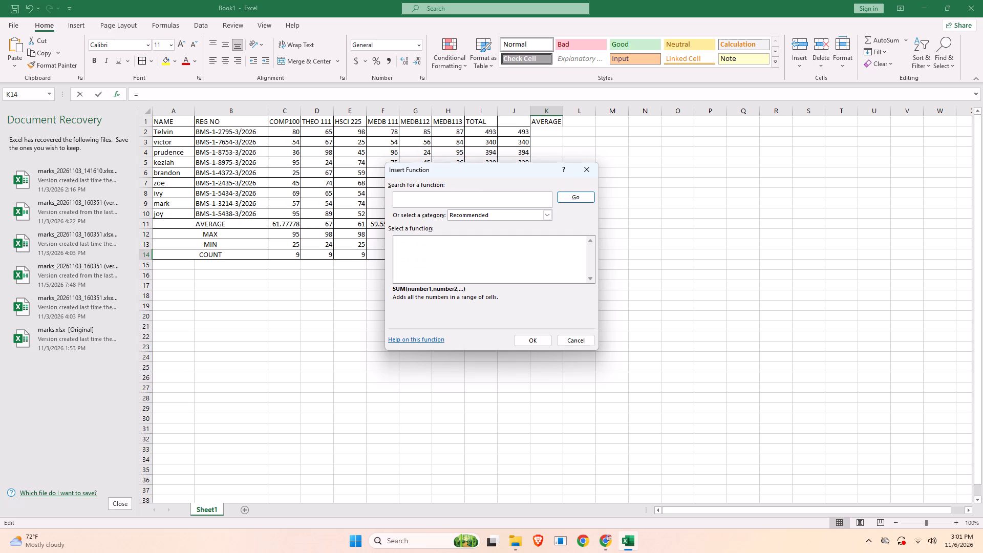
text(IF)
text(AND)
key(Return)
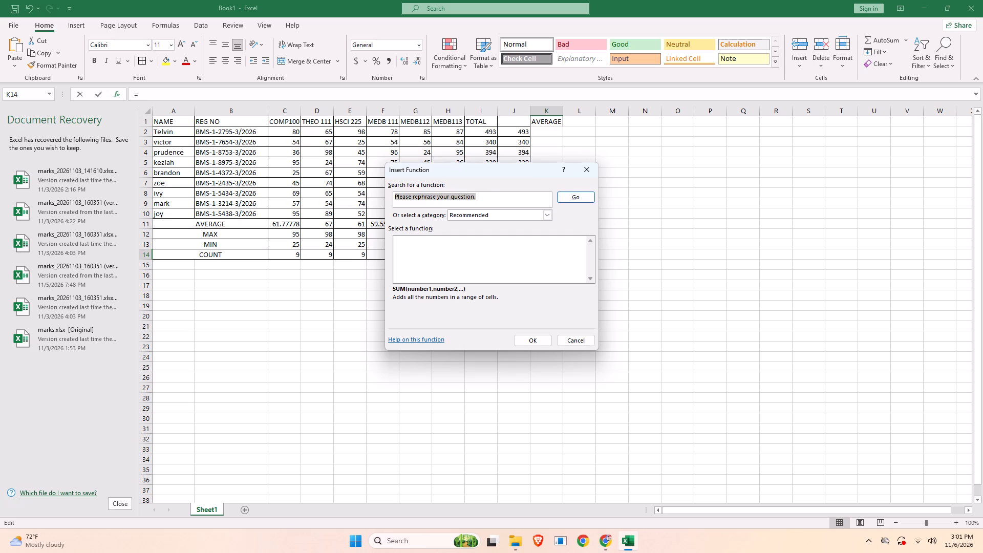
Search the available functions for IF OR and look through the recommended functions.
key(BackSpace)
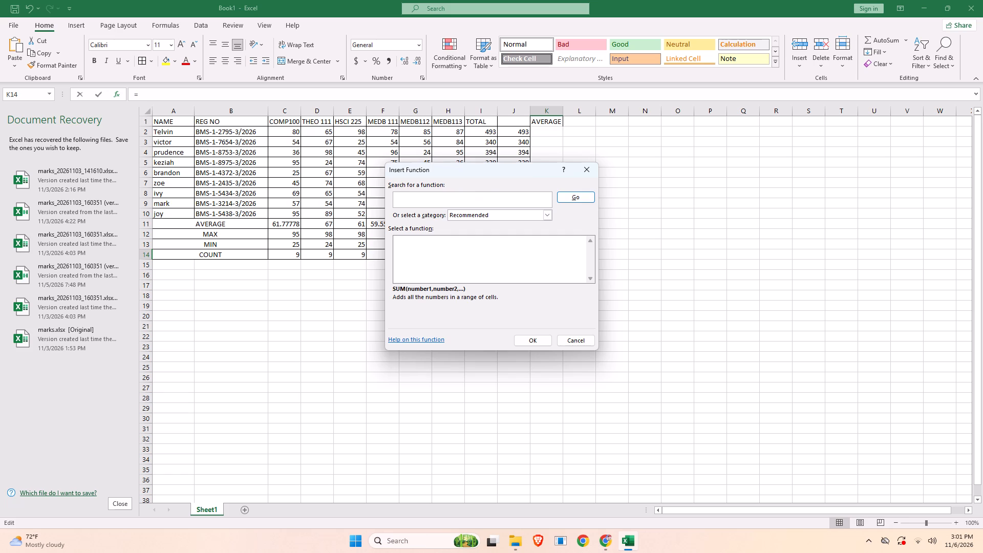
text(IF)
key(space)
key(o)
key(r)
key(Return)
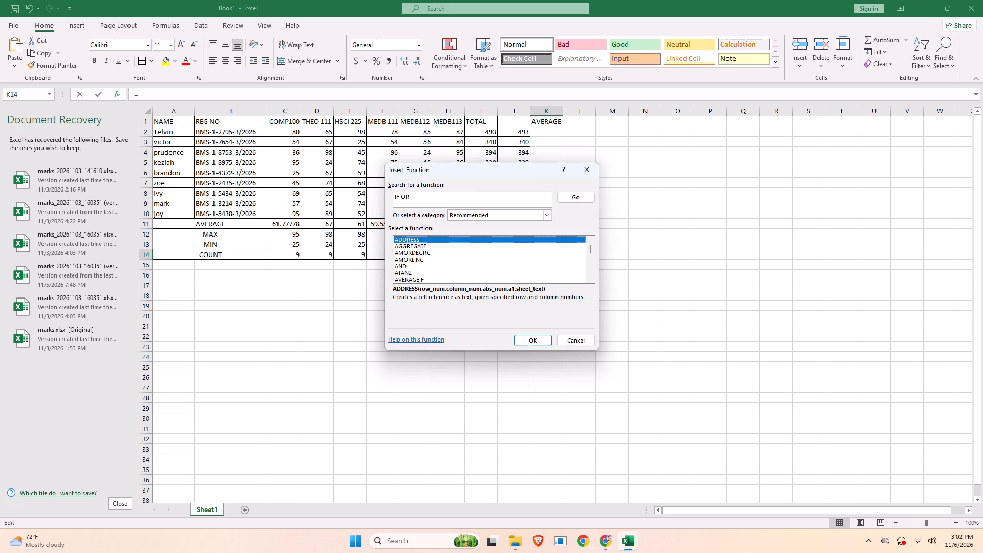
scroll(509, 275, down, 5)
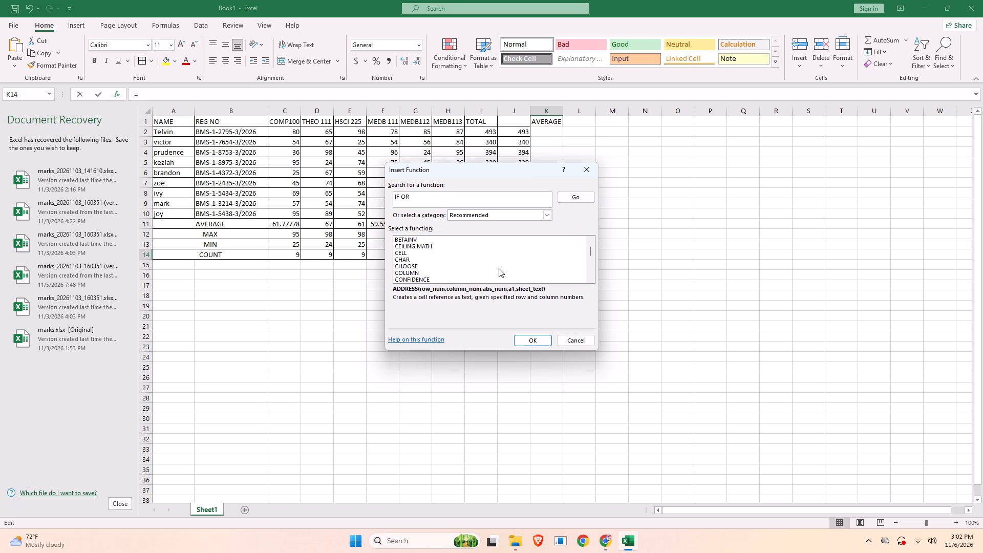
scroll(493, 268, down, 20)
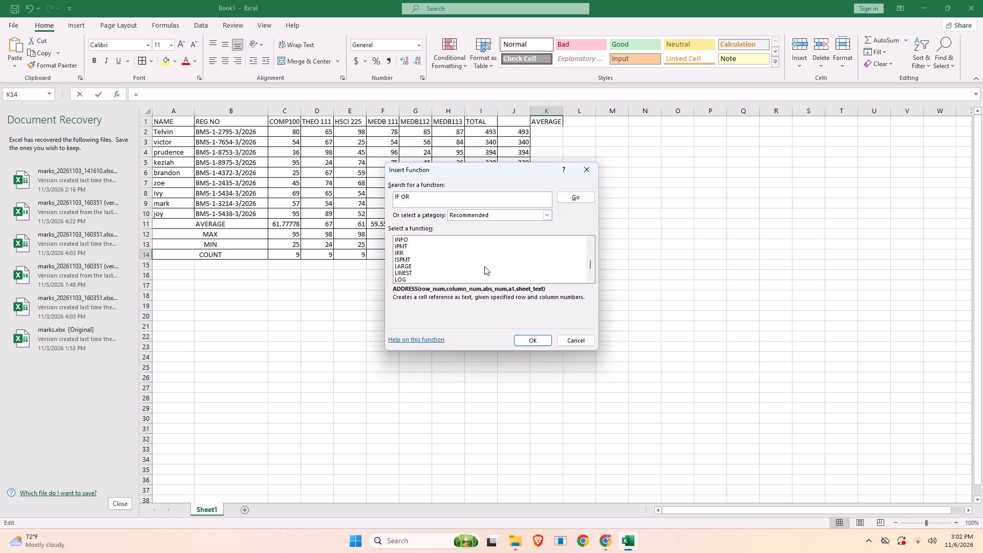
scroll(484, 266, down, 16)
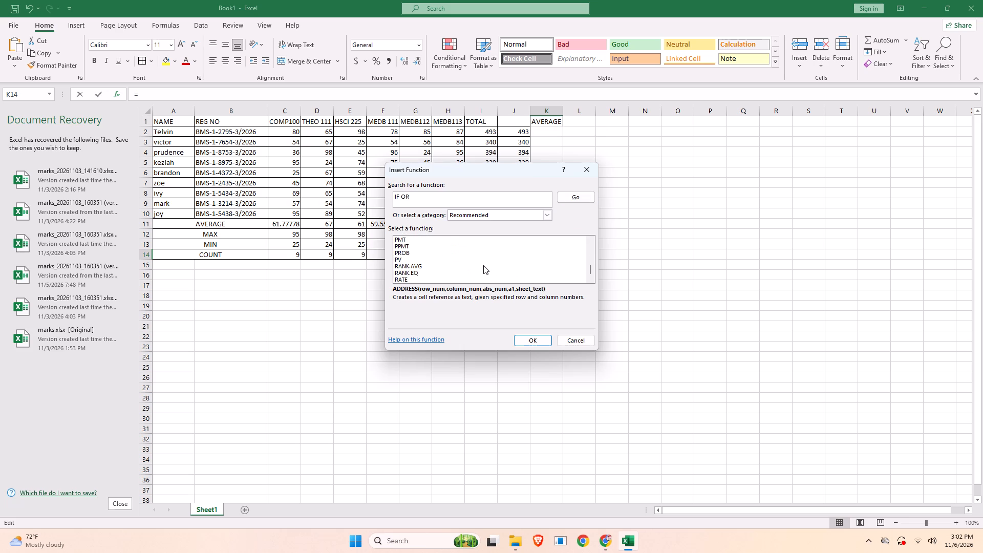
scroll(483, 265, up, 6)
Search the available functions for IFOR, and leave function insertion without choosing one.
click(468, 204)
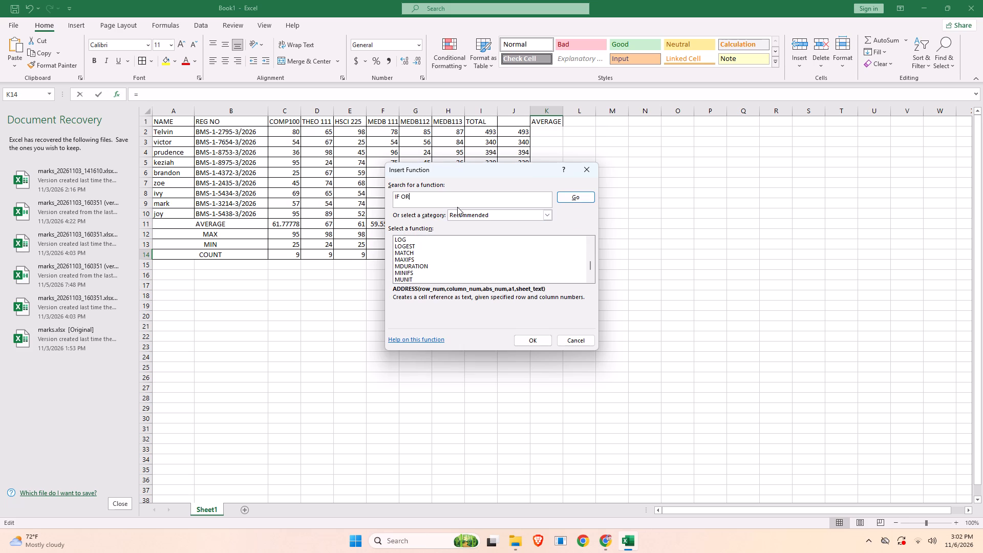
key(Left)
key(Left)
key(Left)
key(Right)
key(BackSpace)
key(Return)
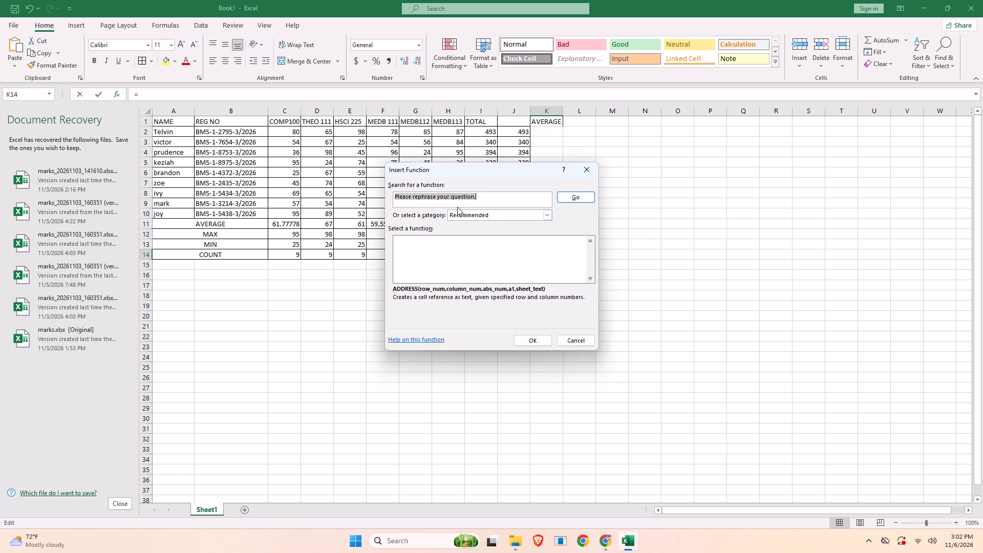
click(587, 167)
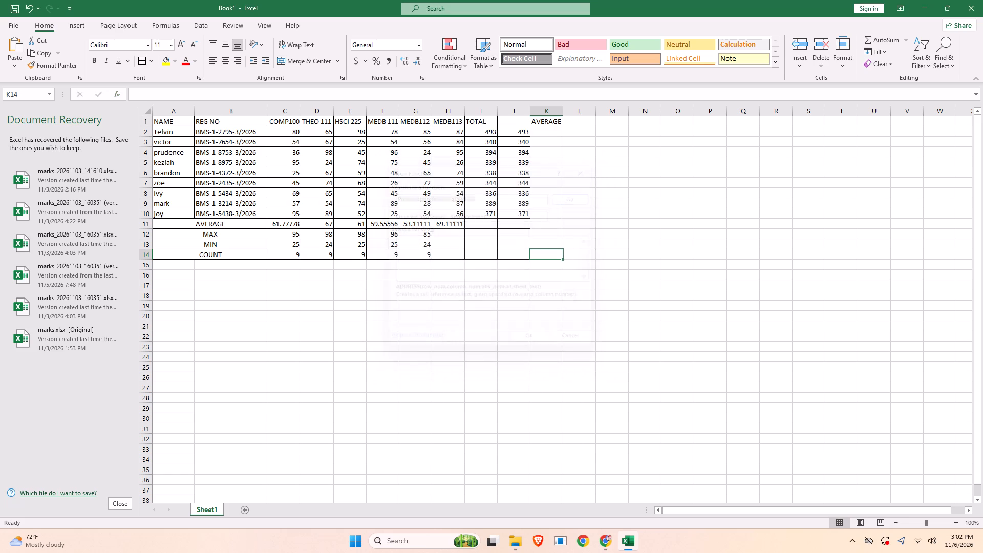
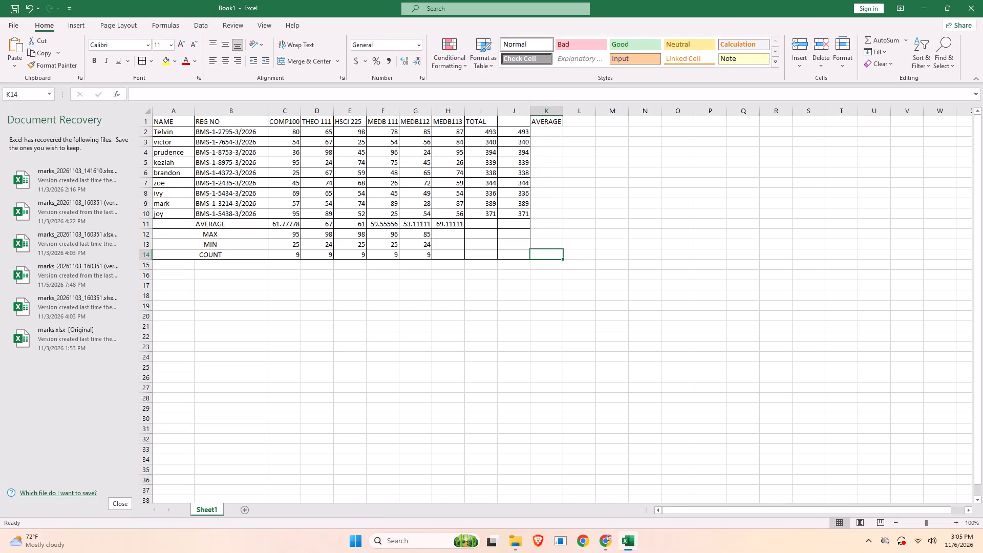
Delete the AVERAGE heading text from cell K1, leaving the header cell beside the totals columns empty.
click(565, 121)
click(561, 121)
drag(560, 121, 535, 122)
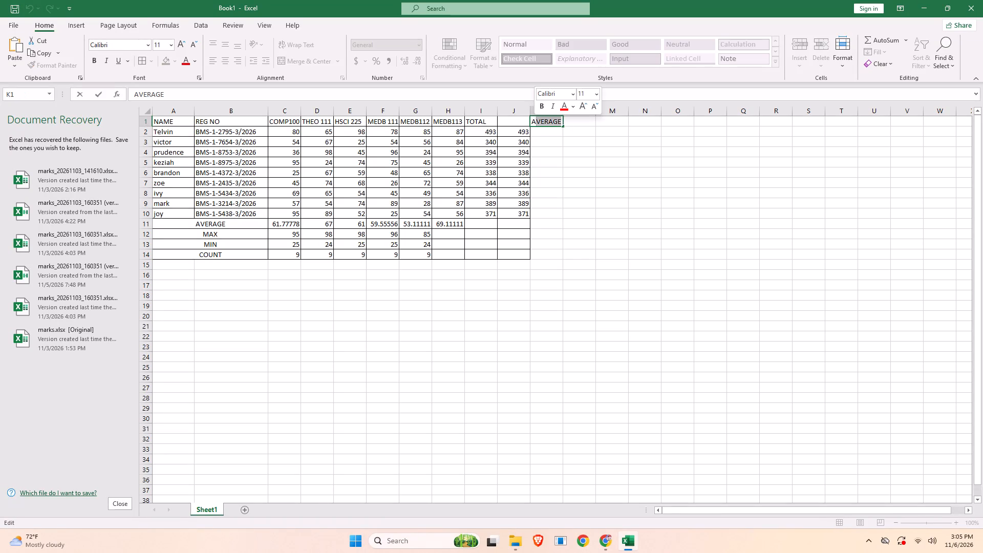
key(BackSpace)
key(BackSpace)
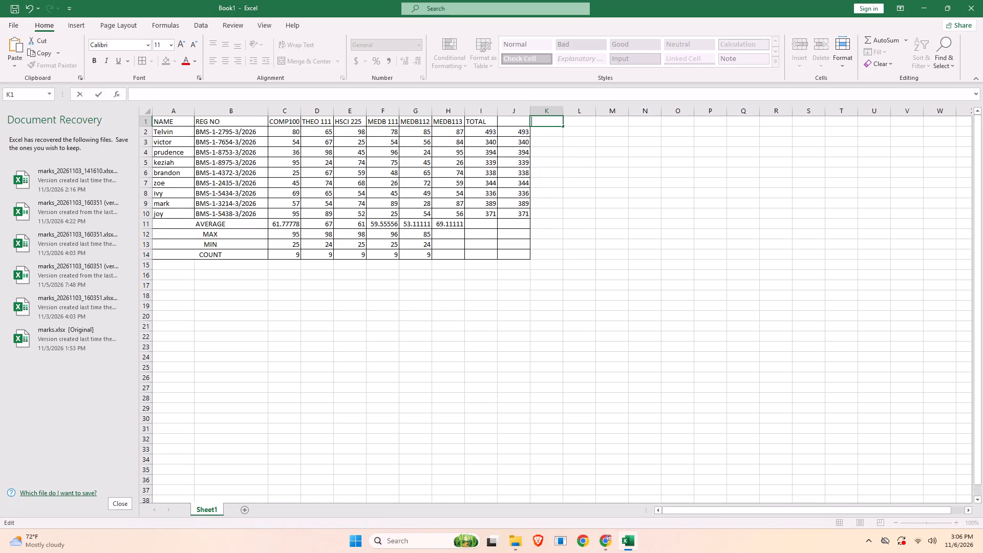
click(557, 130)
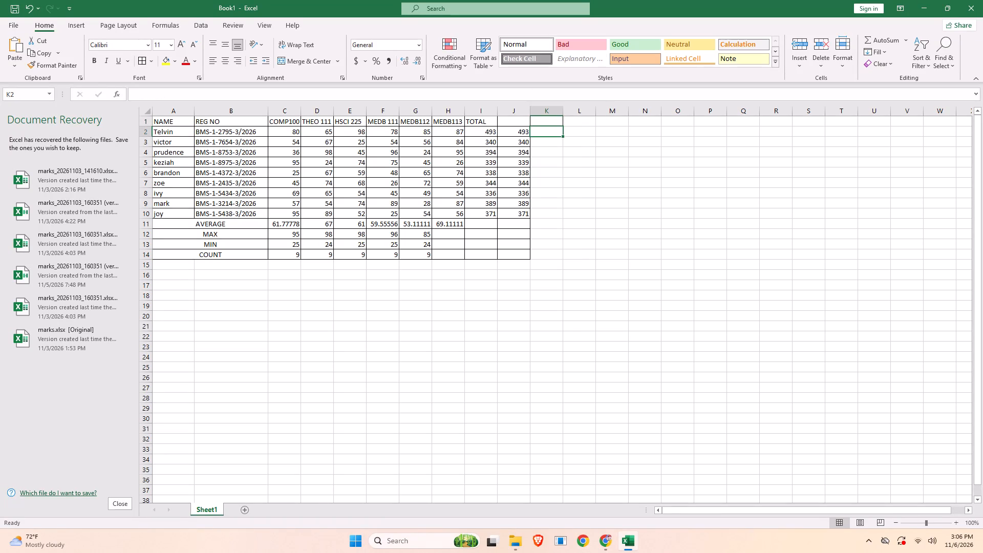
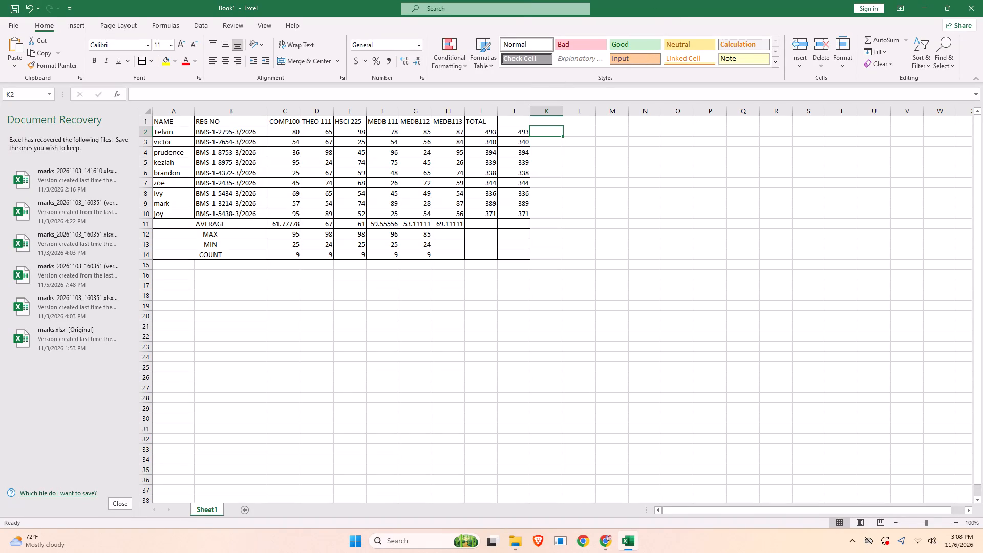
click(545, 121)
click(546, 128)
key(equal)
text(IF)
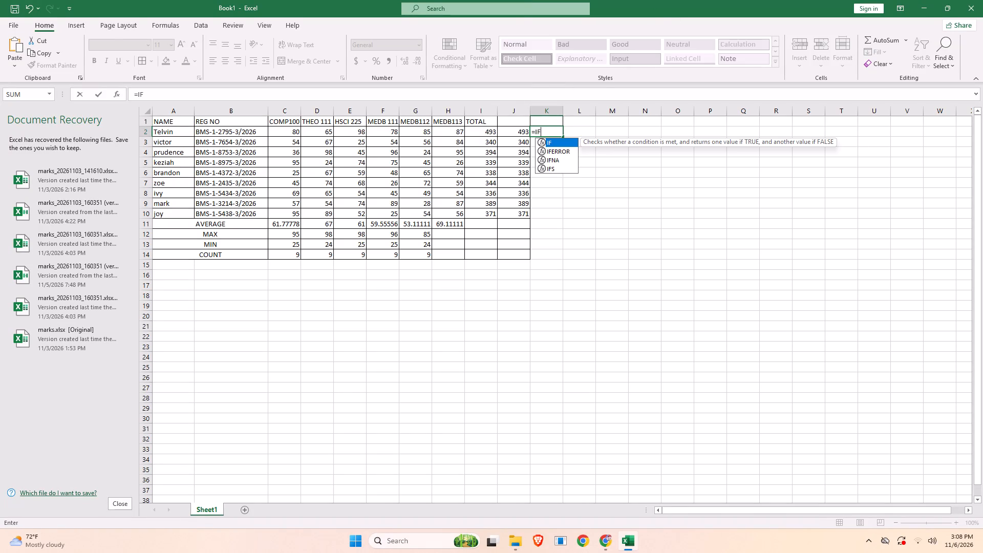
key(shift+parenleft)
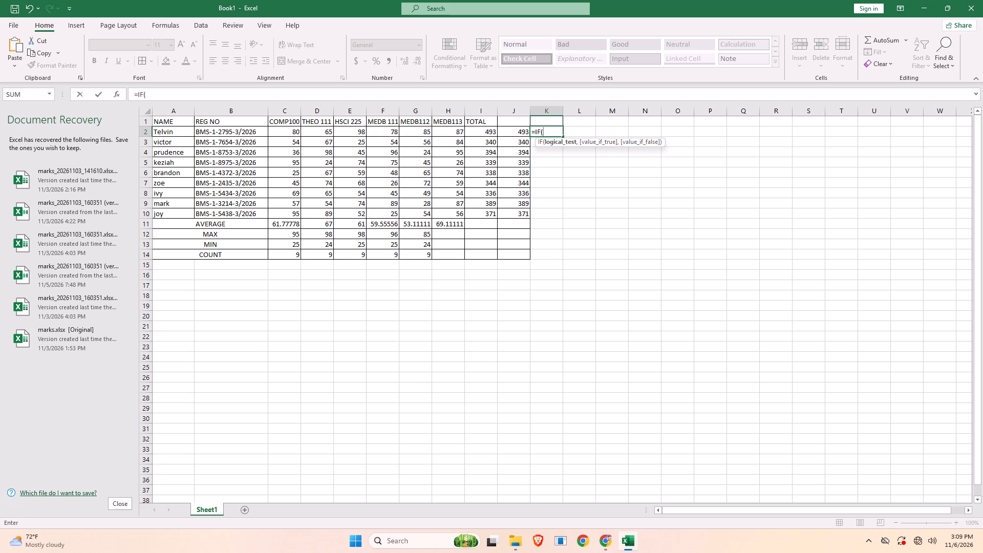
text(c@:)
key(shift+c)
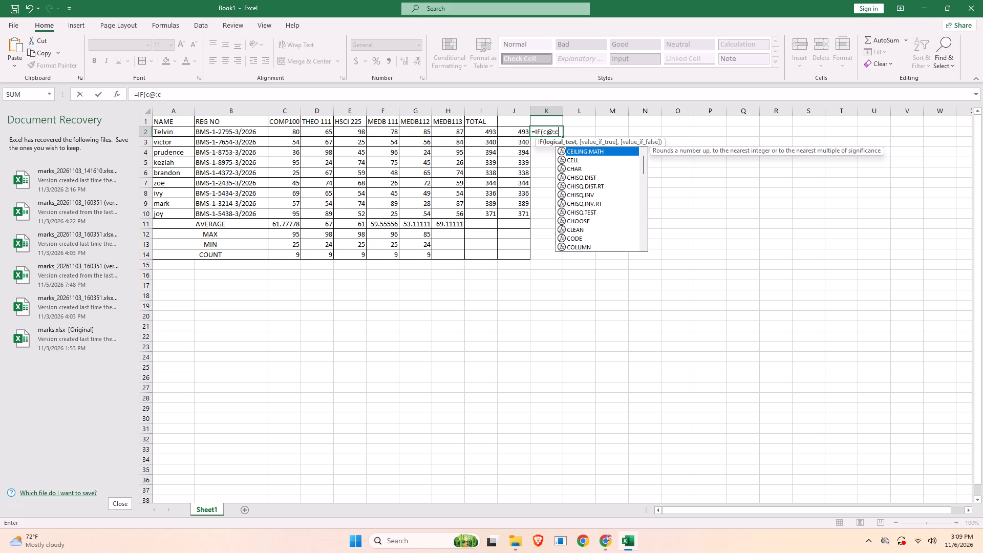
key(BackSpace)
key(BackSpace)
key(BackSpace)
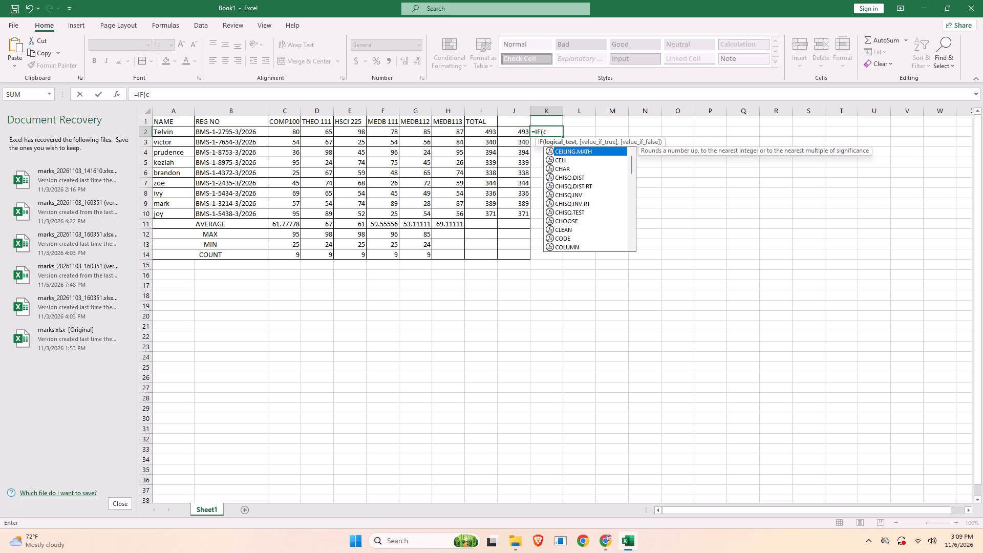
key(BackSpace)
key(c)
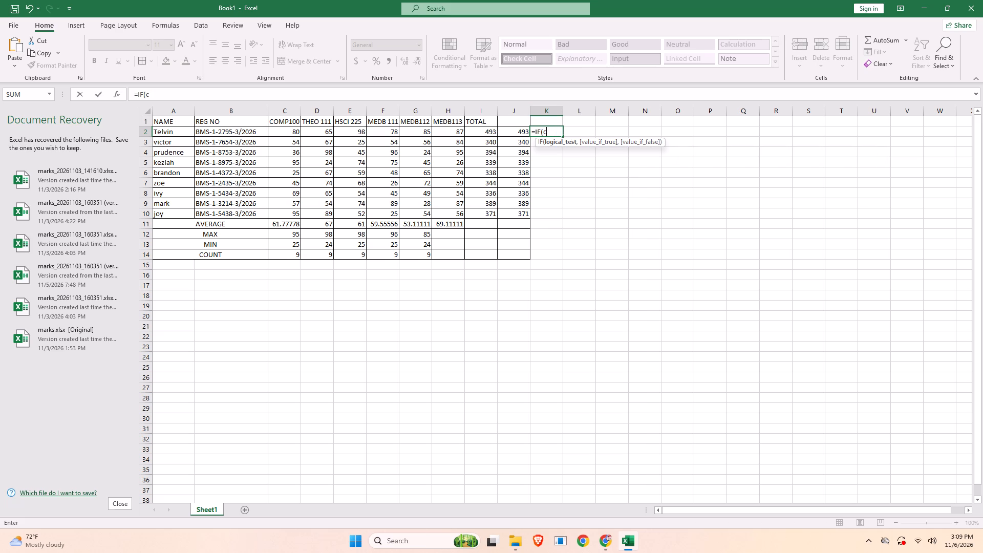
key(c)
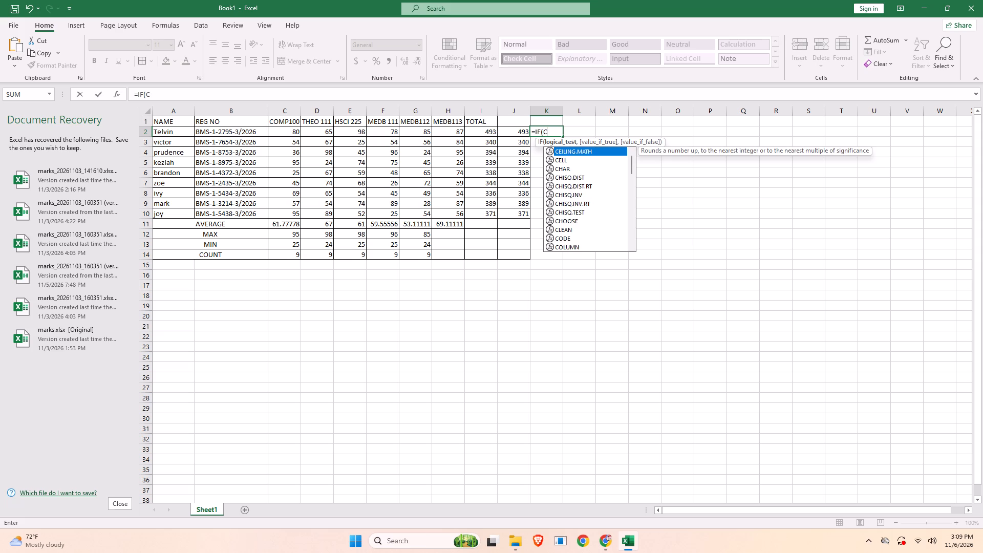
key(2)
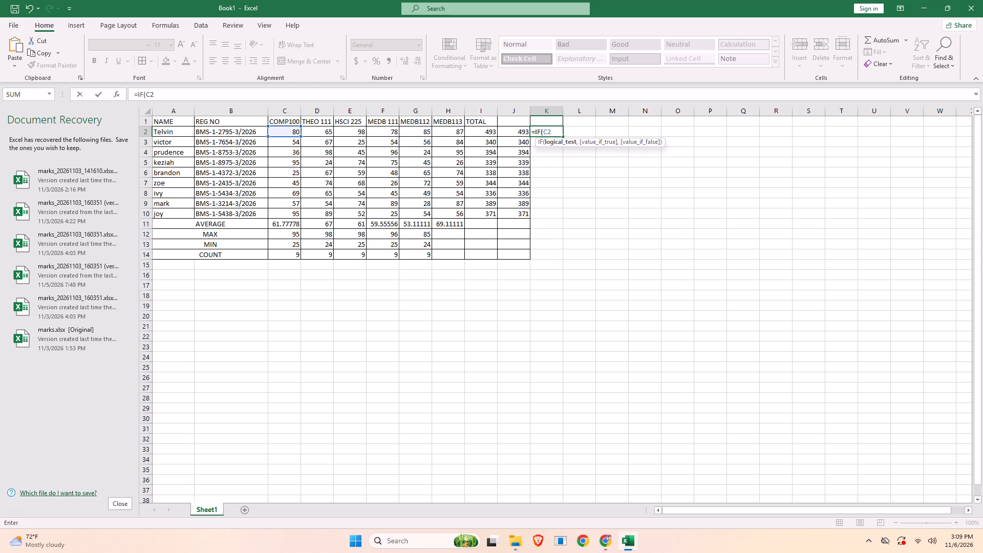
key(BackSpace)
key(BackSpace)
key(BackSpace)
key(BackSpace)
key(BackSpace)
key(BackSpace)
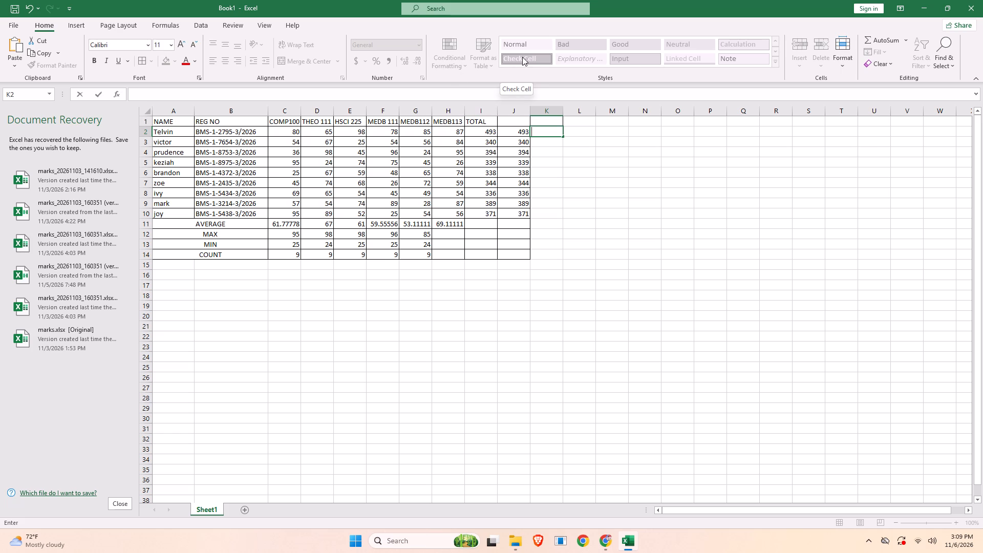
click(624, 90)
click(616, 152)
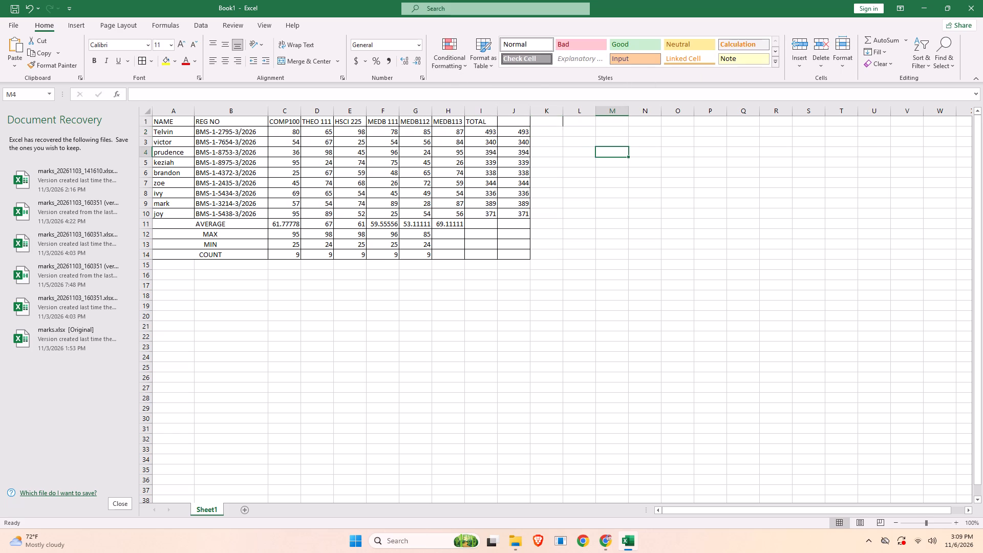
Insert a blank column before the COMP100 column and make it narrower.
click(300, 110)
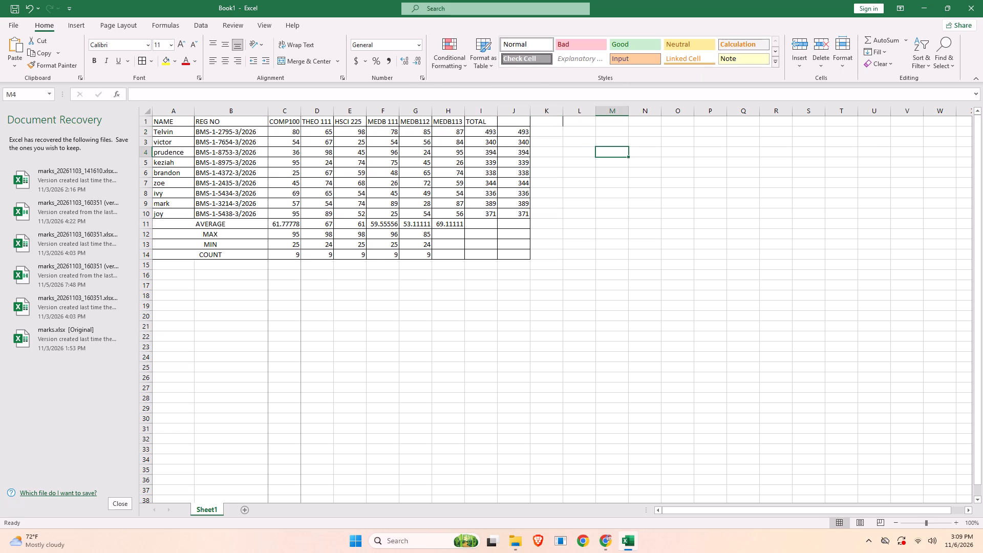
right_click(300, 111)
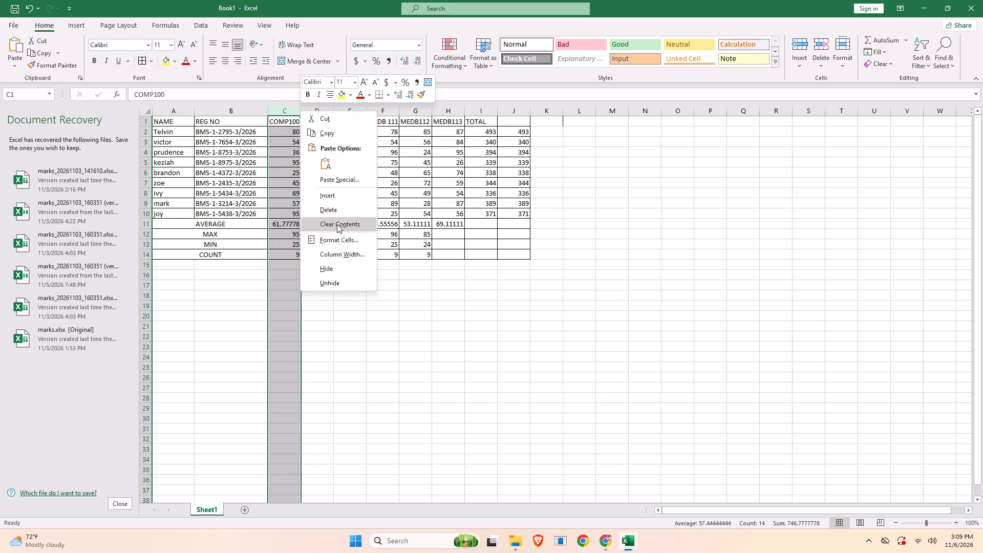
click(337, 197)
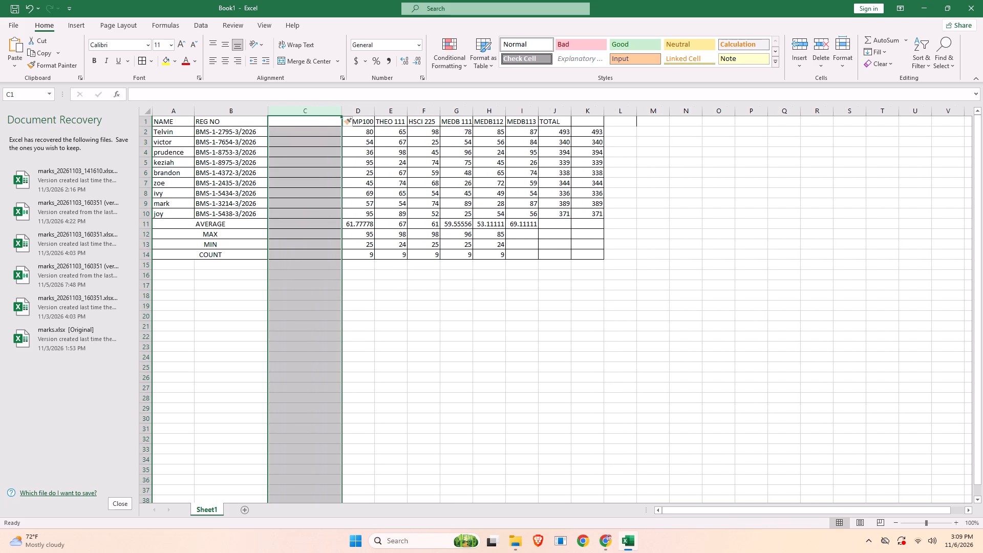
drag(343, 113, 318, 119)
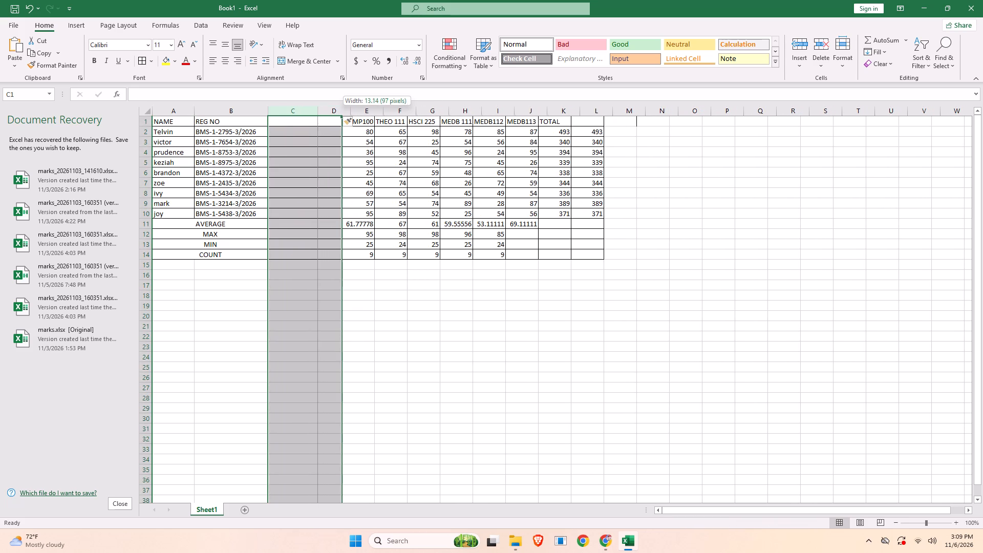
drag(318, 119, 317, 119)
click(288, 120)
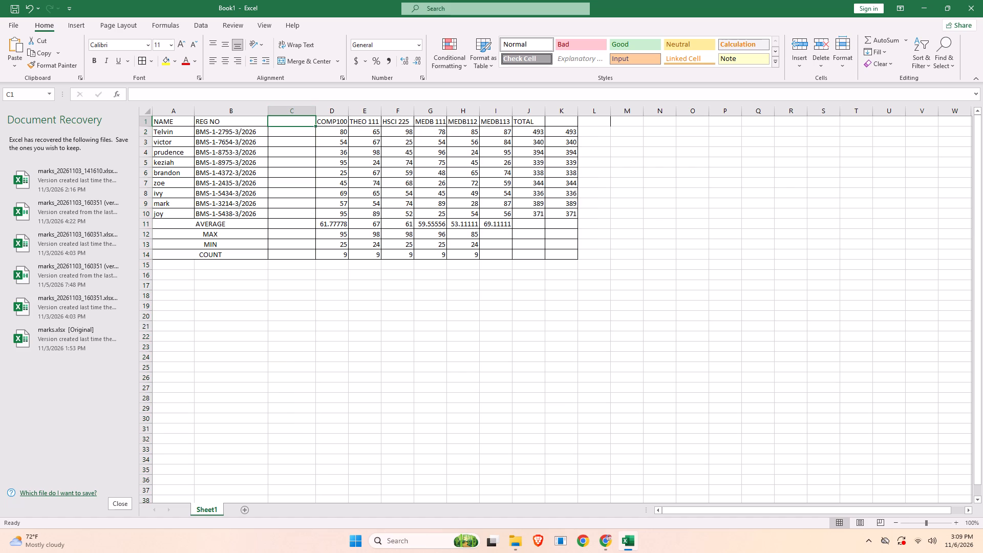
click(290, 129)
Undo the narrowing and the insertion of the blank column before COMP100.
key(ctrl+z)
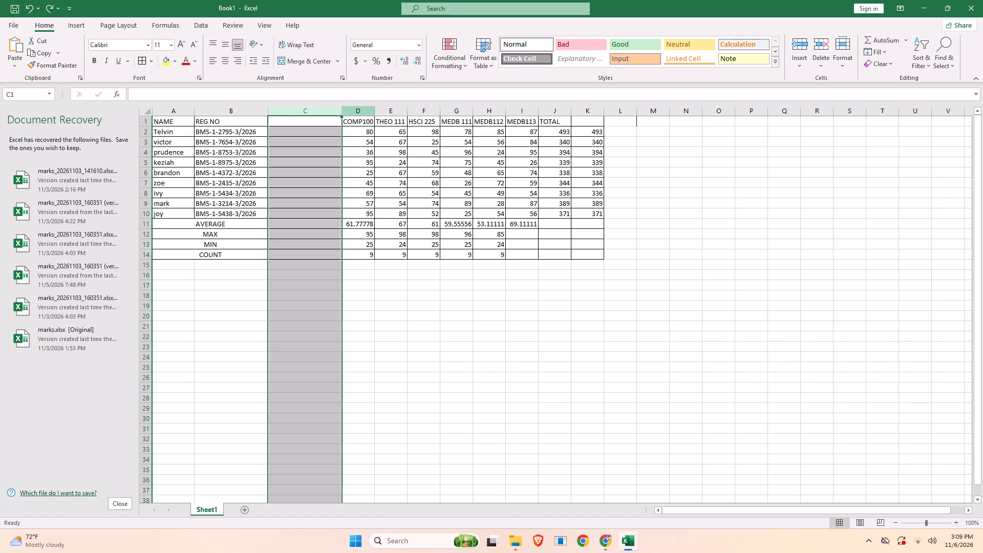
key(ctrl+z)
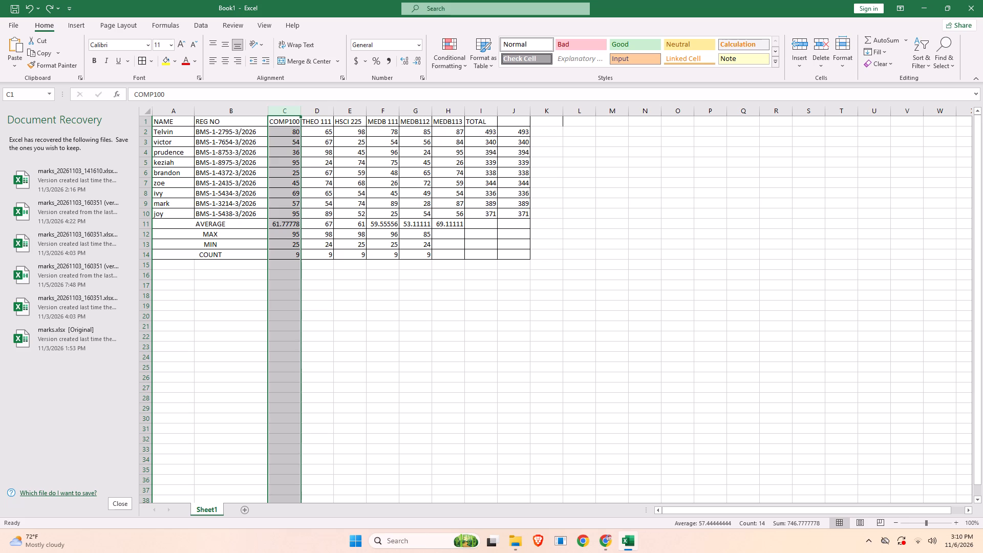
Insert a blank column between the COMP100 and THEO 111 columns.
click(330, 112)
click(326, 112)
right_click(327, 112)
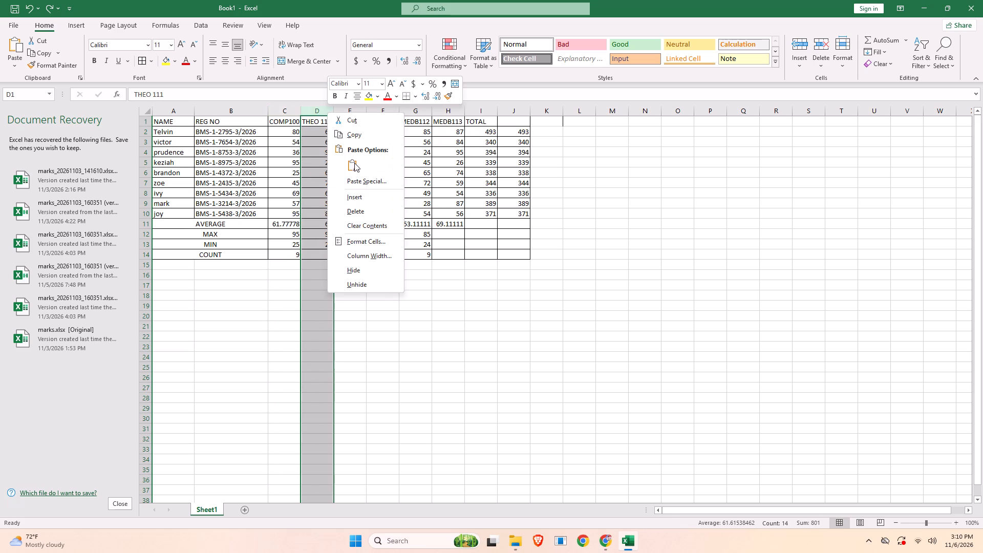
click(367, 201)
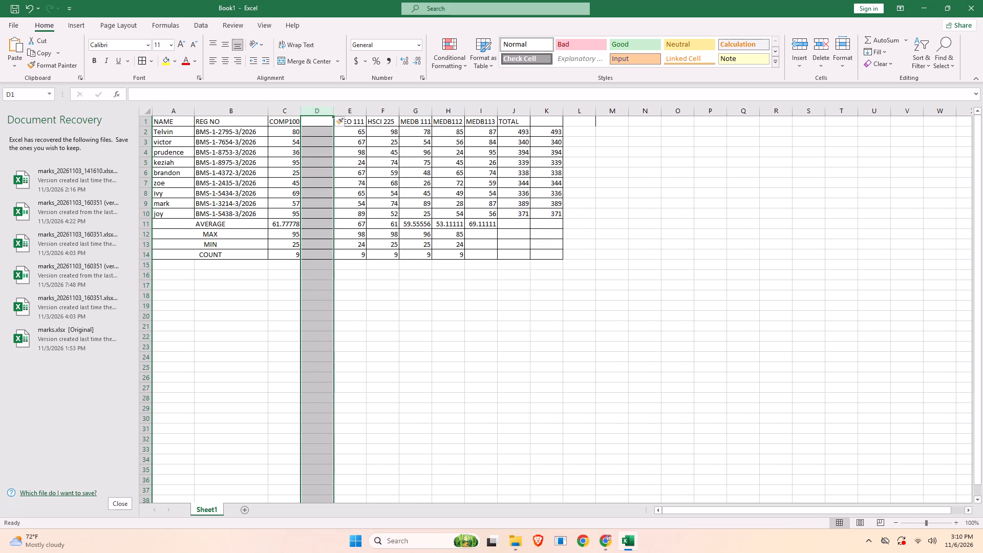
Begin the formula =IF(C2<30"FAIL" in cell D2 of the blank column to grade the first student's COMP100 mark.
click(315, 131)
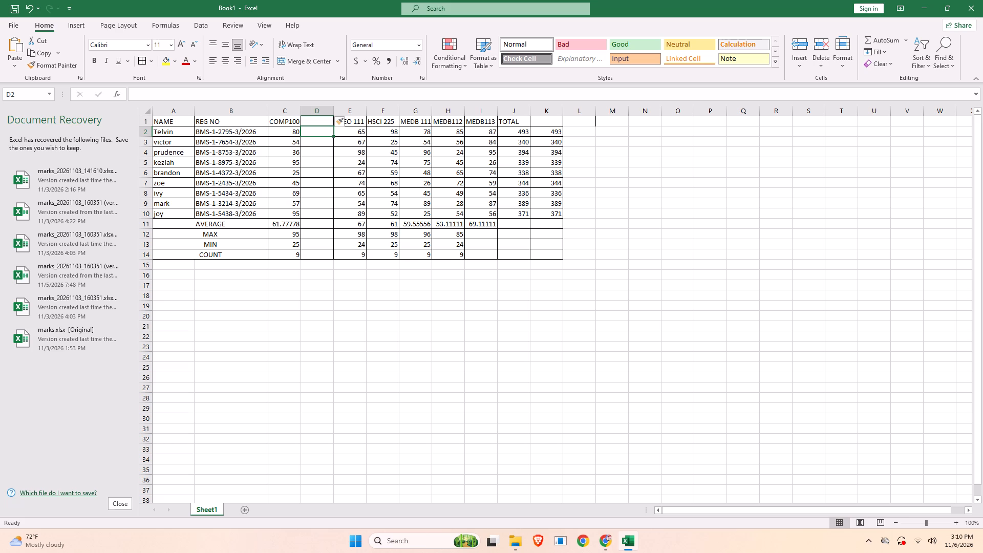
text(=FI)
key(BackSpace)
key(BackSpace)
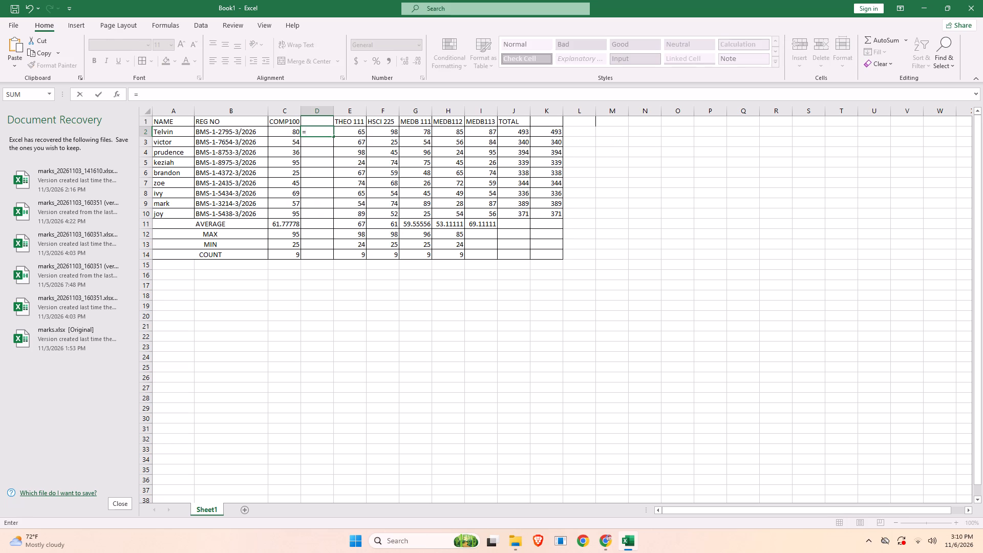
text(IF)
key(shift+parenleft)
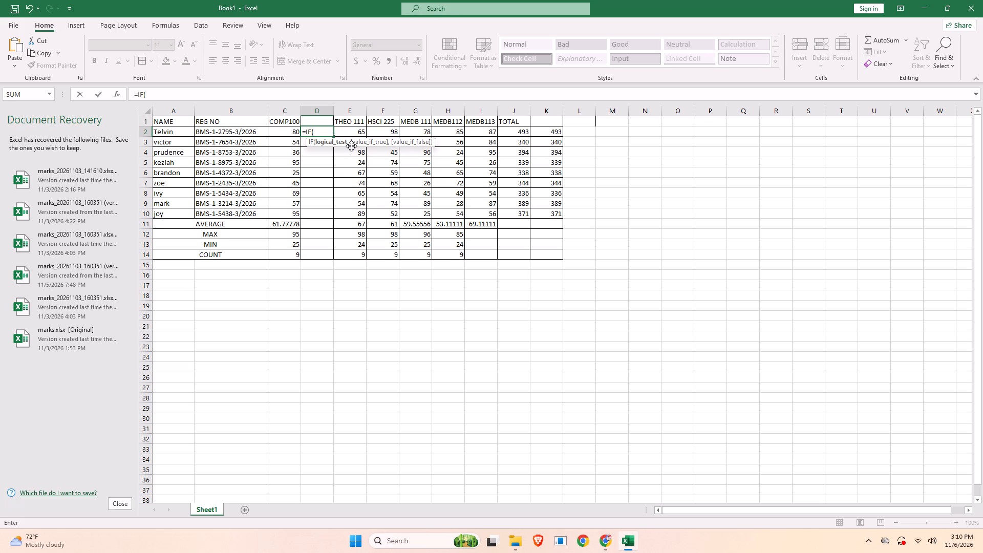
text(C2)
key(shift+greater)
key(BackSpace)
key(shift+less)
text(30)
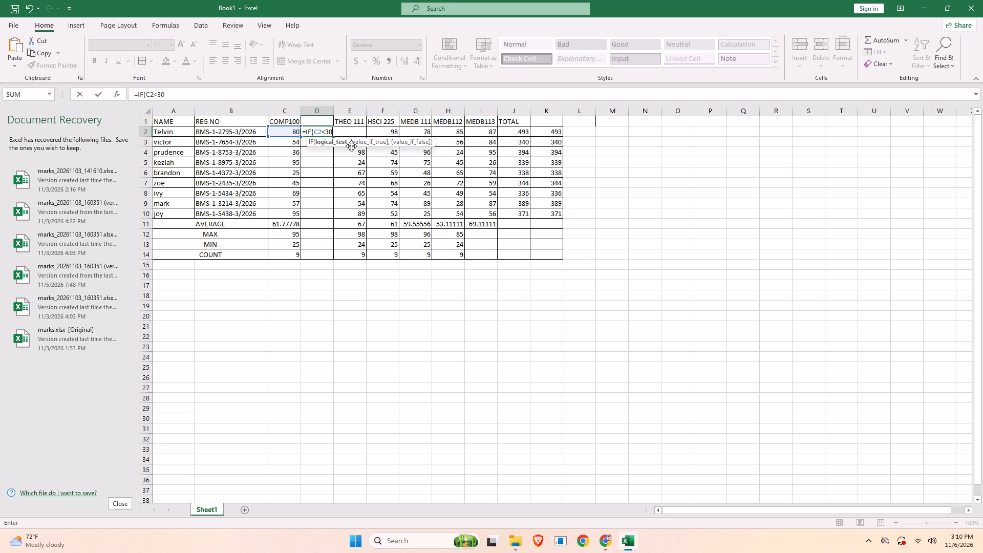
key(shift+quotedbl)
text(FAIL)
key(shift+quotedbl)
key(Left)
key(Left)
click(622, 230)
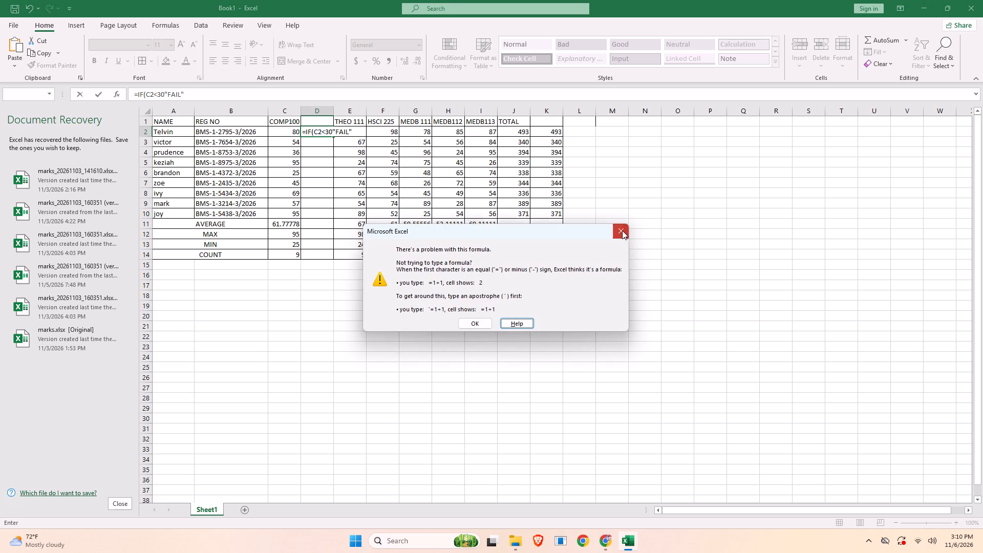
Change the text FAIL to "Fail" in cell D2's unfinished IF formula.
click(347, 131)
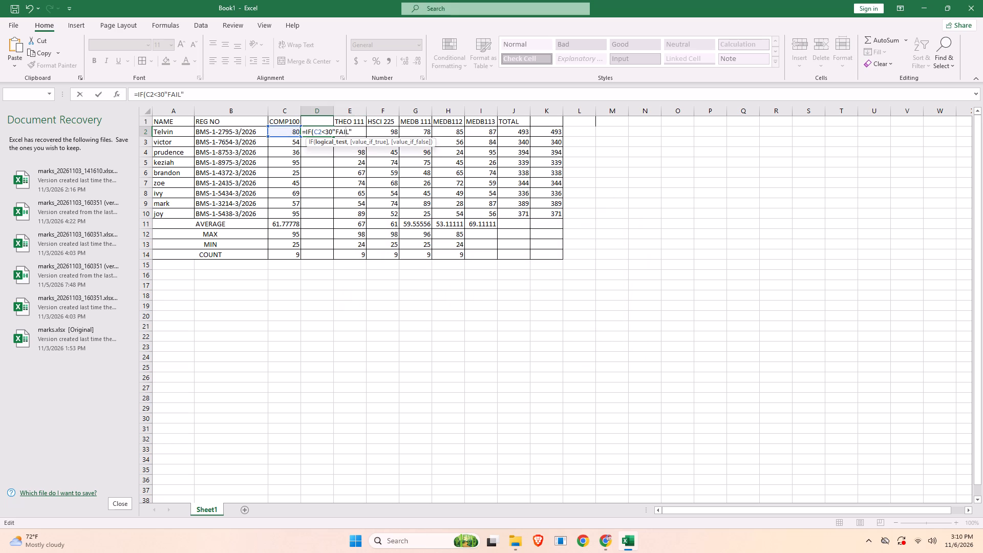
click(348, 133)
key(BackSpace)
key(BackSpace)
key(BackSpace)
text(ail)
key(Right)
Extend the D2 formula after "Fail" with a comma and a nested second condition, IF(C2>30<50.
key(i)
key(i)
key(BackSpace)
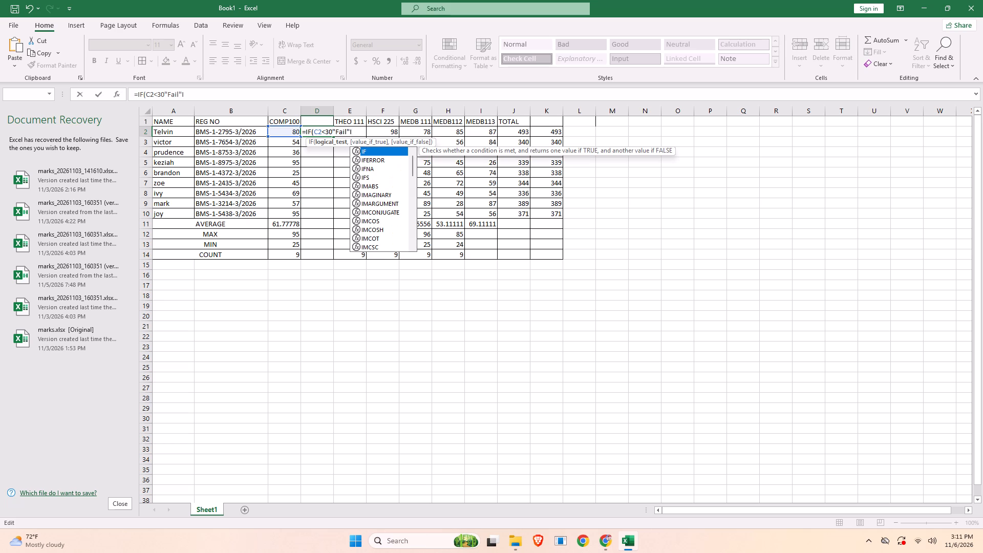
key(f)
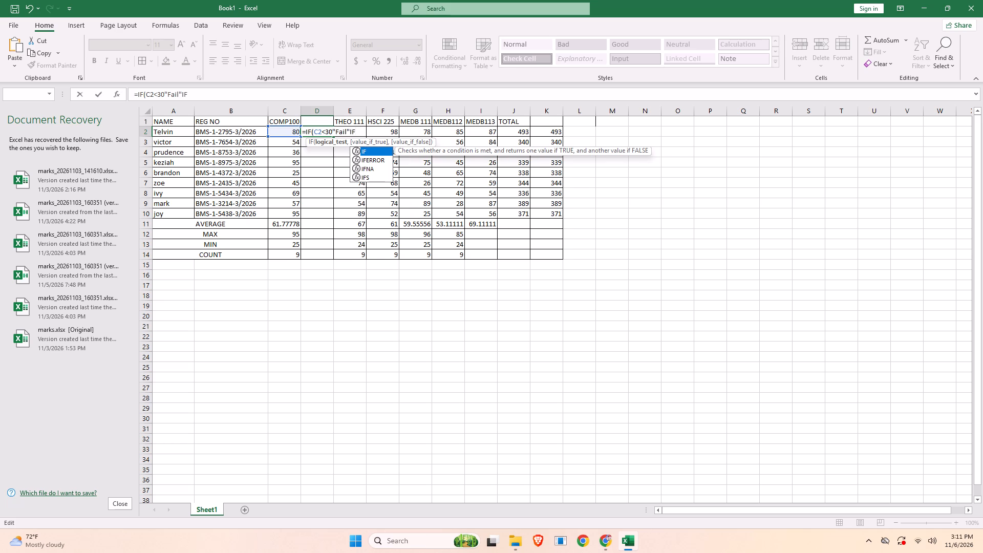
key(shift+parenleft)
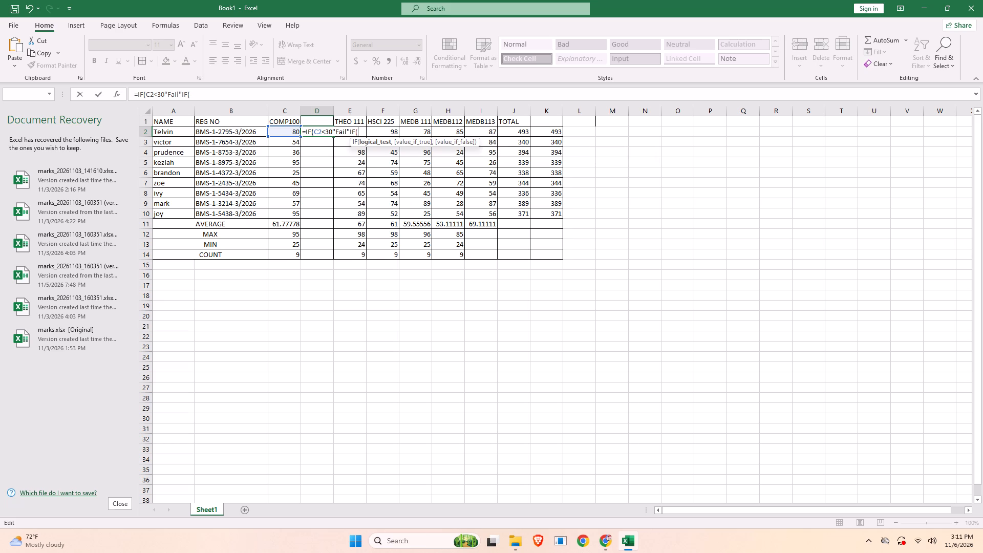
click(350, 132)
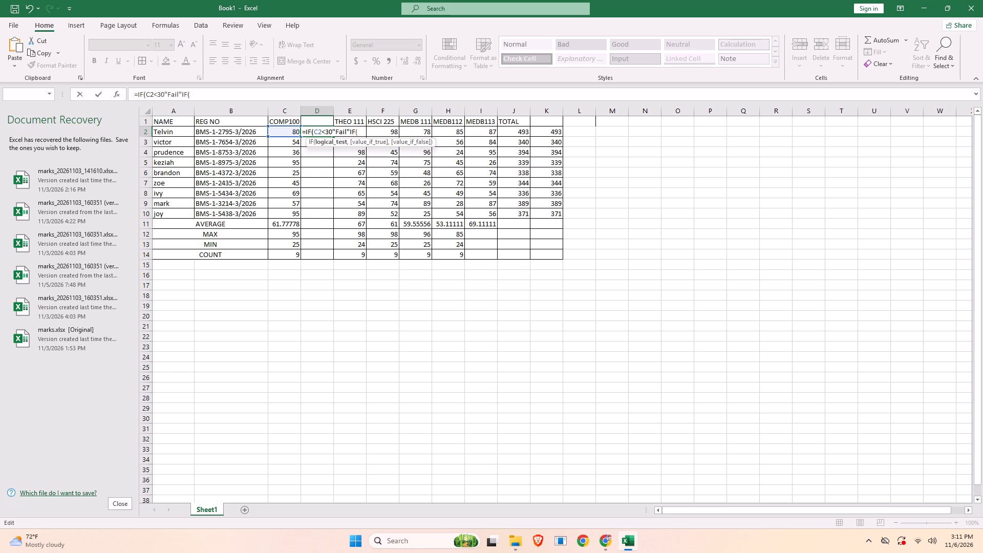
key(comma)
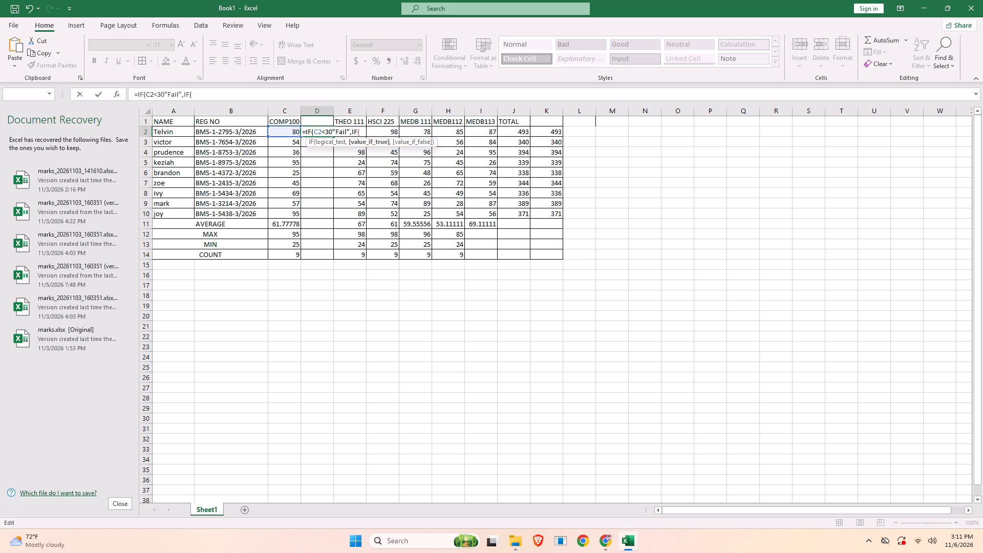
click(360, 133)
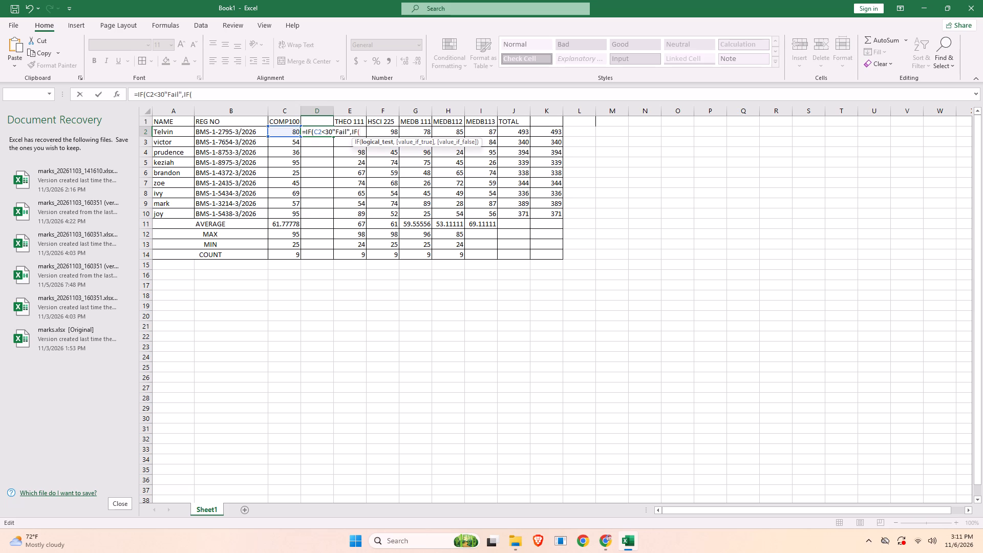
key(c)
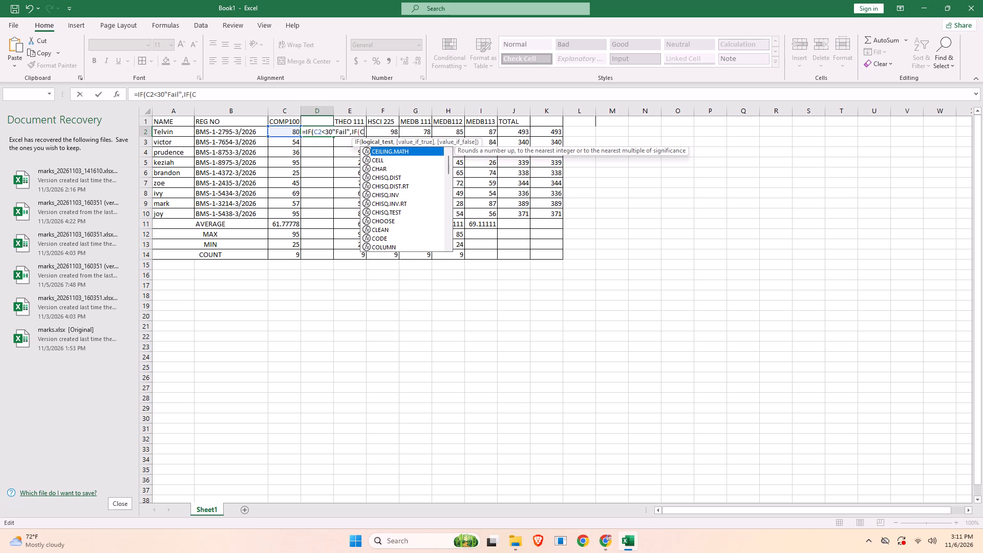
key(2)
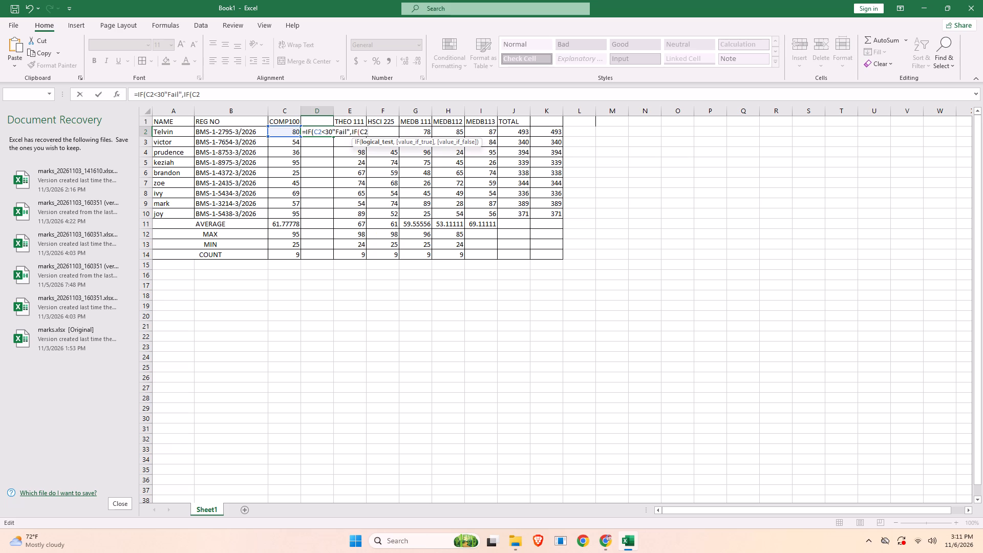
key(shift+greater)
text(30)
key(shift+less)
text(50)
Add the quoted result "Average" directly after the C2>30<50 condition in the D2 formula.
key(shift+quotedbl)
text(AVERAGE)
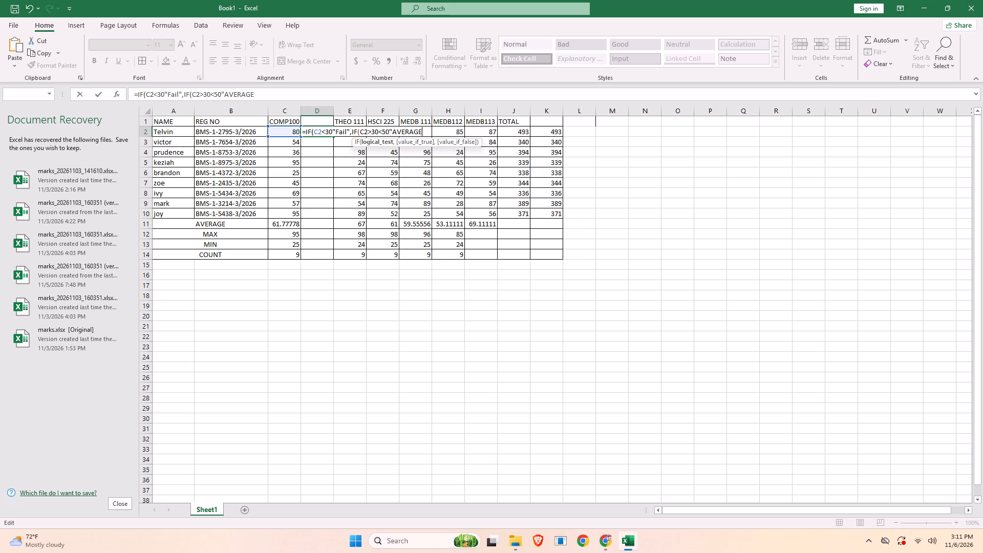
key(BackSpace)
key(BackSpace)
key(BackSpace)
key(BackSpace)
key(BackSpace)
key(BackSpace)
text(erage)
key(Left)
key(Left)
key(Left)
key(Left)
key(BackSpace)
key(v)
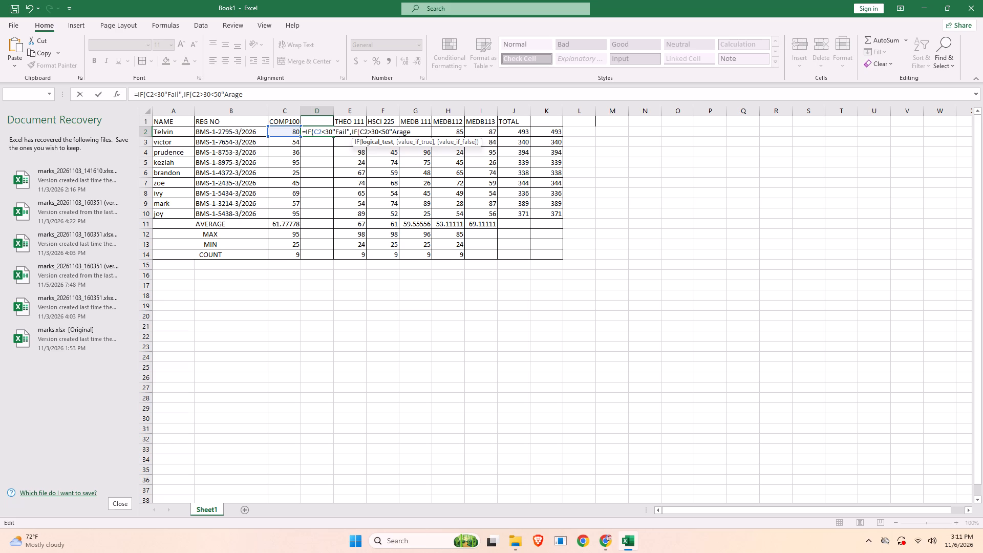
key(e)
click(424, 133)
key(shift+quotedbl)
Append a third nested condition and its result to the D2 formula after "Average": ,IF(C2>50<80,"Pass".
key(comma)
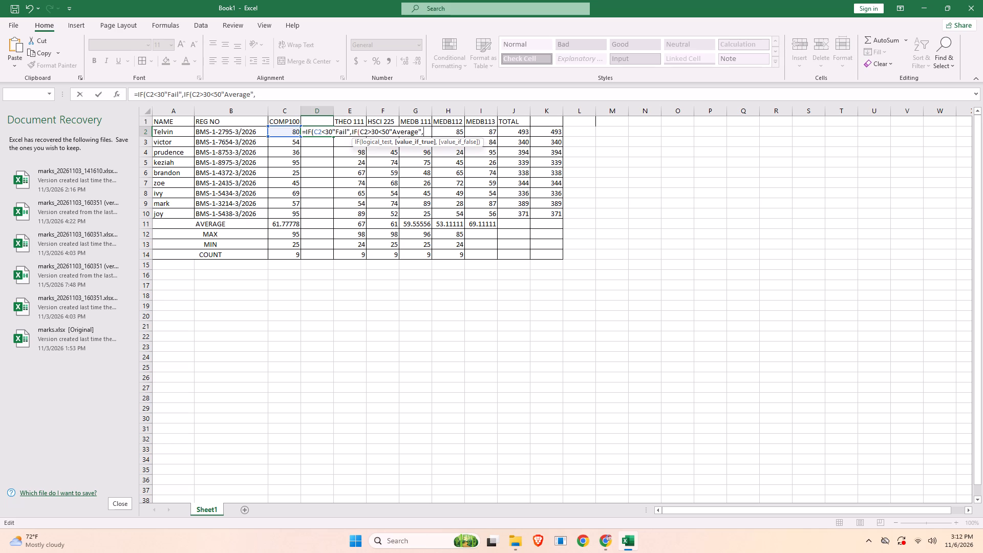
text(IF)
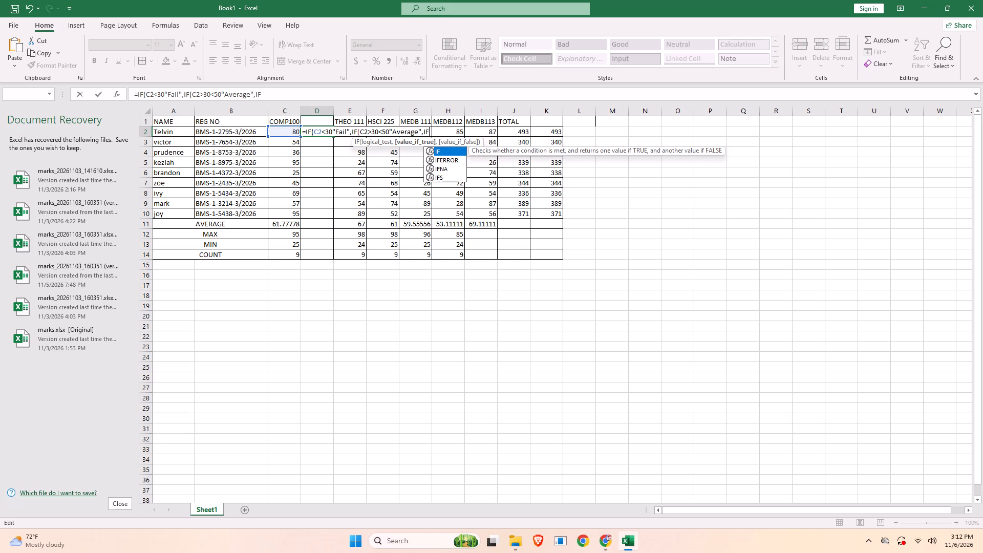
key(shift+parenleft)
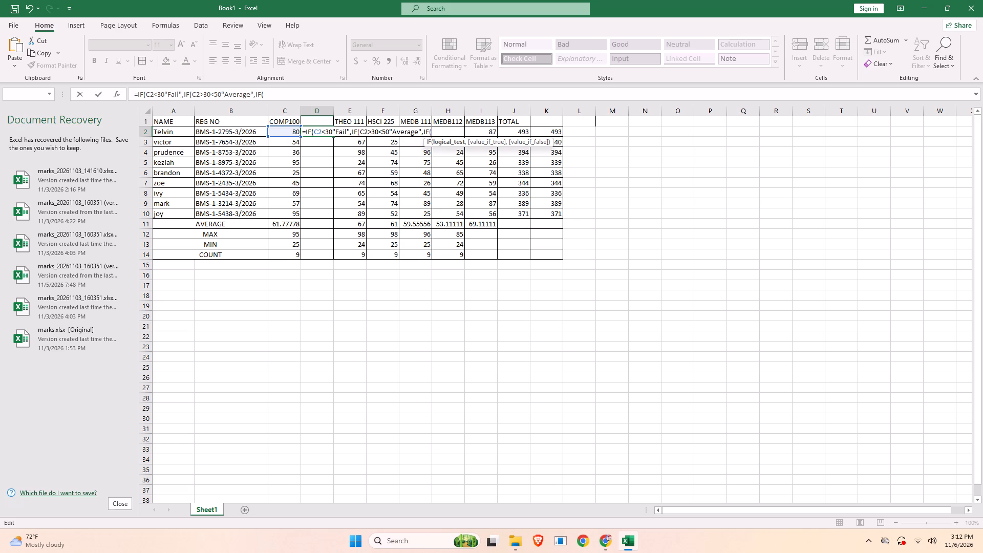
text(C2)
key(shift+greater)
text(50)
key(shift+less)
text(80)
text(,")
key(p)
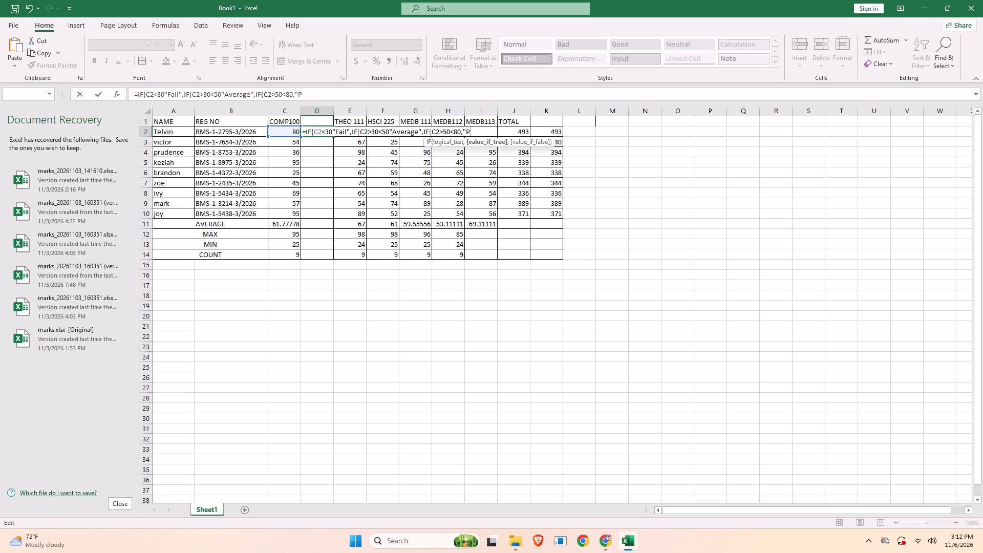
text(ass)
key(shift+quotedbl)
Add ,"exellent as the last value in the D2 formula, close it with three parentheses and try to enter it.
key(comma)
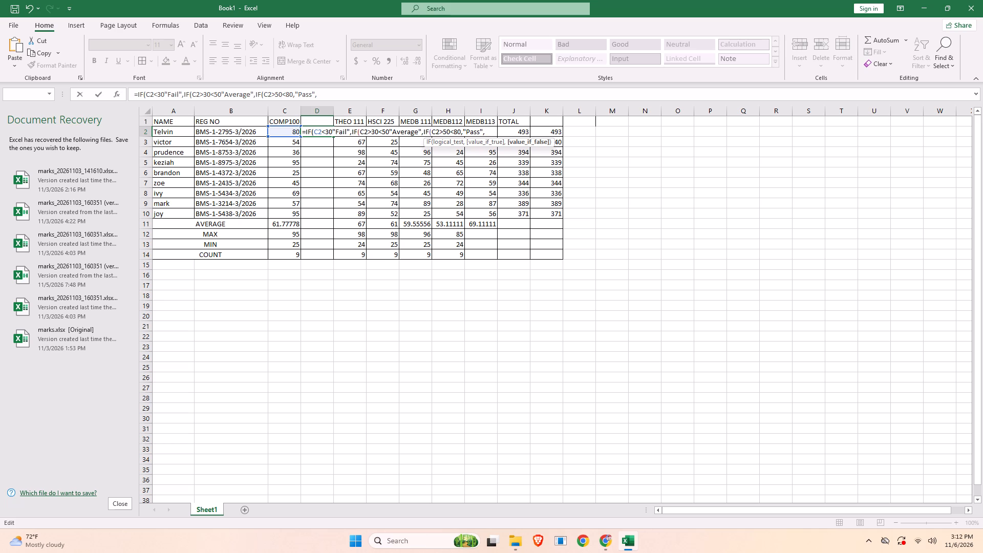
key(shift+quotedbl)
text(exellent)
key(shift+parenright)
key(shift+parenright)
key(shift+parenright)
key(Return)
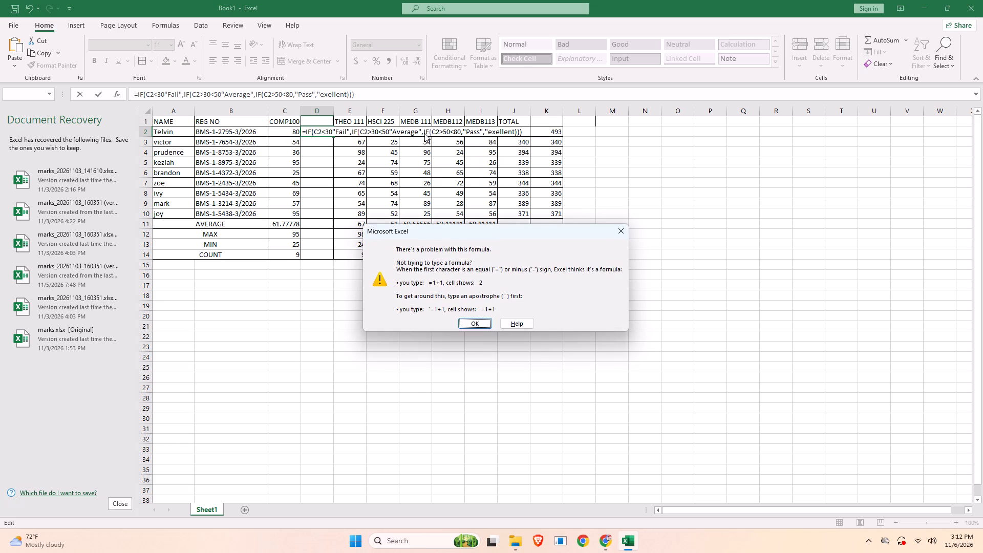
click(482, 326)
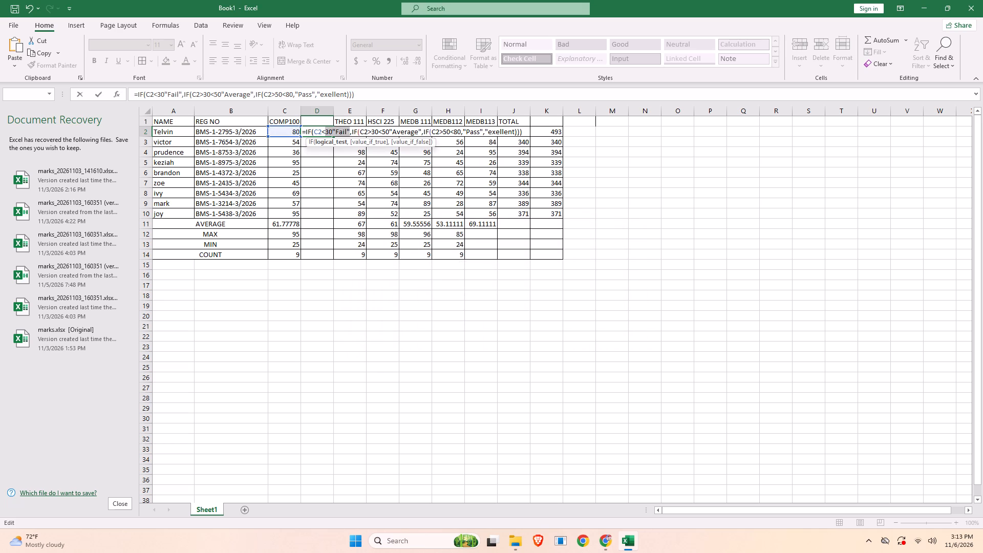
Insert a comma between C2<30 and "Fail" in the D2 formula and try to enter it again.
click(332, 133)
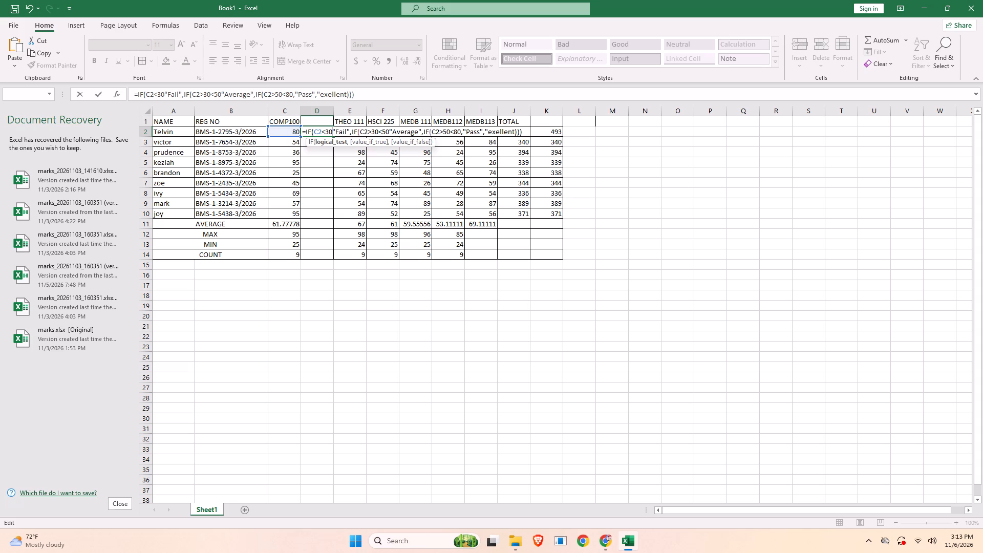
key(comma)
key(Return)
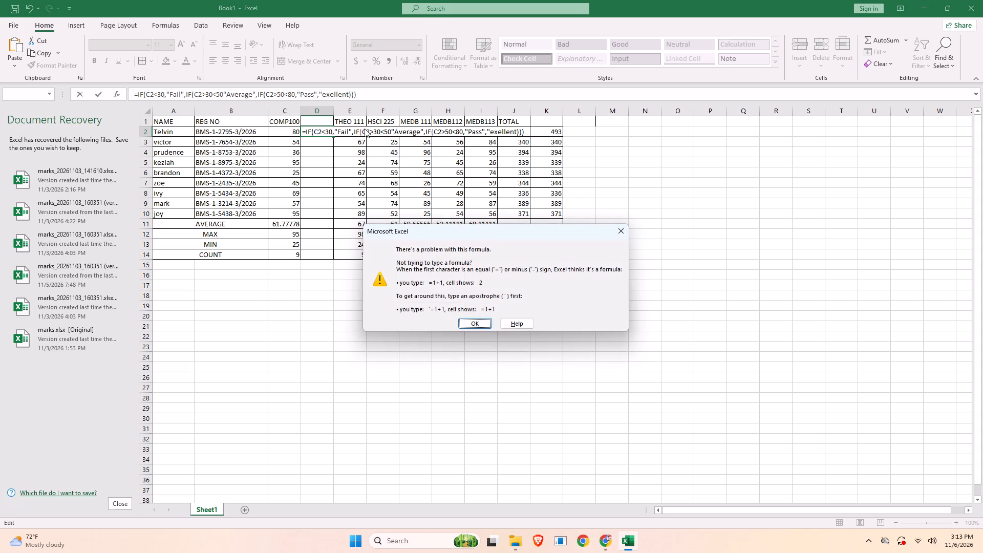
click(621, 227)
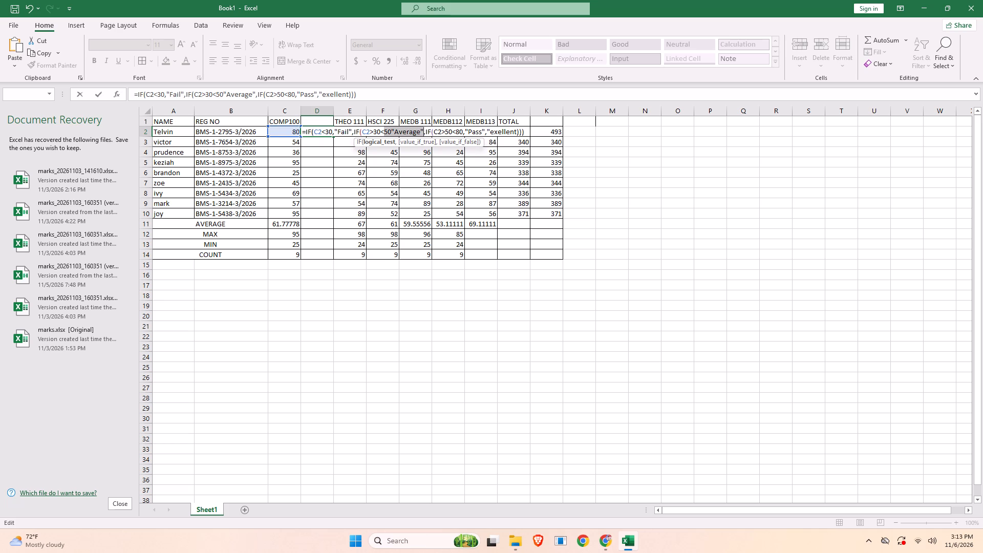
Replace the first condition before "Fail" in the D2 formula with C2>80.
drag(332, 131, 321, 134)
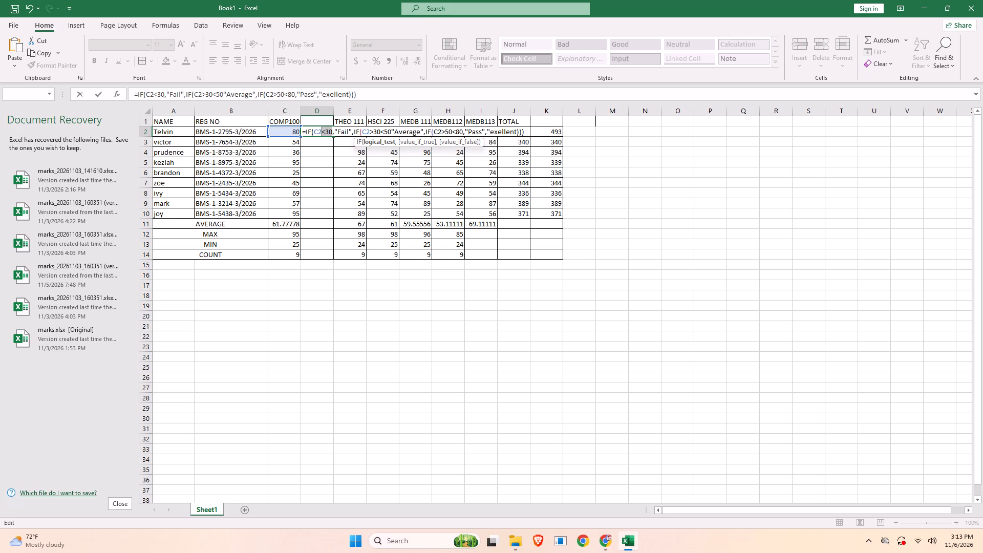
drag(321, 134, 320, 133)
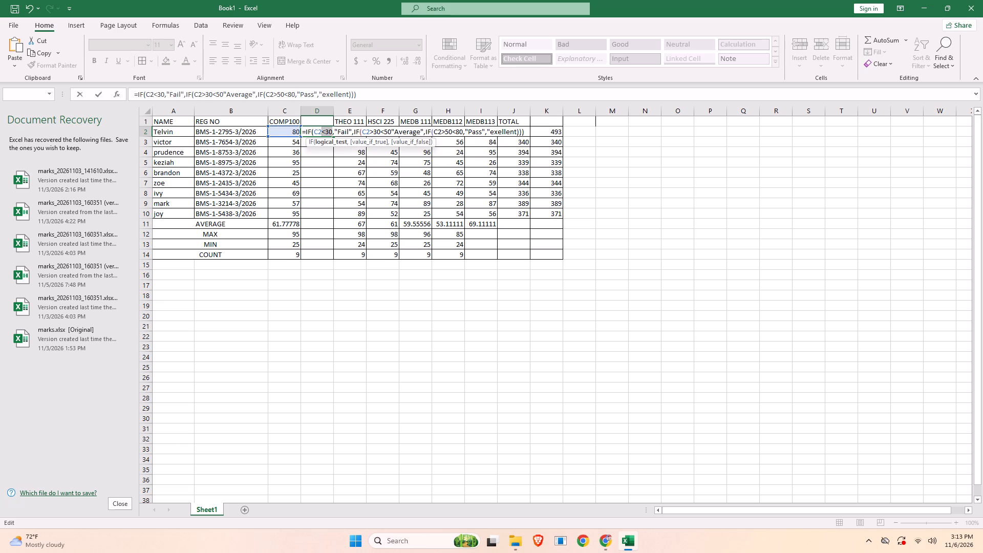
key(BackSpace)
key(shift+greater)
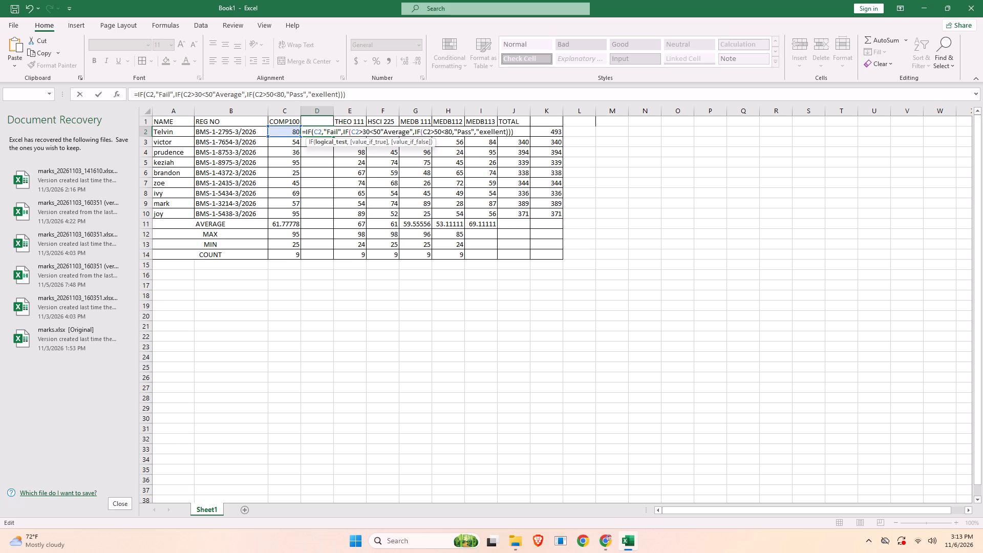
text(80)
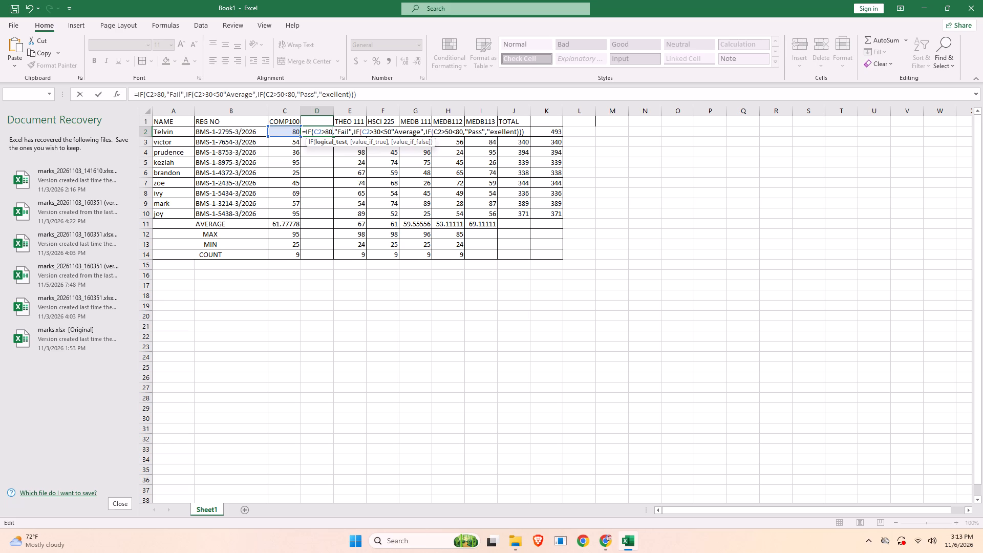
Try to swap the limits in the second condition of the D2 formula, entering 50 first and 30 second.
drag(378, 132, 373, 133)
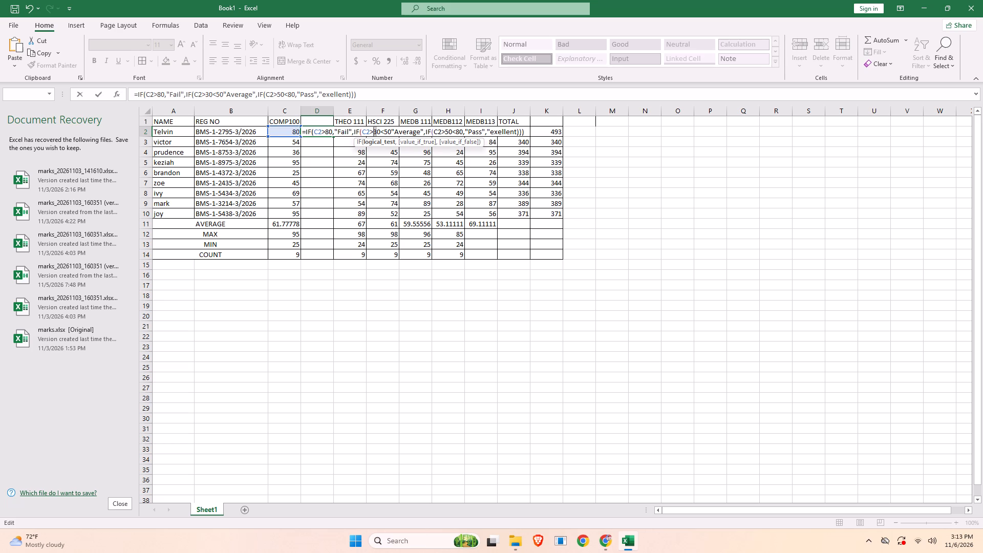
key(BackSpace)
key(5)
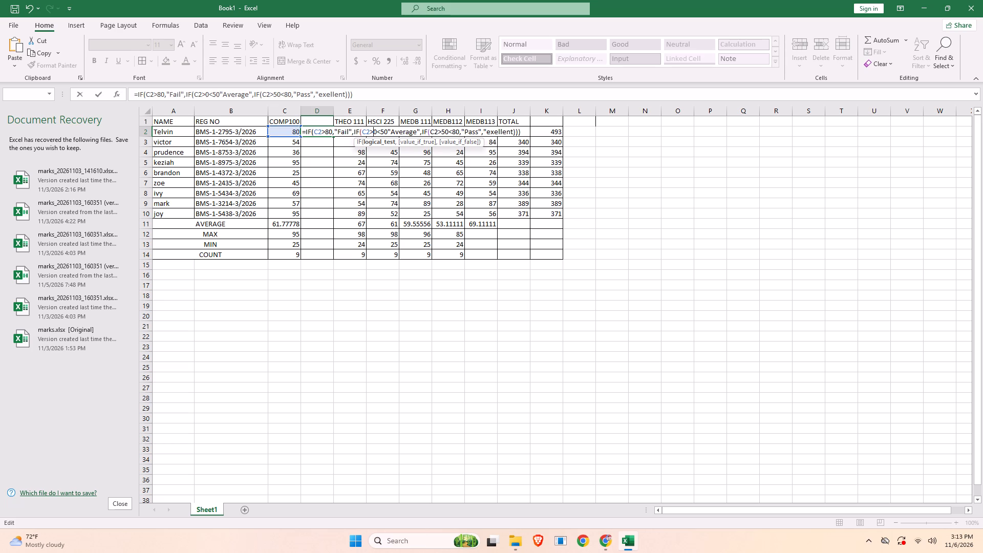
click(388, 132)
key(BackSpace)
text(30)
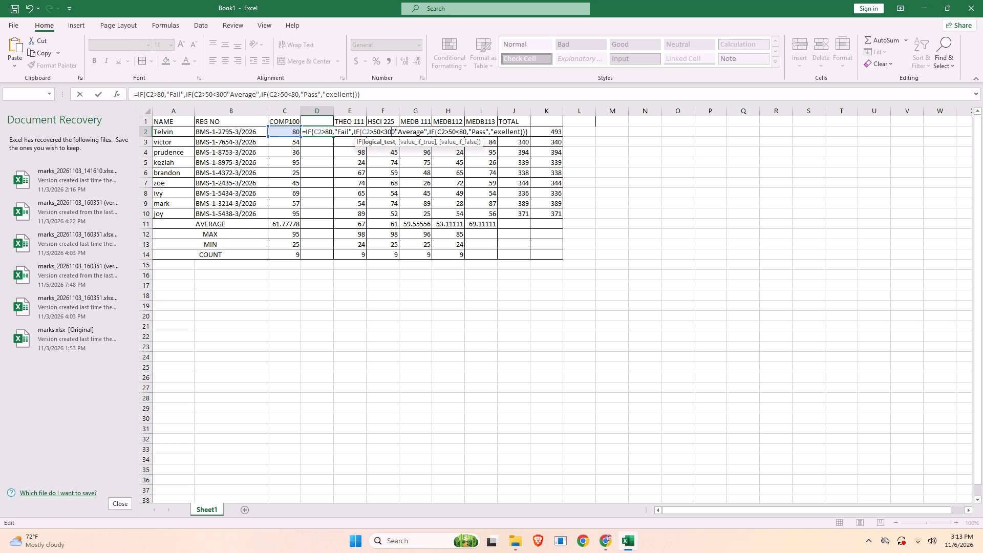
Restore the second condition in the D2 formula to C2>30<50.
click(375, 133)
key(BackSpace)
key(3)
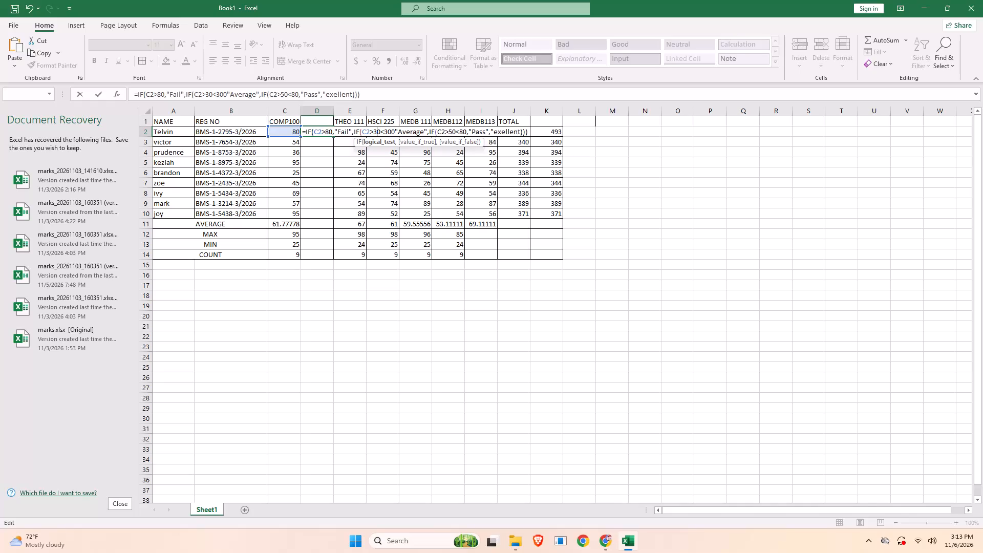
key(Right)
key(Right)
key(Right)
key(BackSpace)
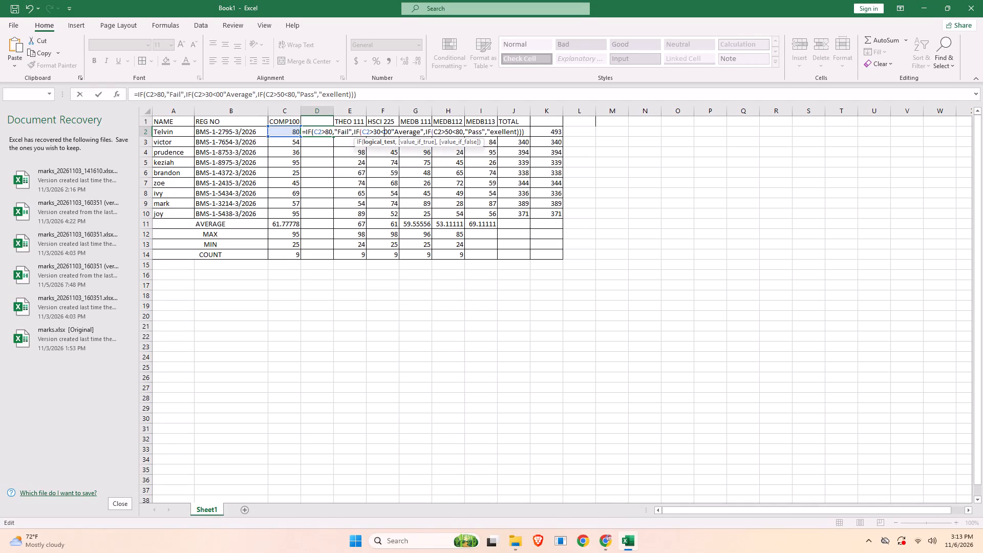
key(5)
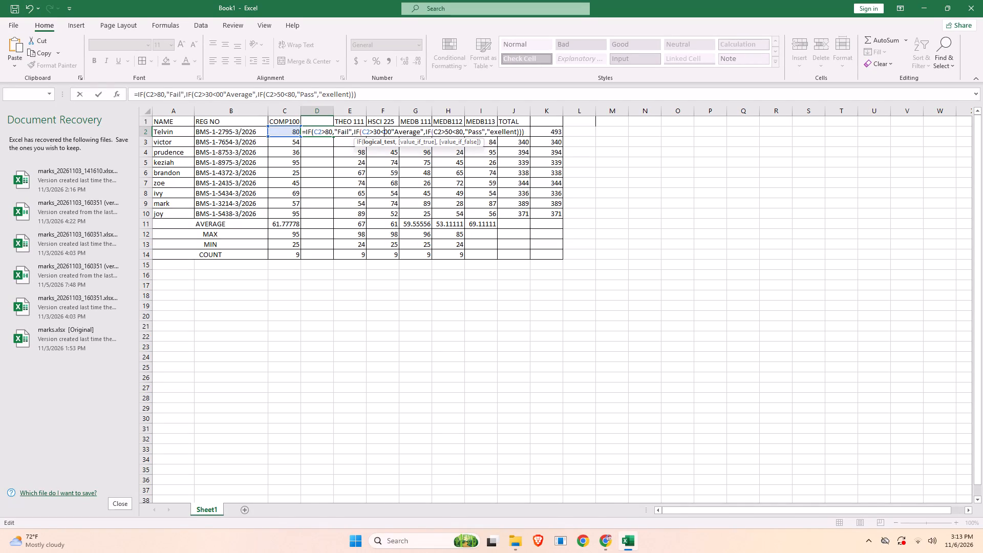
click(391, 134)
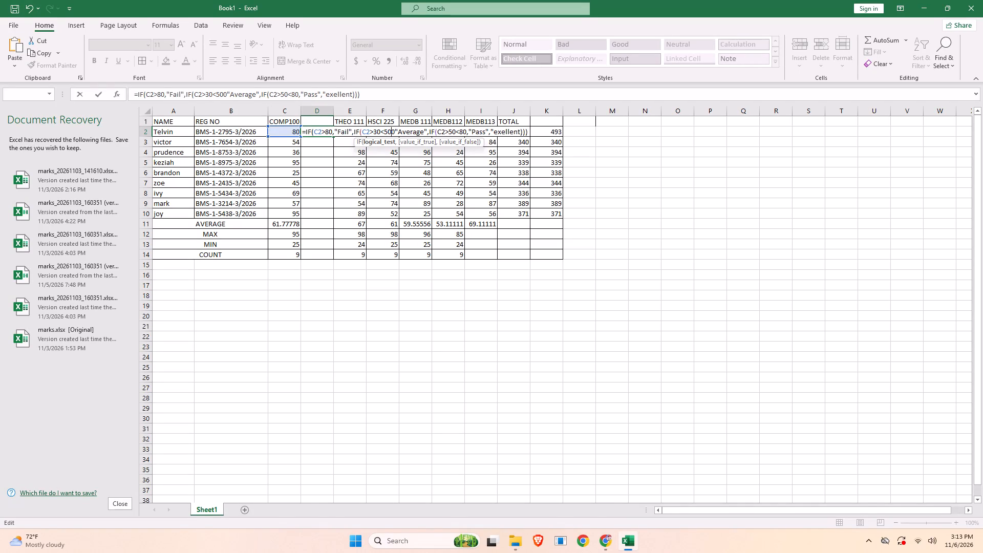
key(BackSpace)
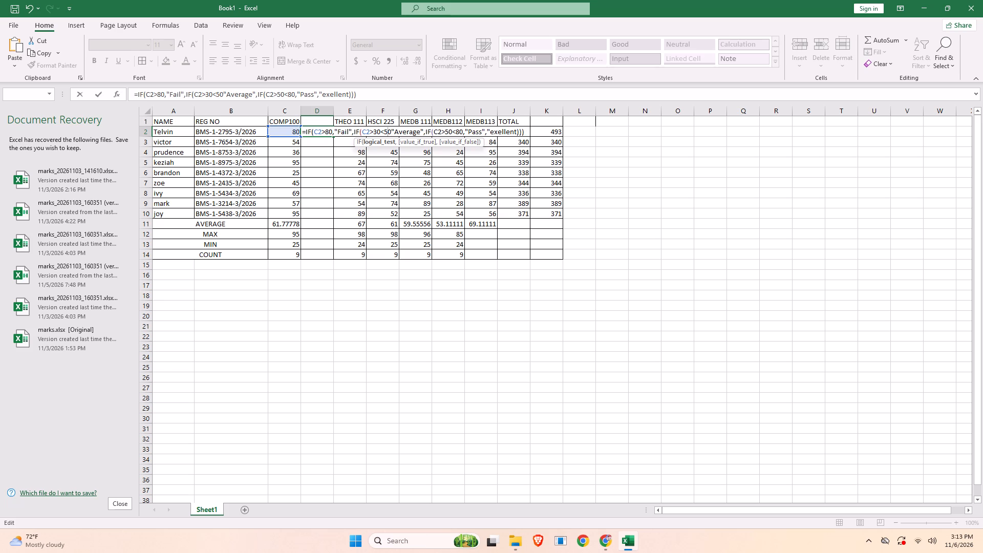
Replace the result text Pass in the third nested IF of the D2 formula with Average.
click(481, 132)
key(BackSpace)
key(BackSpace)
key(BackSpace)
key(BackSpace)
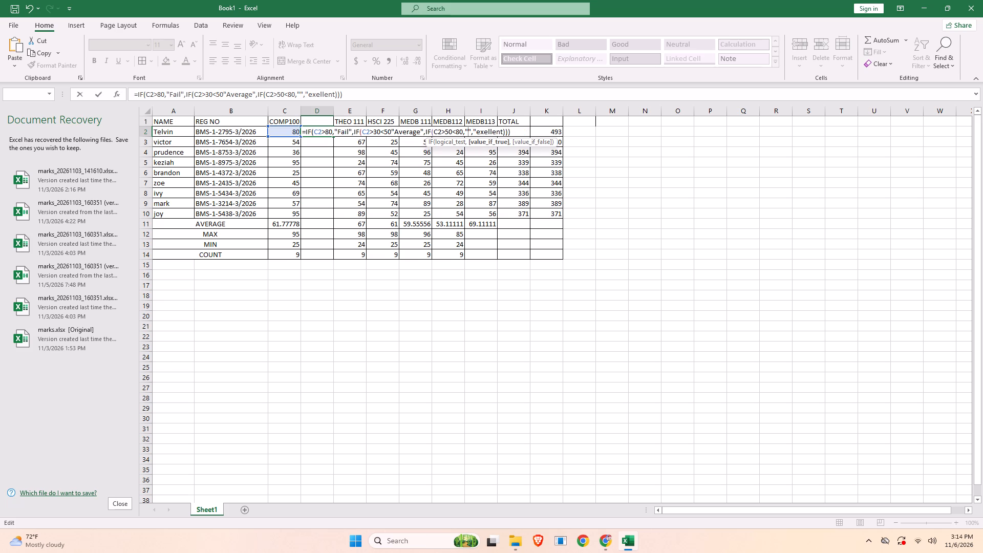
text(verage)
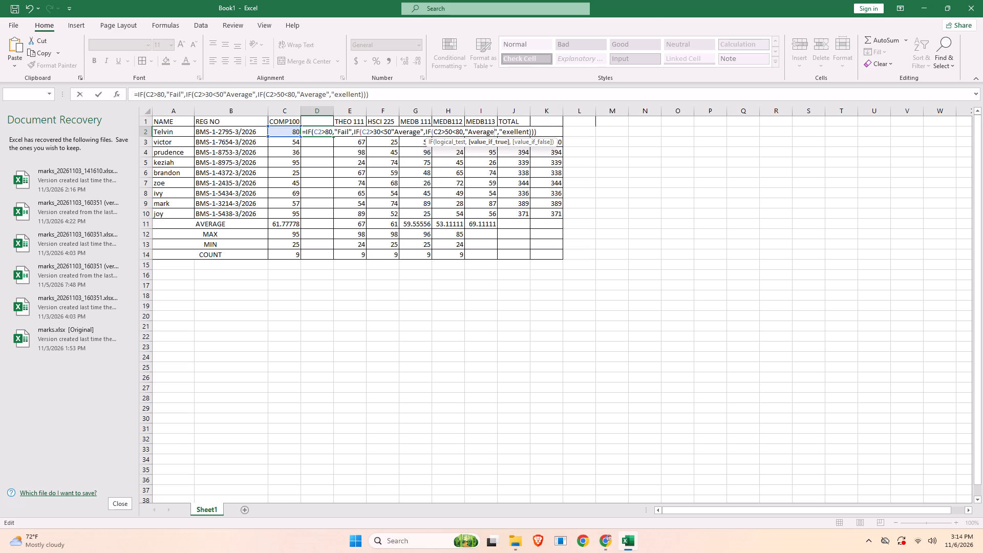
Replace the final value-if-false text exellent in the D2 formula with Fail.
drag(527, 132, 522, 134)
click(528, 132)
key(shift+quotedbl)
drag(529, 132, 504, 135)
drag(504, 135, 502, 135)
key(BackSpace)
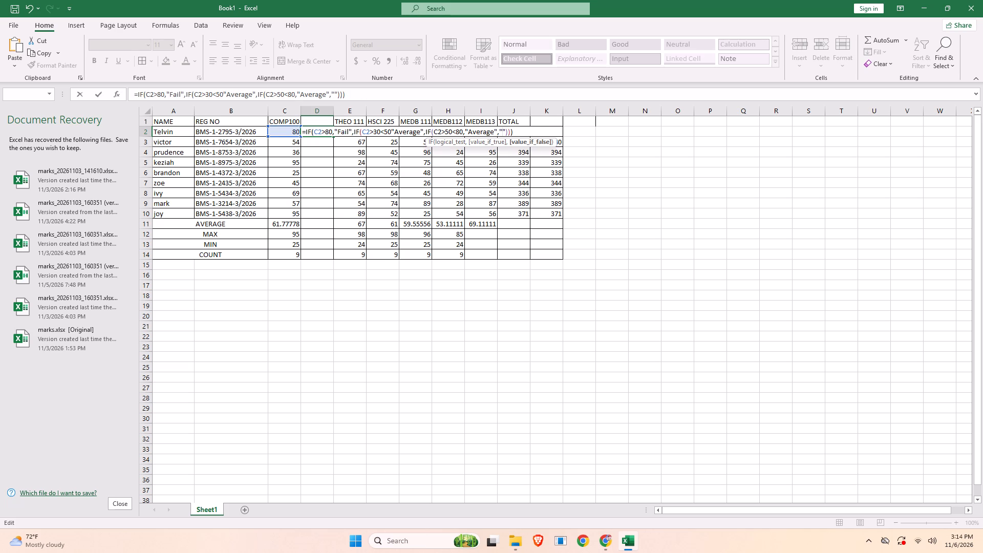
text(ail)
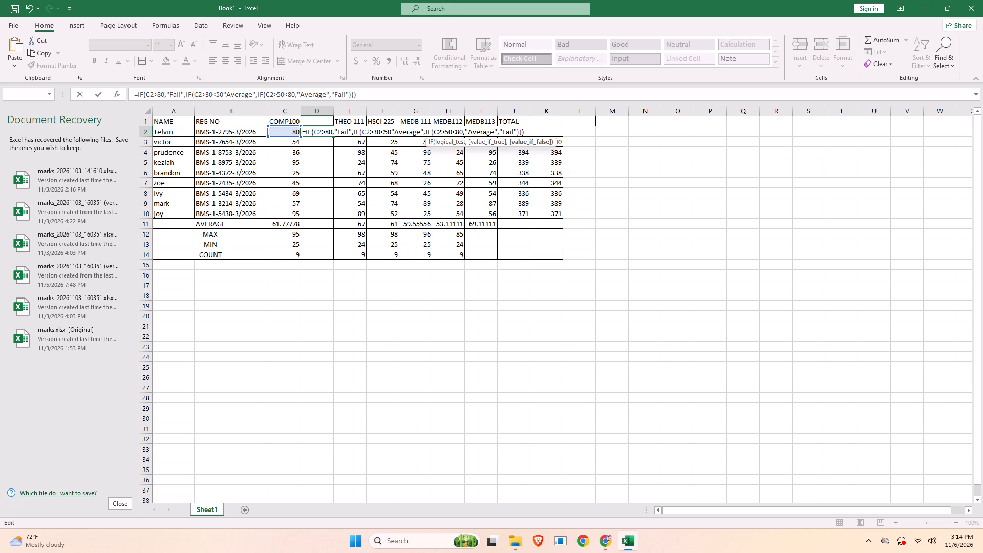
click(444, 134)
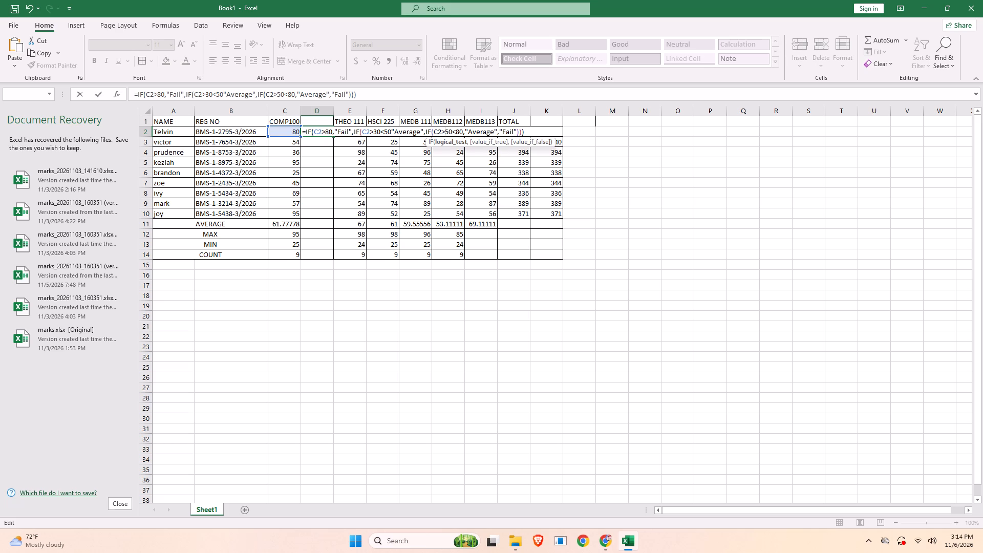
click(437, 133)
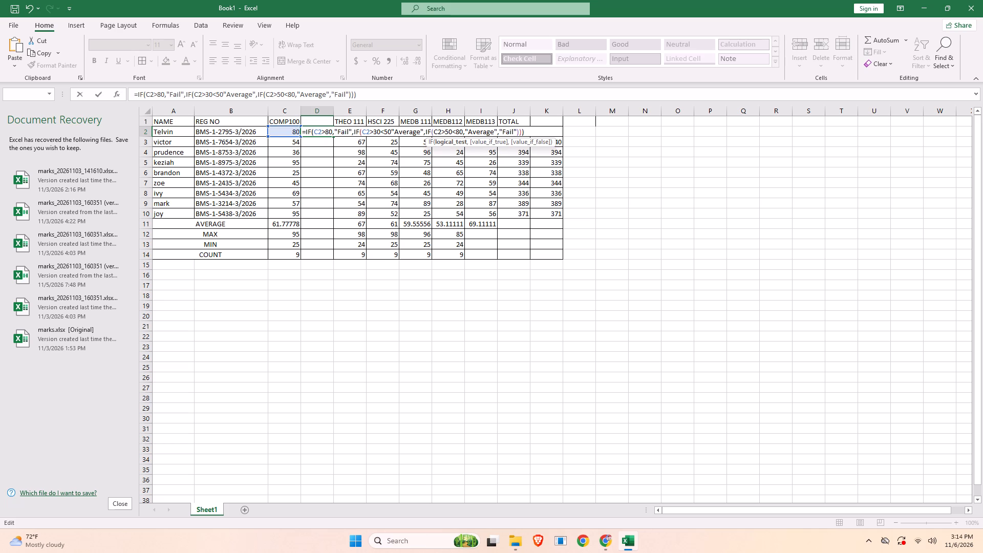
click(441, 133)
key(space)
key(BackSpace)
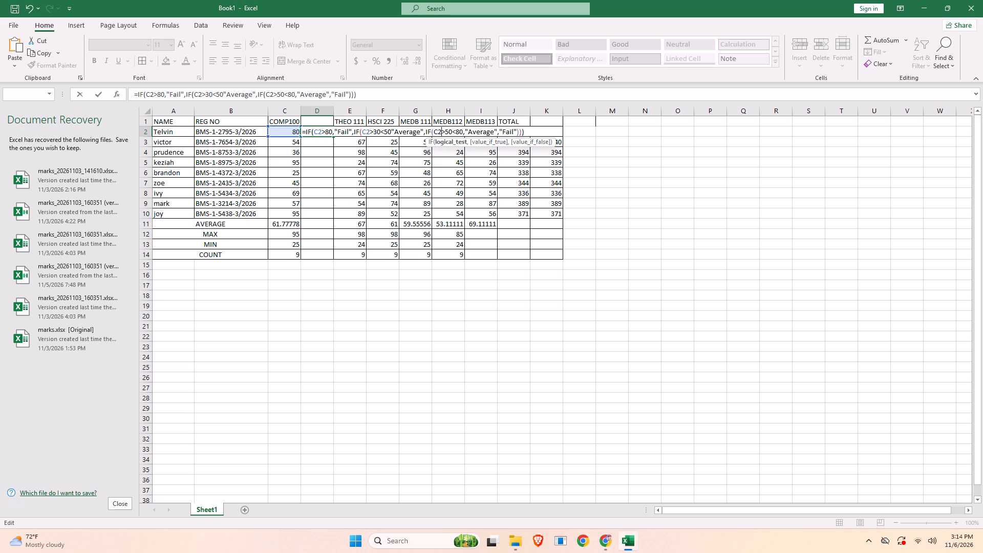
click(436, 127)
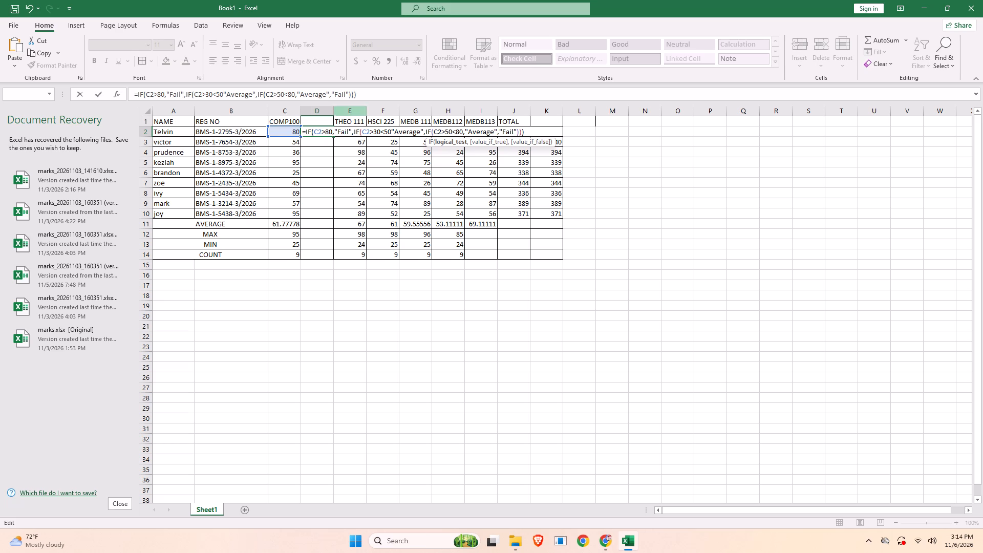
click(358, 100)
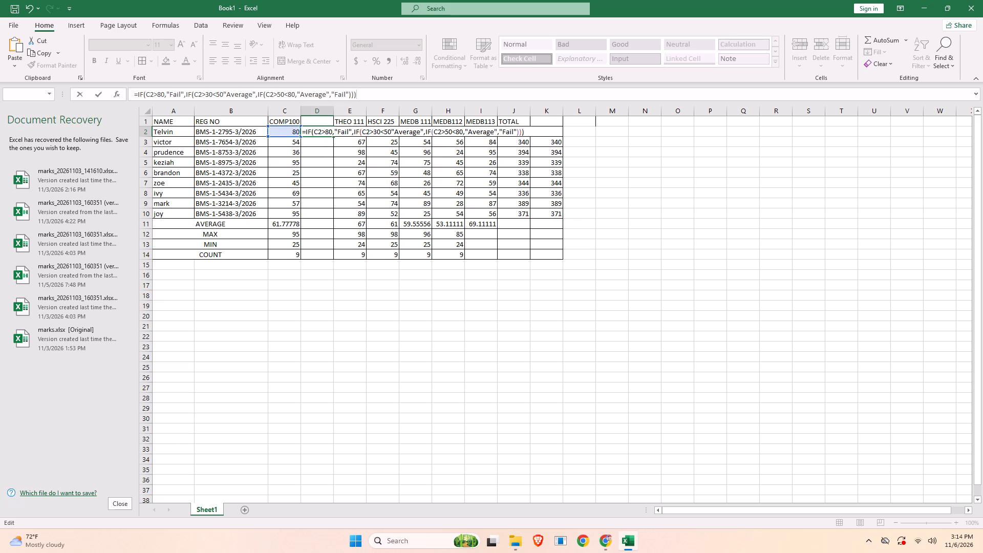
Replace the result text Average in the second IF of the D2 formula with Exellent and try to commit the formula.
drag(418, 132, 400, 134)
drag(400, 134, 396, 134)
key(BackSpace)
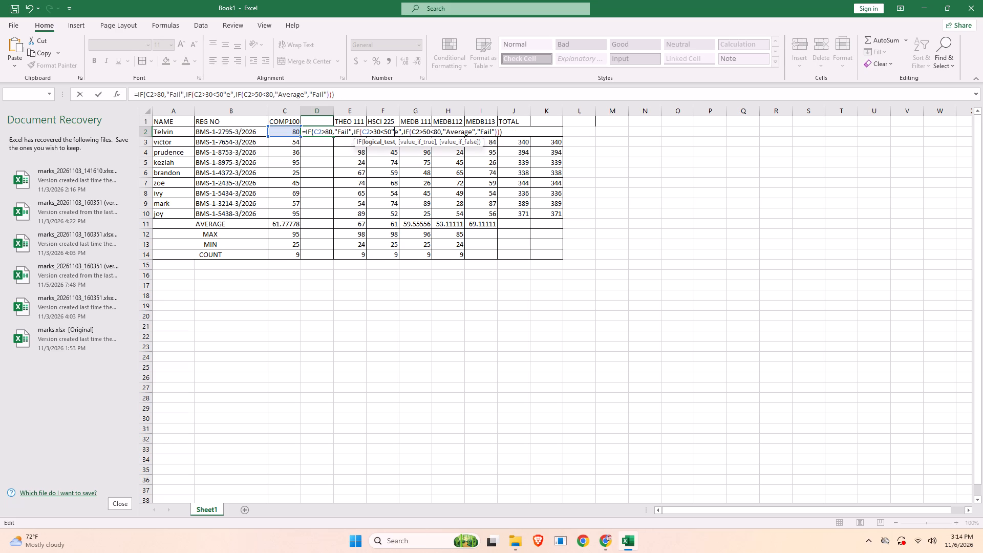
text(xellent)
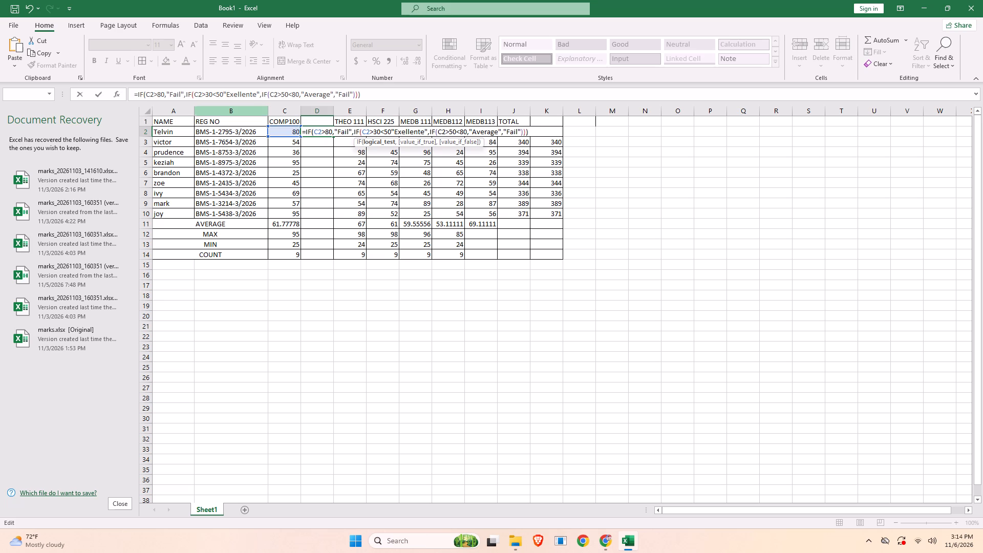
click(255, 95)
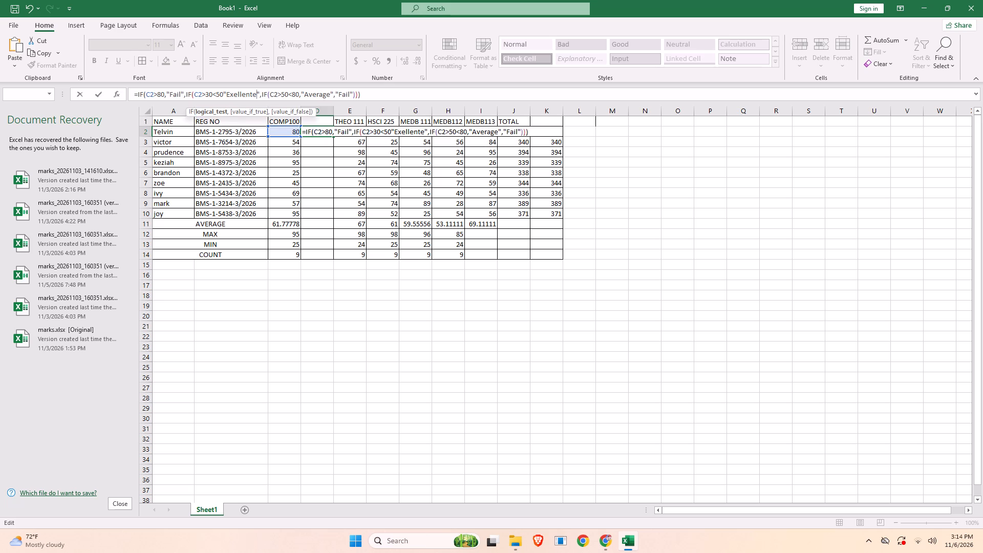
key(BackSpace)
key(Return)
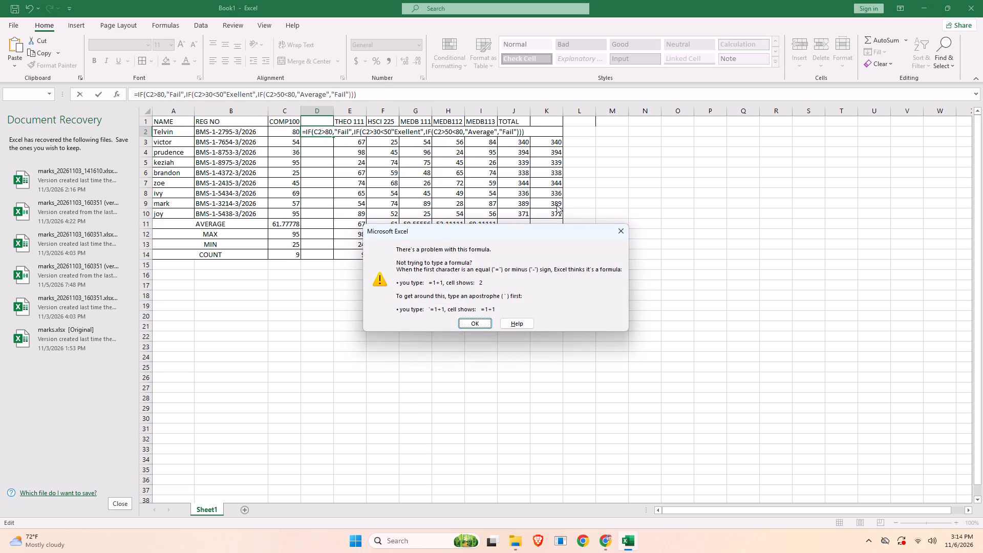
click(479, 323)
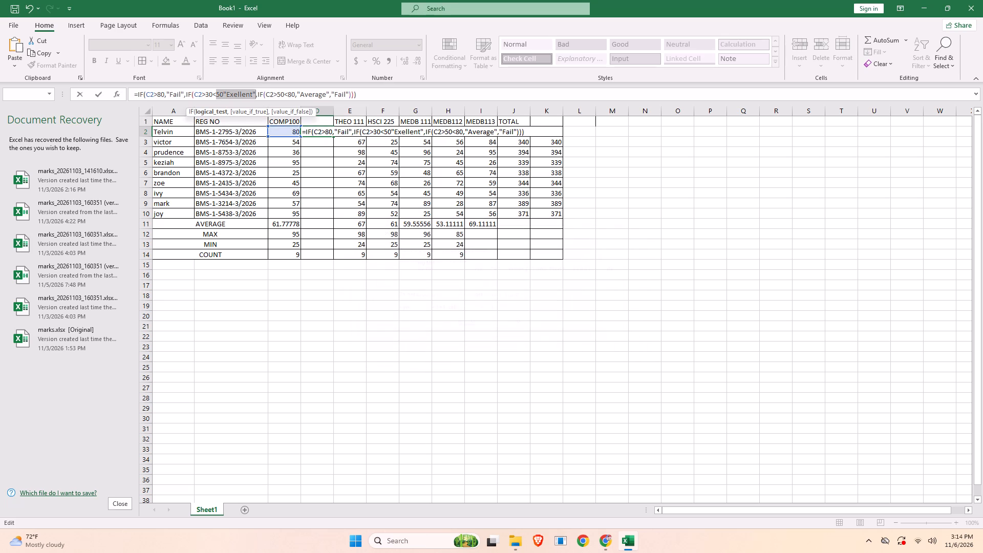
Set the lower limit in the third IF condition of the D2 formula to 30, making it C2>30<80.
click(257, 95)
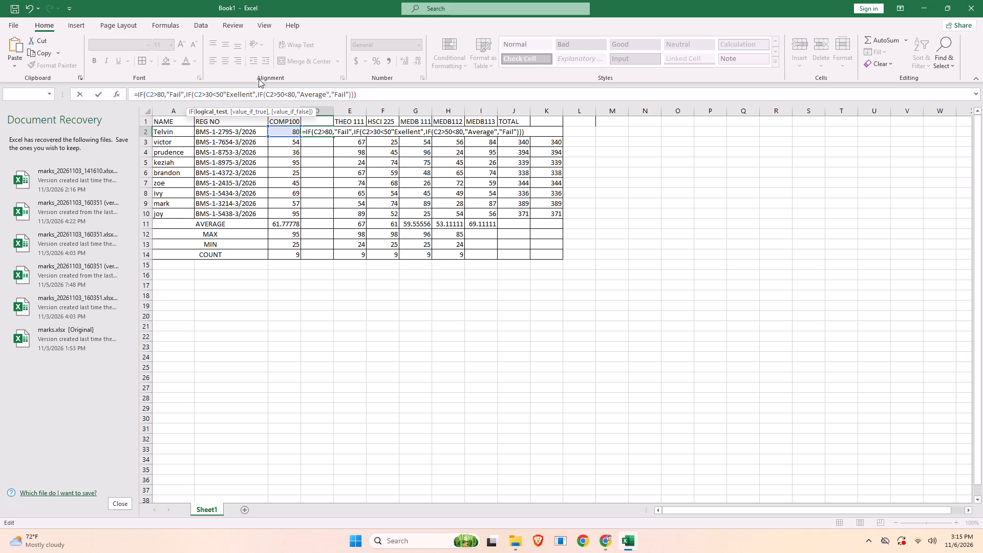
click(281, 95)
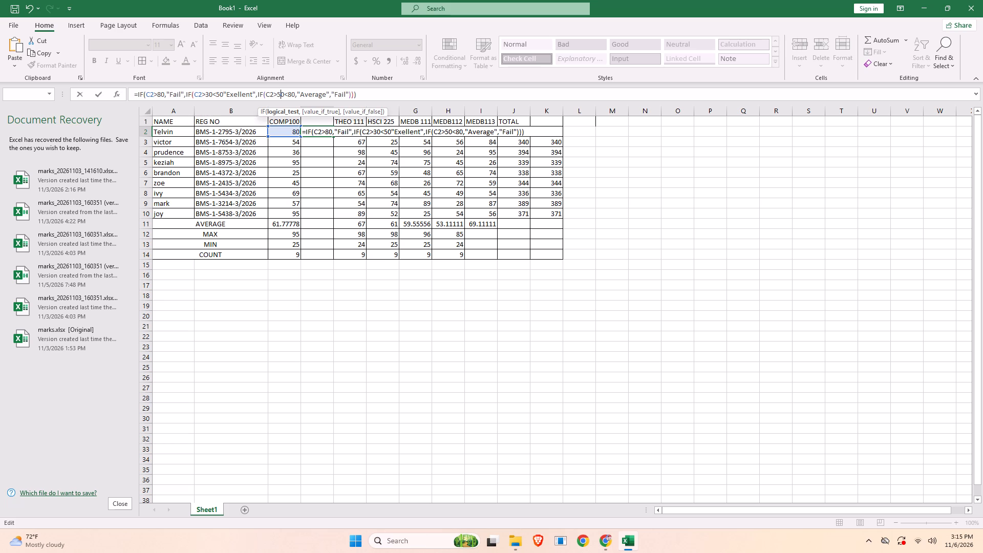
drag(283, 94, 279, 94)
drag(279, 94, 278, 94)
key(BackSpace)
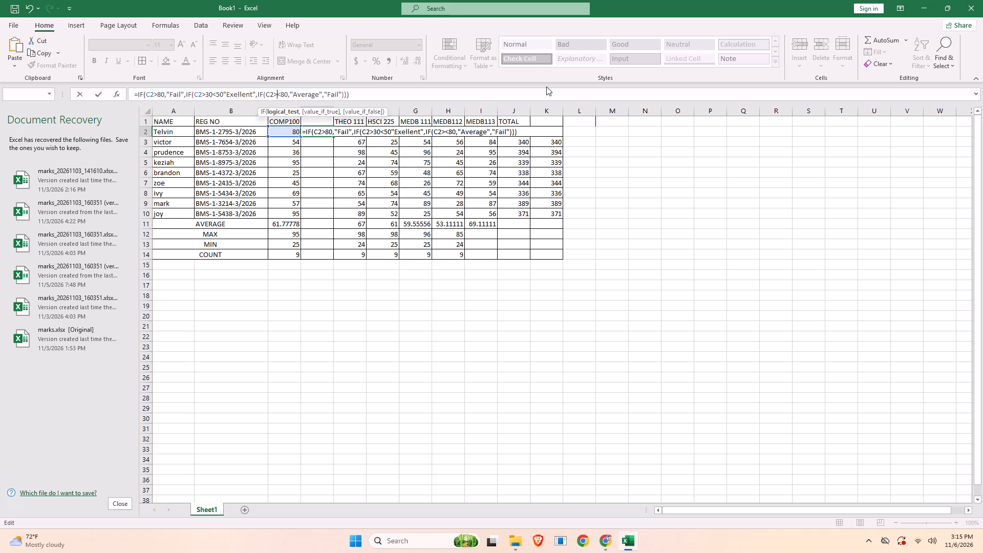
text(30)
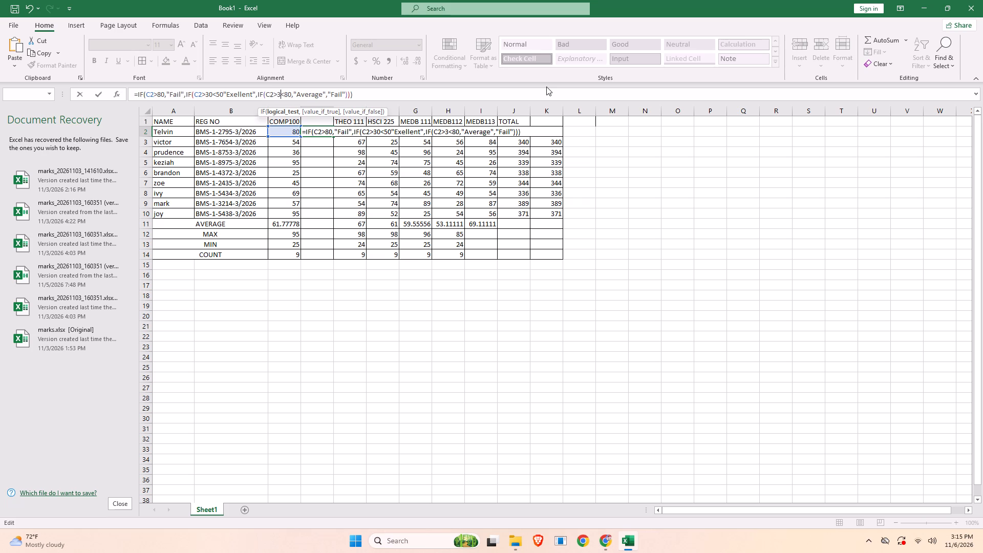
Change the limits in the second IF condition of the D2 formula to C2>50<80.
click(219, 93)
key(BackSpace)
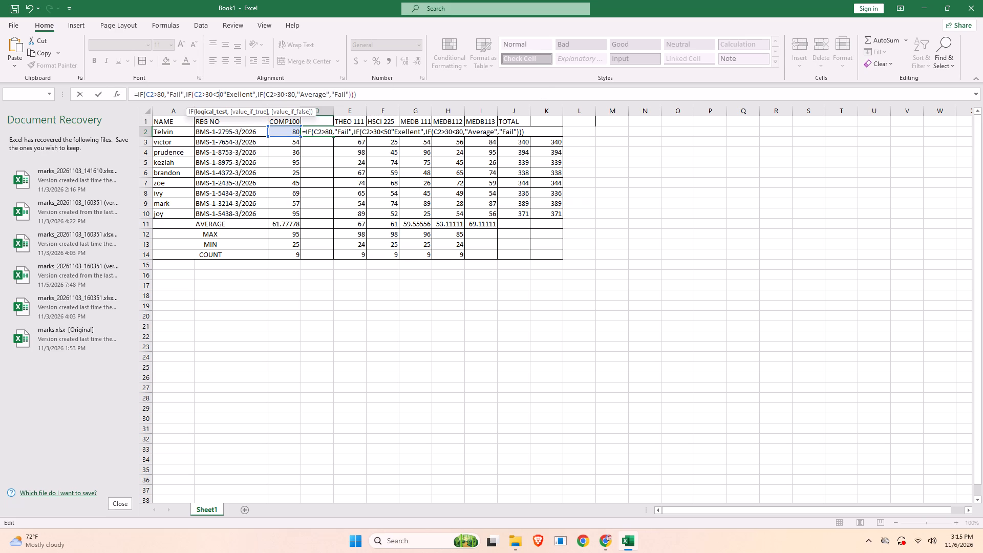
key(8)
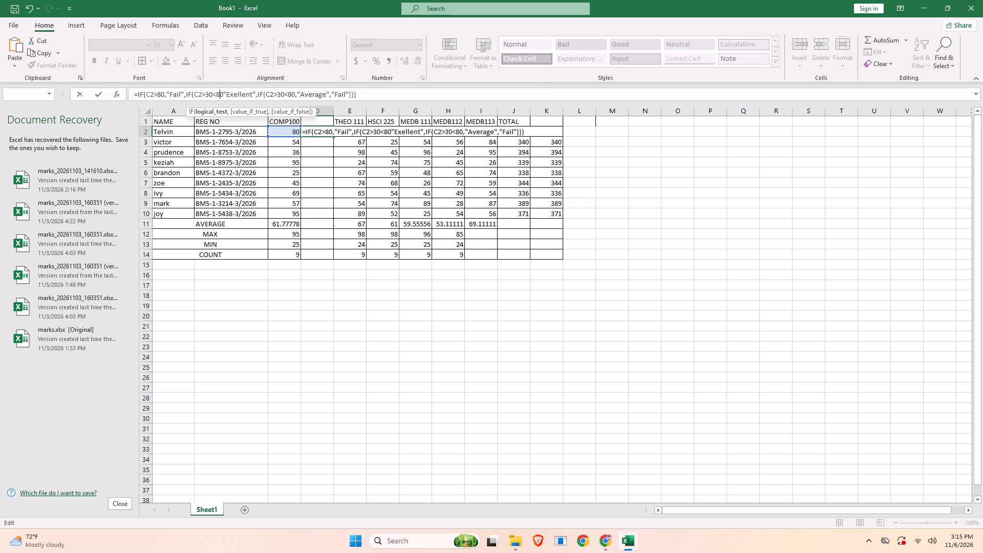
click(208, 95)
key(BackSpace)
key(5)
Replace the result text Fail in the first IF of the D2 formula with Exellent.
drag(252, 94, 227, 92)
drag(227, 92, 226, 92)
drag(179, 94, 172, 95)
drag(172, 95, 172, 95)
key(BackSpace)
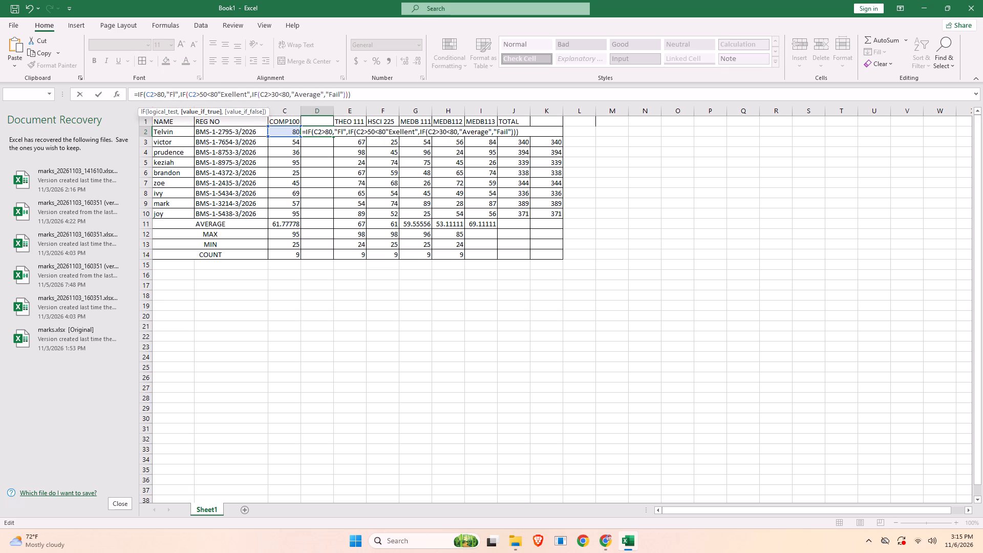
key(BackSpace)
key(Right)
key(BackSpace)
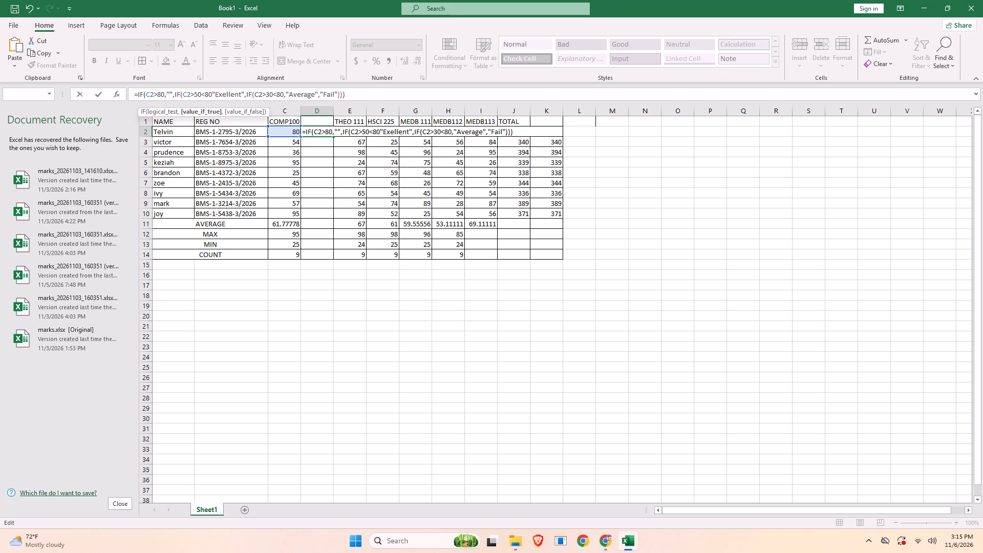
text(xellent)
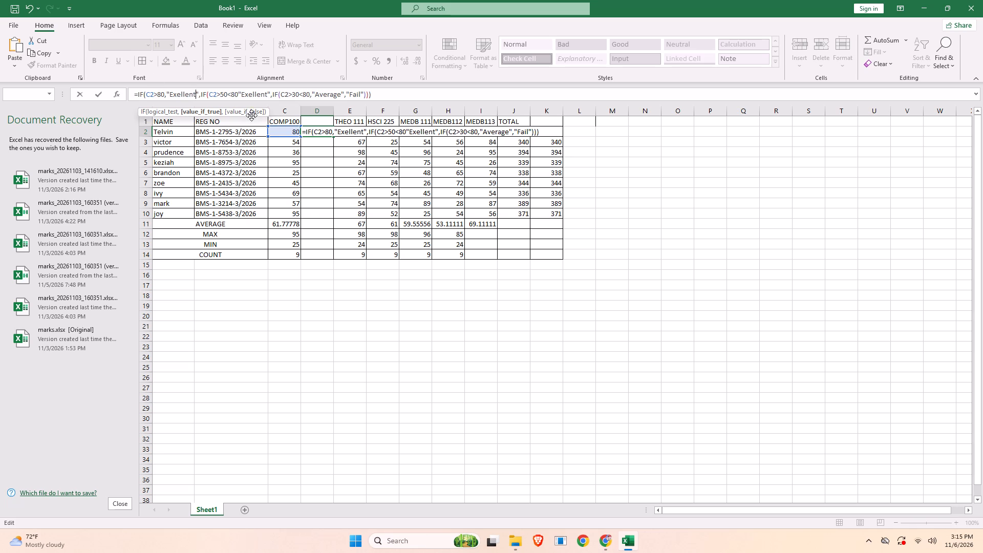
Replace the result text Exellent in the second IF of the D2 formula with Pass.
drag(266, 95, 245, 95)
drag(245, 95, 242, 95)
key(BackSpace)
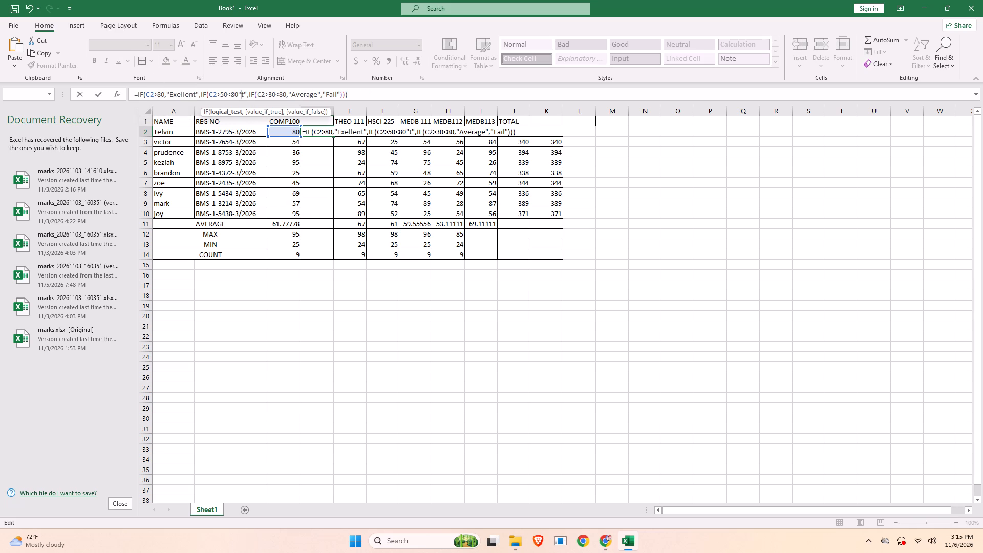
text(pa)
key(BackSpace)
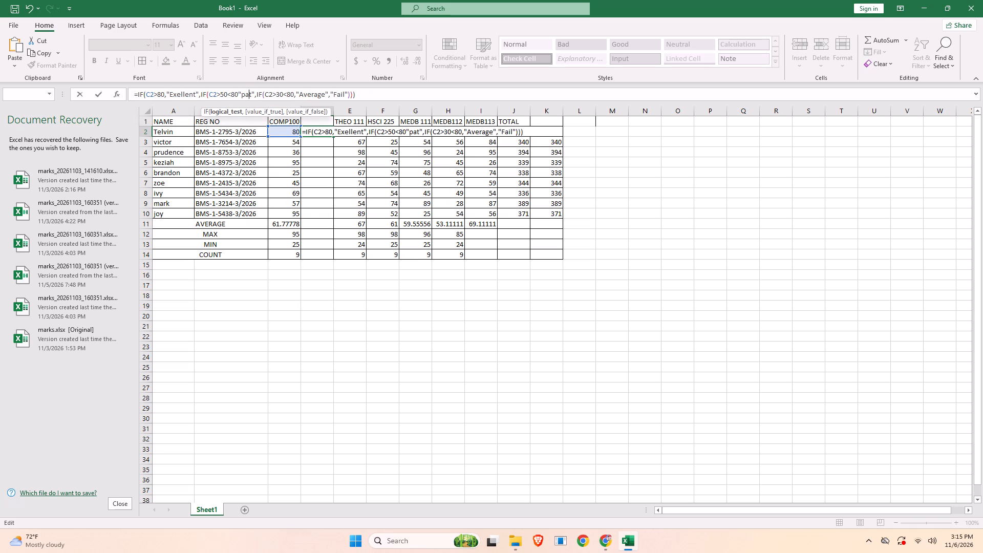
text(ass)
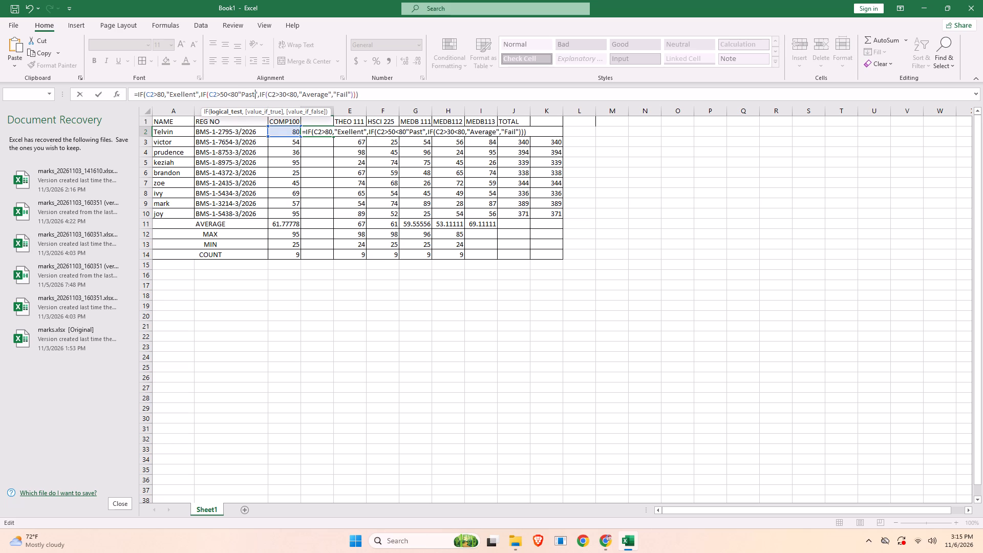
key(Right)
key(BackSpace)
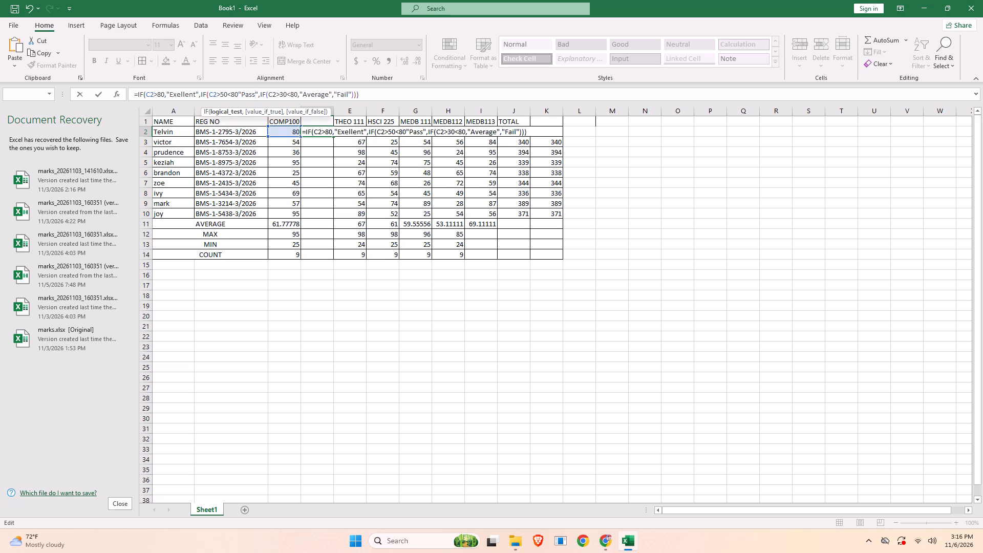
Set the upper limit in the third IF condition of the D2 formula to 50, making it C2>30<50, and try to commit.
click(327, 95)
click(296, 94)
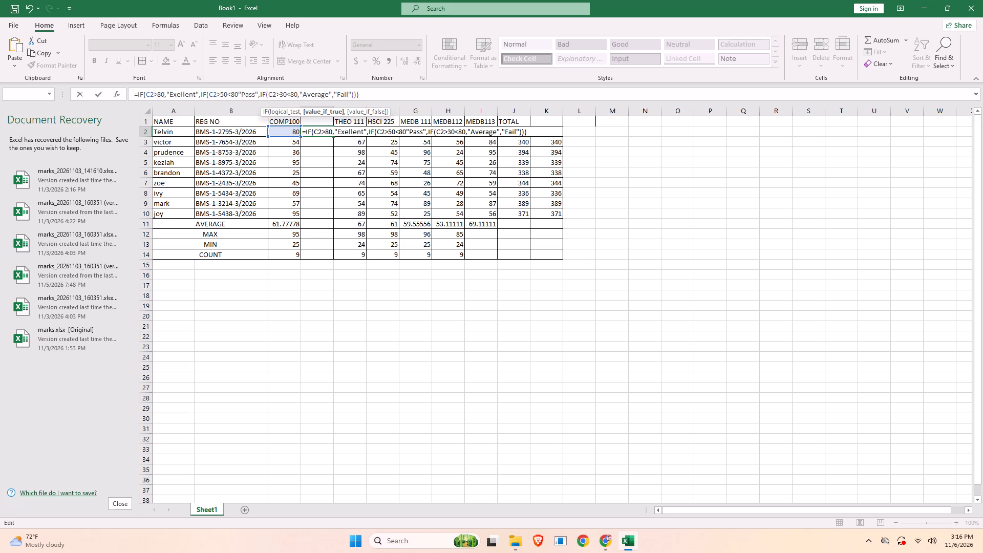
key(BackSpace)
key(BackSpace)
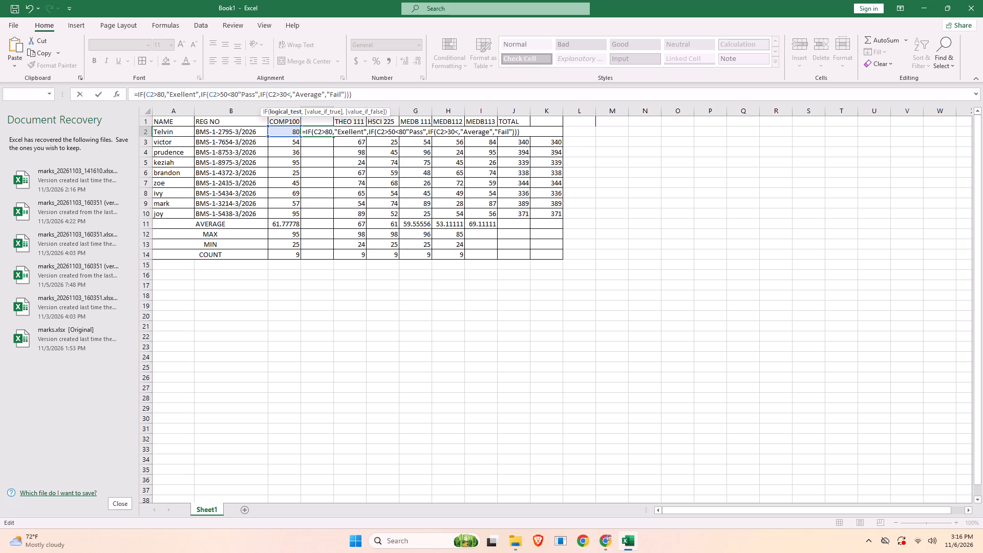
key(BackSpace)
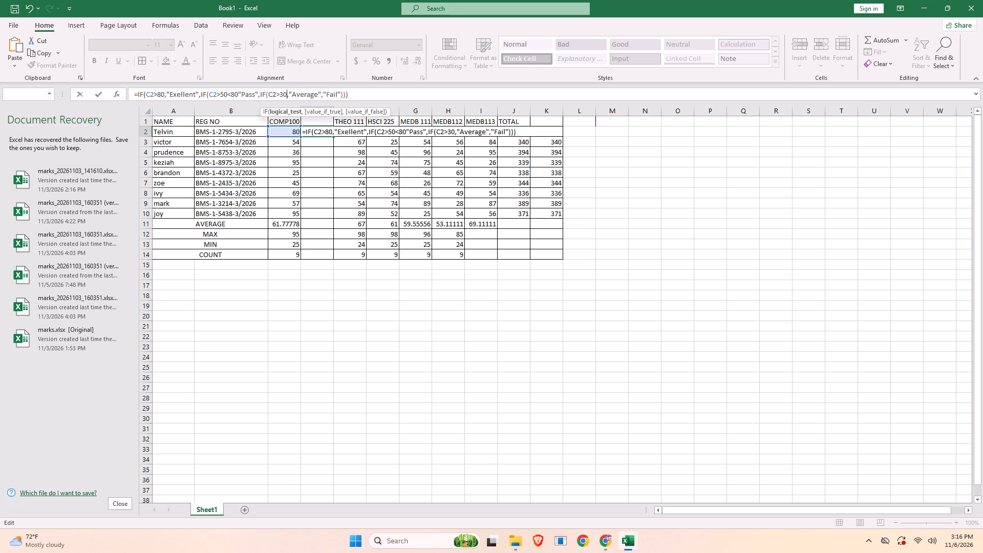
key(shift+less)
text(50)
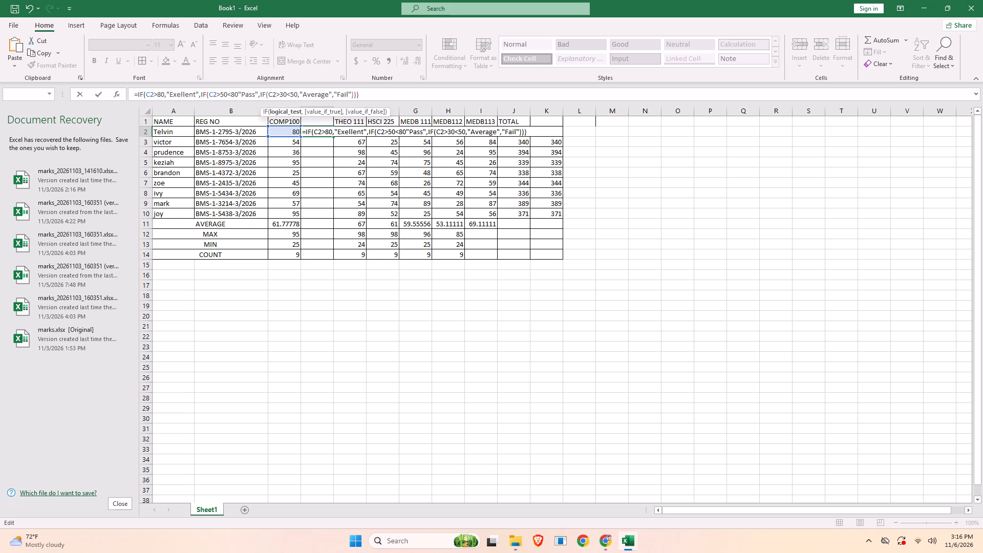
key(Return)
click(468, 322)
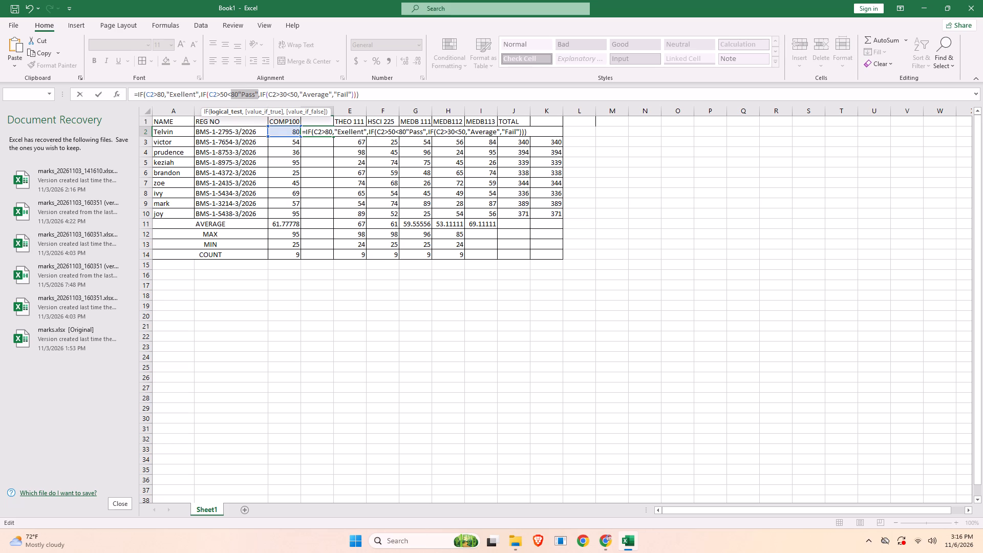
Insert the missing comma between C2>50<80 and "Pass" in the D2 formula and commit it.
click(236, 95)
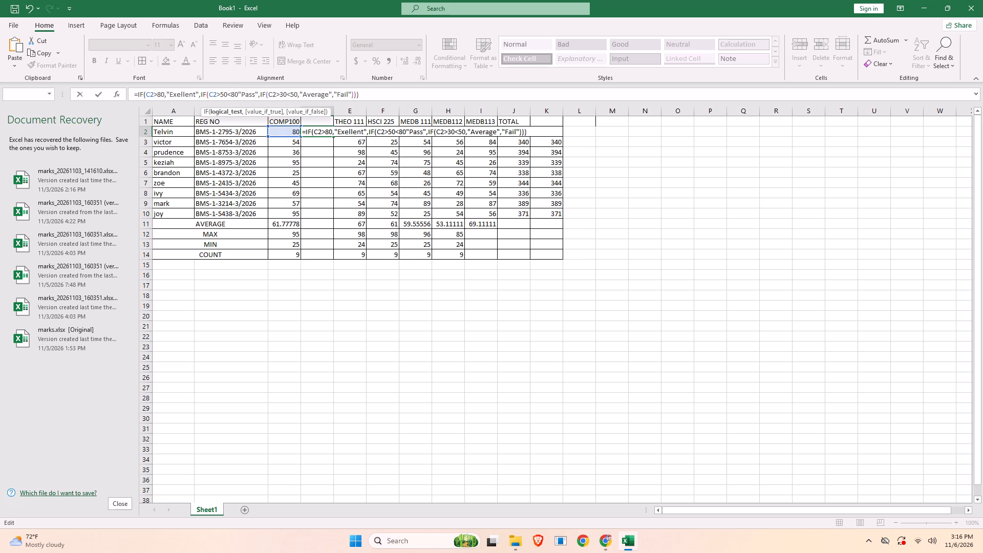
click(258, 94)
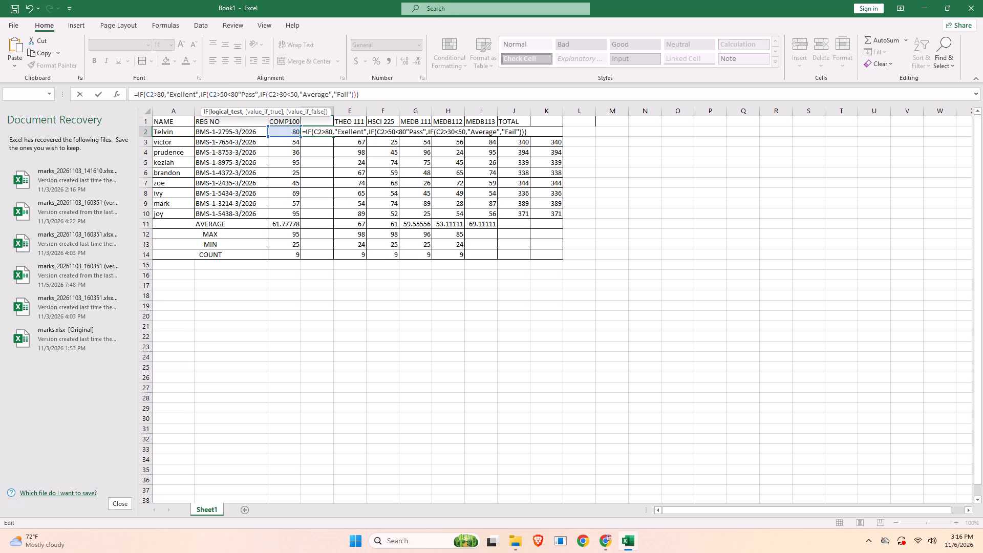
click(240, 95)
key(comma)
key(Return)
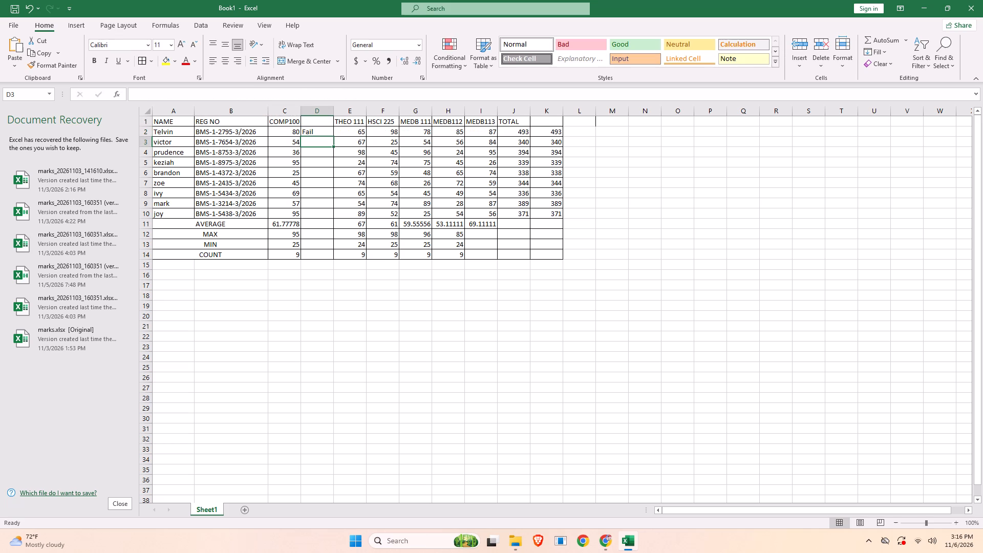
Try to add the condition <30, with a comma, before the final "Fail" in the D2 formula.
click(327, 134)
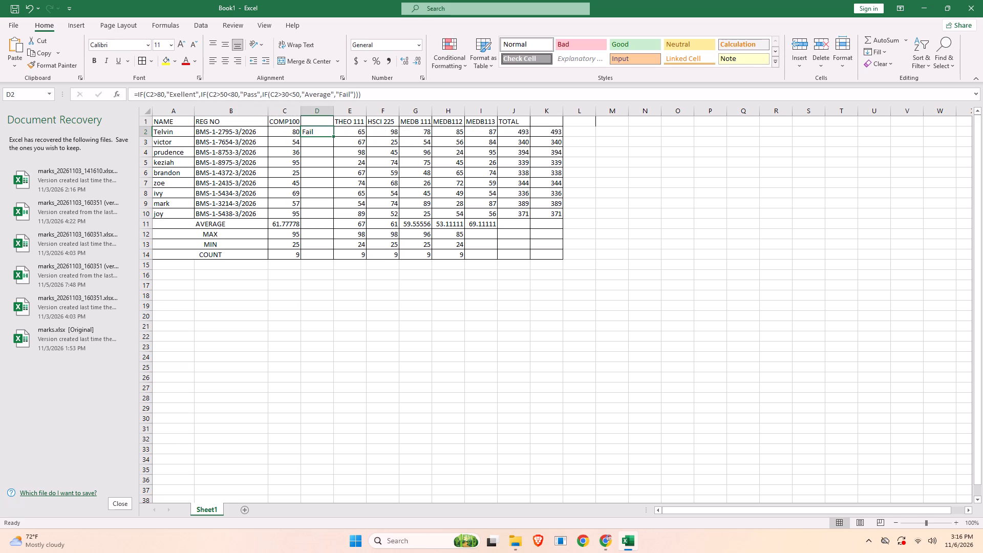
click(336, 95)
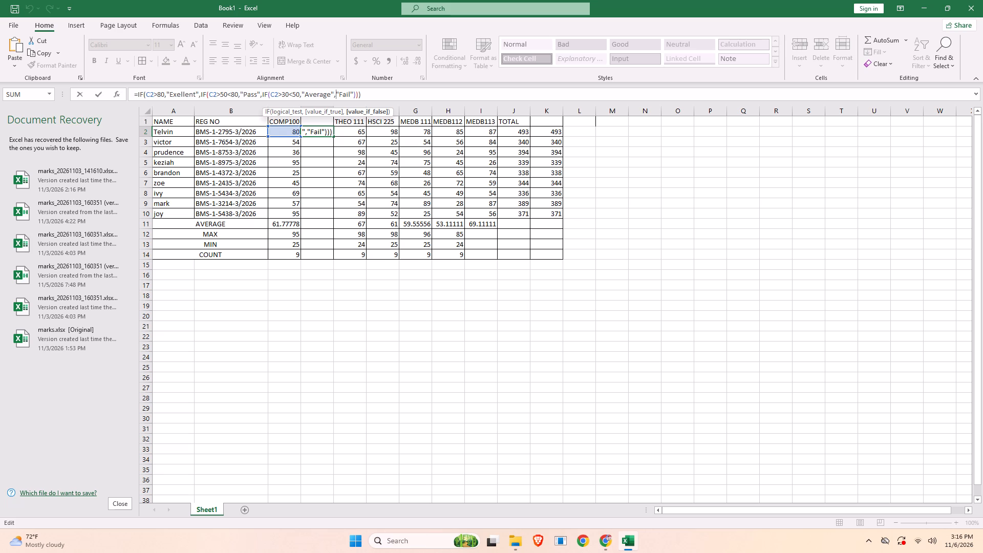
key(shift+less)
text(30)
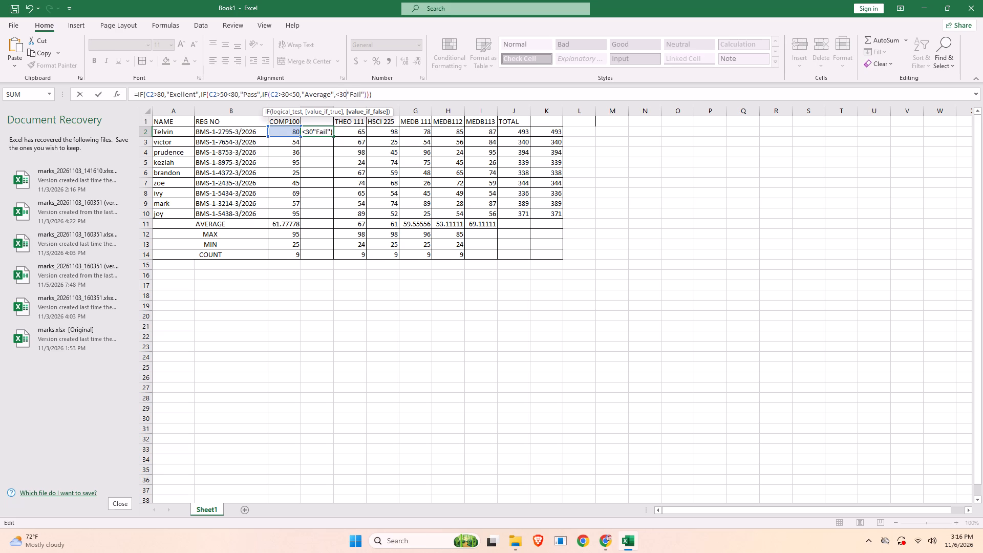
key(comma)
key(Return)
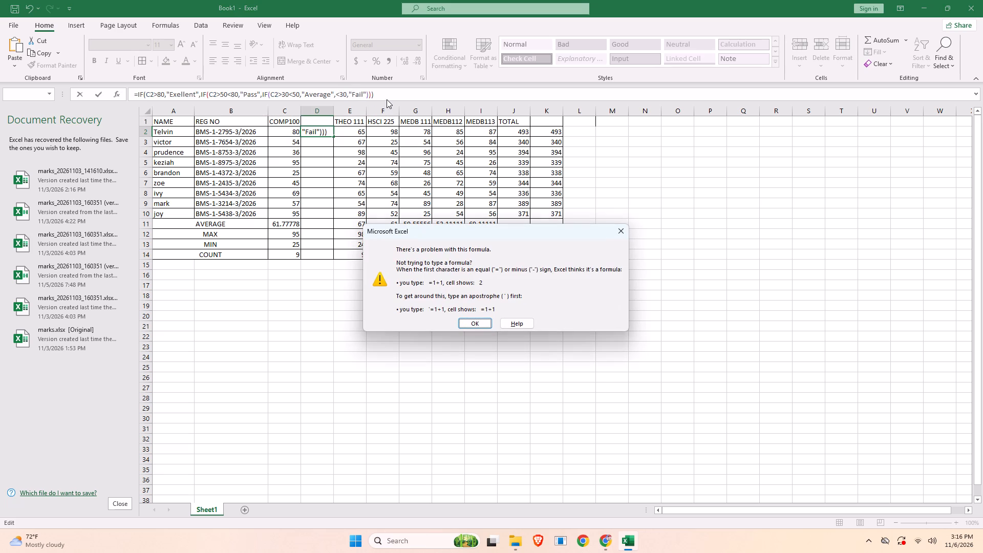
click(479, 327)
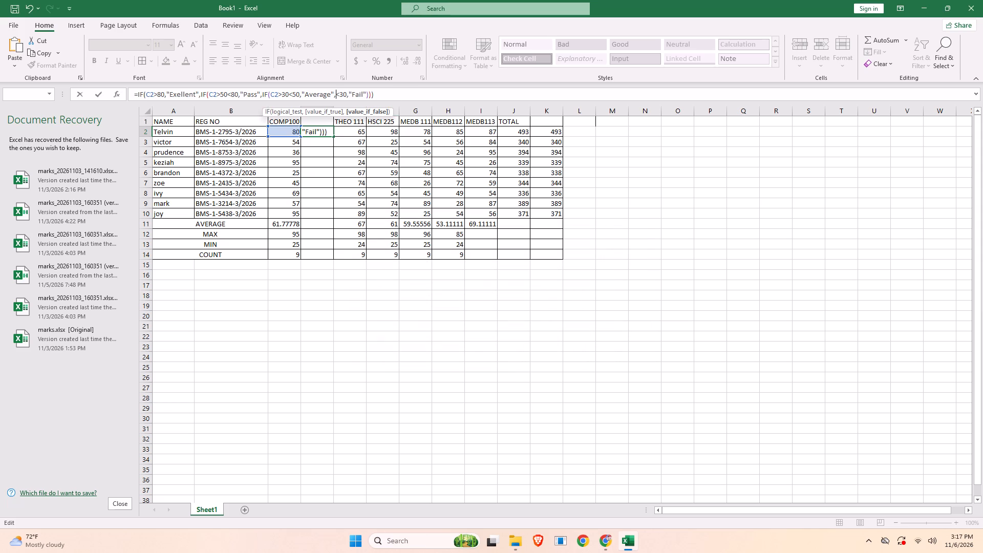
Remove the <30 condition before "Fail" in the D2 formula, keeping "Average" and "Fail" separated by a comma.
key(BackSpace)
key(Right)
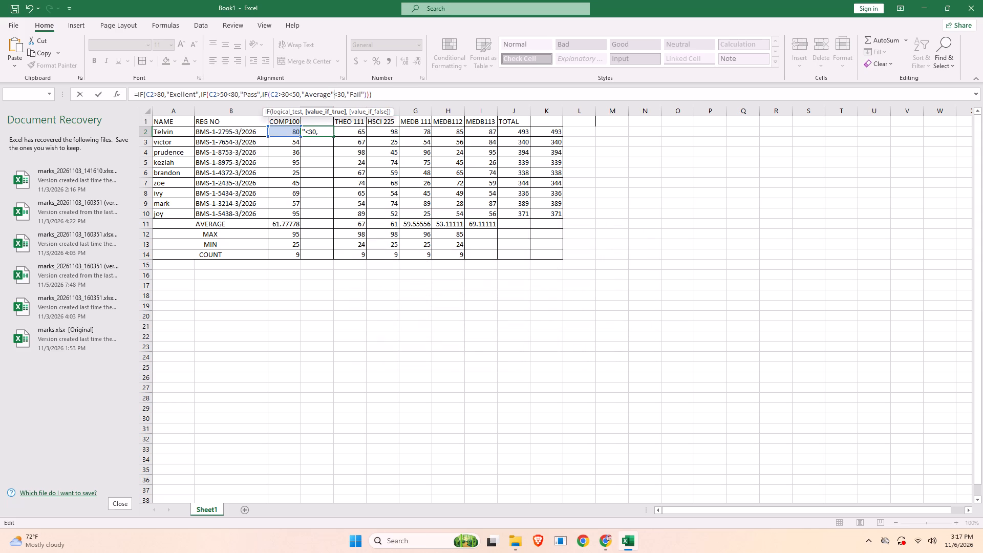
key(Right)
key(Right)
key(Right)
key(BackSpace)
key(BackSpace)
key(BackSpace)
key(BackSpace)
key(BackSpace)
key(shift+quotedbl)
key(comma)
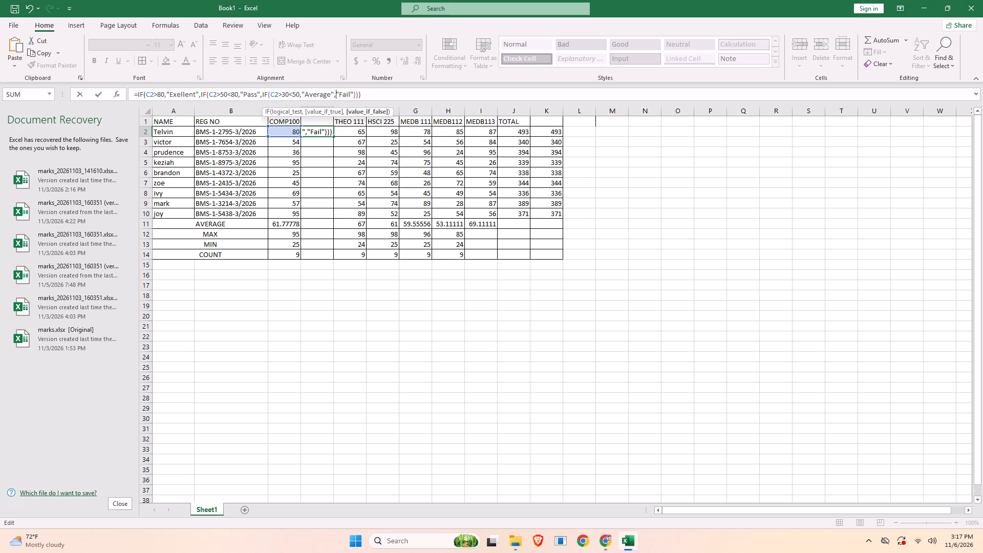
Clear everything after =IF( in the D2 formula and restart it with the condition c2<30 and the result text "fail".
drag(145, 94, 395, 108)
key(BackSpace)
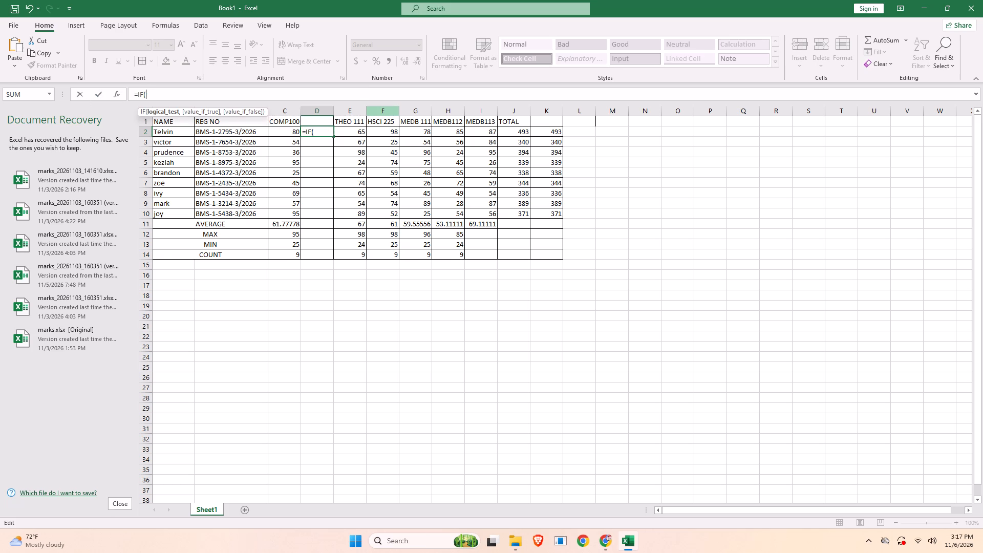
text(c2)
key(shift+less)
text(3-)
key(BackSpace)
key(0)
text("")
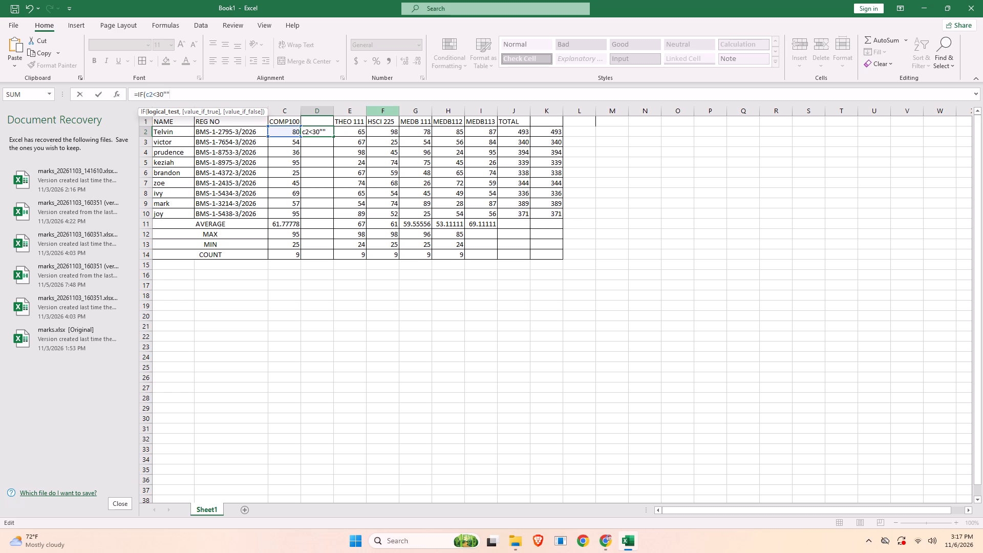
key(Left)
text(fail)
Capitalize the result text as "Fail" and delete the lowercase c from the first condition in the D2 formula.
key(Left)
key(Left)
key(Left)
key(BackSpace)
key(Left)
key(Left)
key(Left)
key(Left)
key(Left)
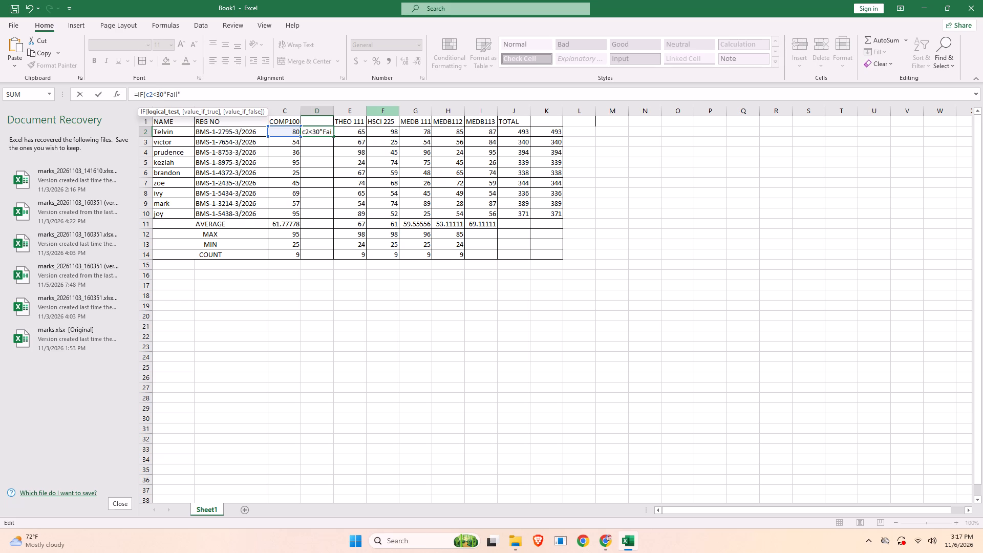
key(Left)
key(Left)
key(Right)
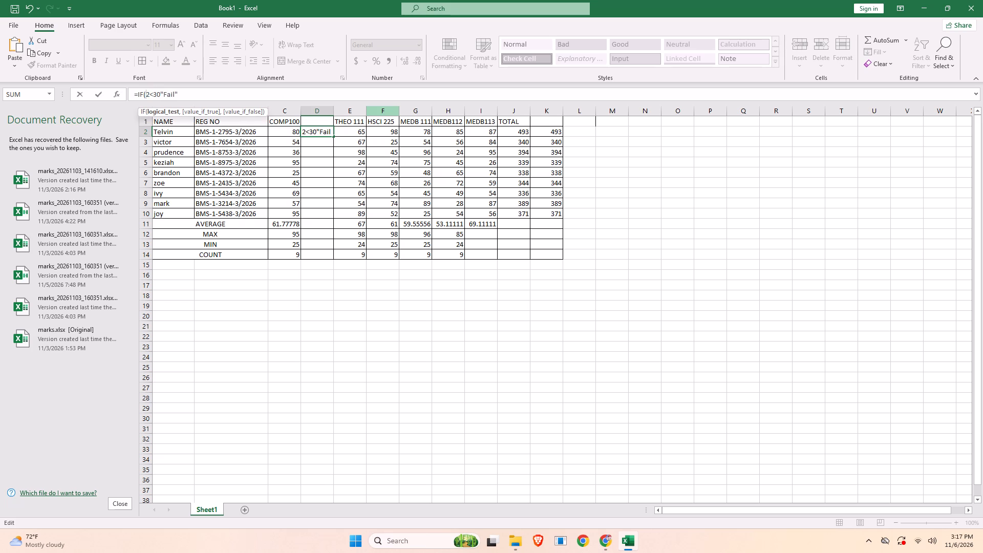
Insert a comma before and a comma after "Fail" in the D2 formula.
key(Right)
key(Right)
key(Right)
key(Right)
key(comma)
key(Right)
key(Right)
key(Right)
key(Right)
key(Right)
key(Right)
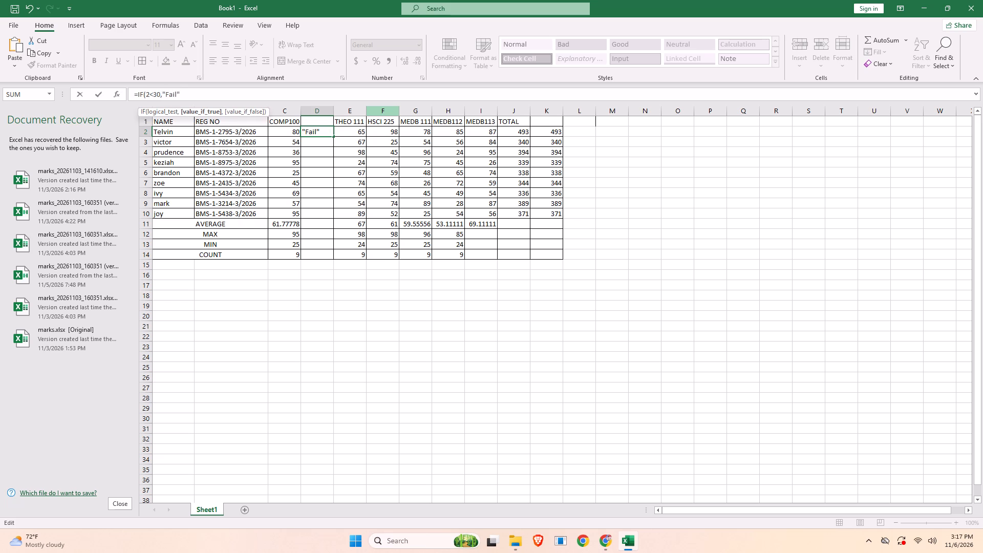
key(comma)
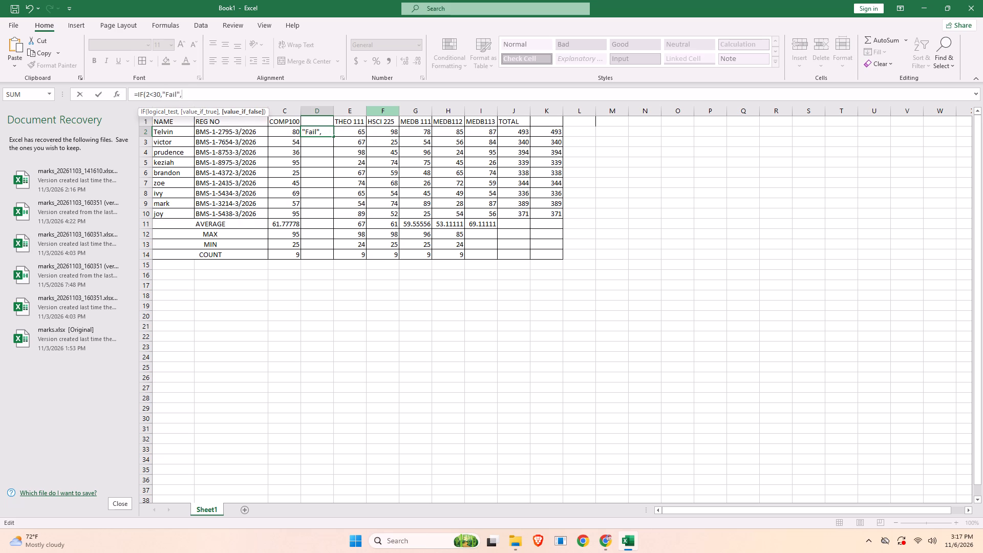
Append a nested IF to the D2 formula with the condition C2>30<50 and the result text "Average".
text(IF)
key(shift+parenleft)
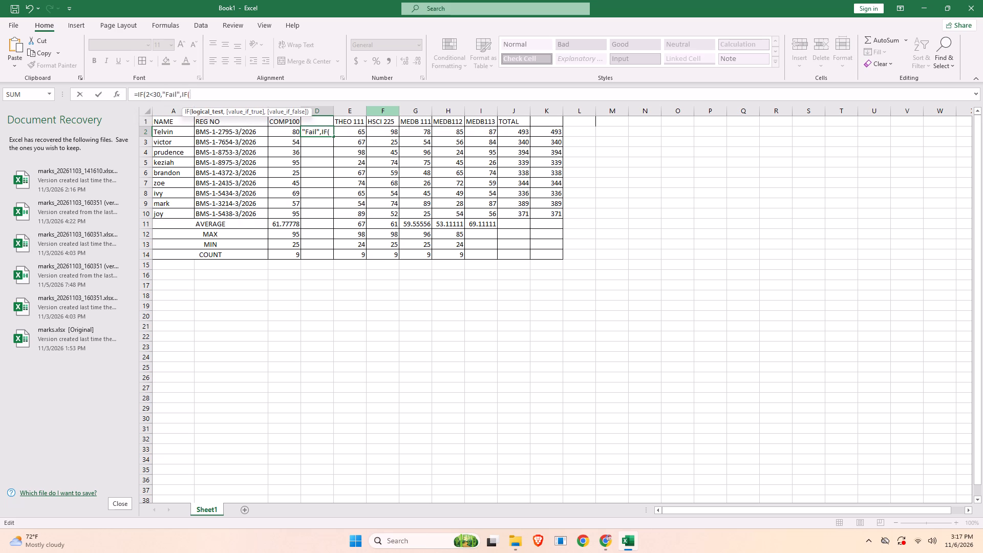
text(C2)
key(shift+greater)
text(30)
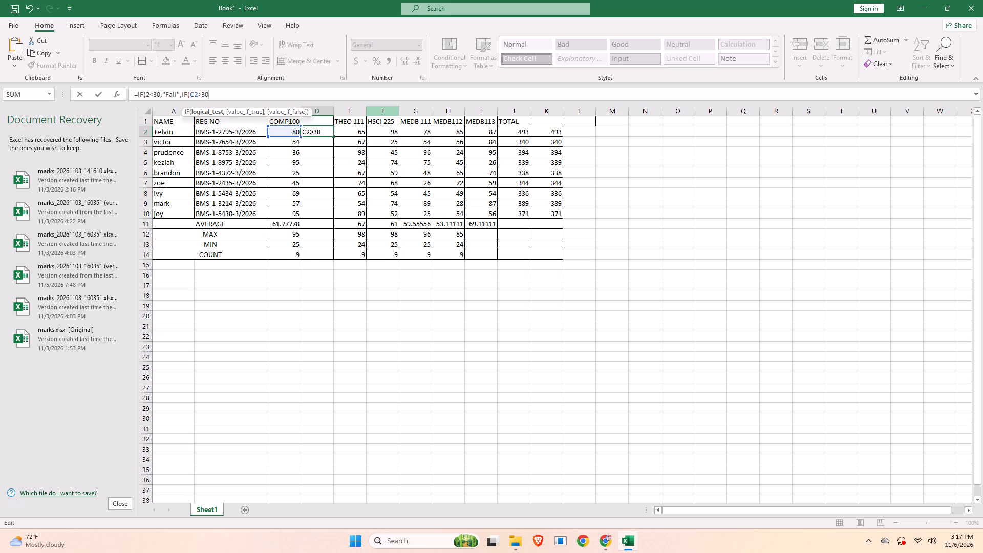
key(shift+less)
text(50)
text(,")
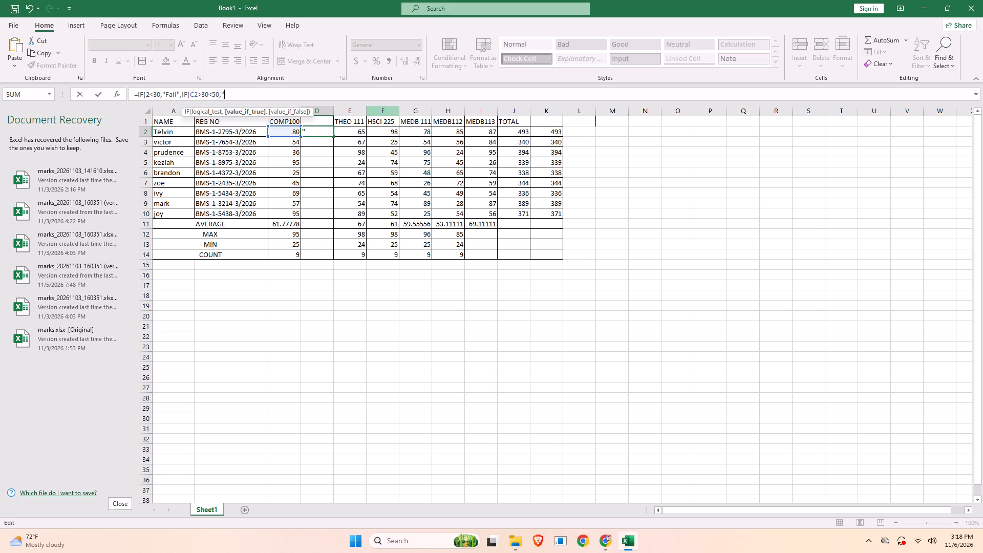
text(verage)
key(shift+quotedbl)
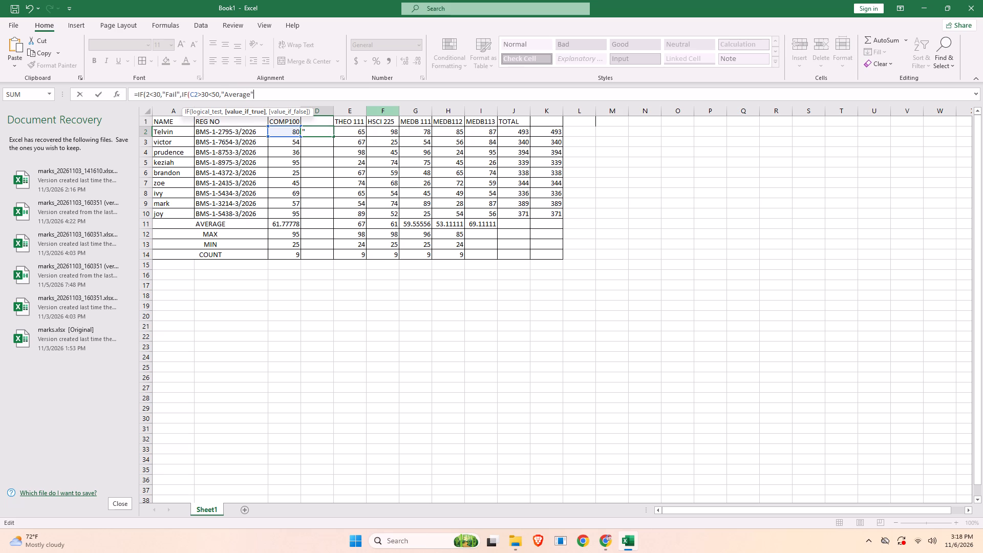
Insert a capital C in the first condition of the D2 formula, making it C2<30.
key(Left)
key(Left)
key(Left)
key(Left)
key(Left)
key(Left)
key(Left)
key(Left)
key(Left)
key(Left)
key(Left)
key(Left)
key(Left)
key(Left)
key(Left)
key(Left)
key(Left)
key(Left)
key(Left)
key(Left)
key(Left)
key(Left)
key(Left)
key(Left)
key(Left)
key(Left)
key(Left)
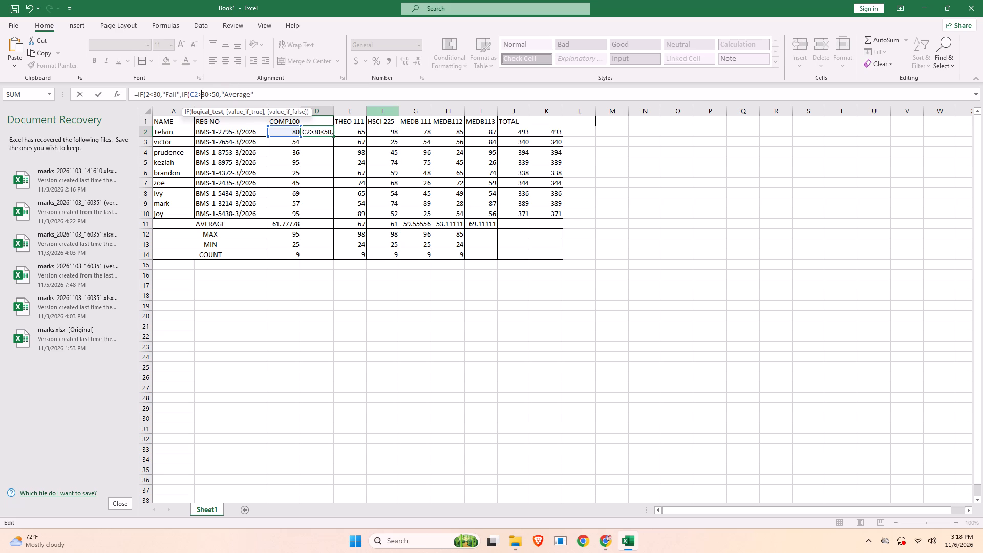
key(Left)
key(Left)
key(Left)
key(Left)
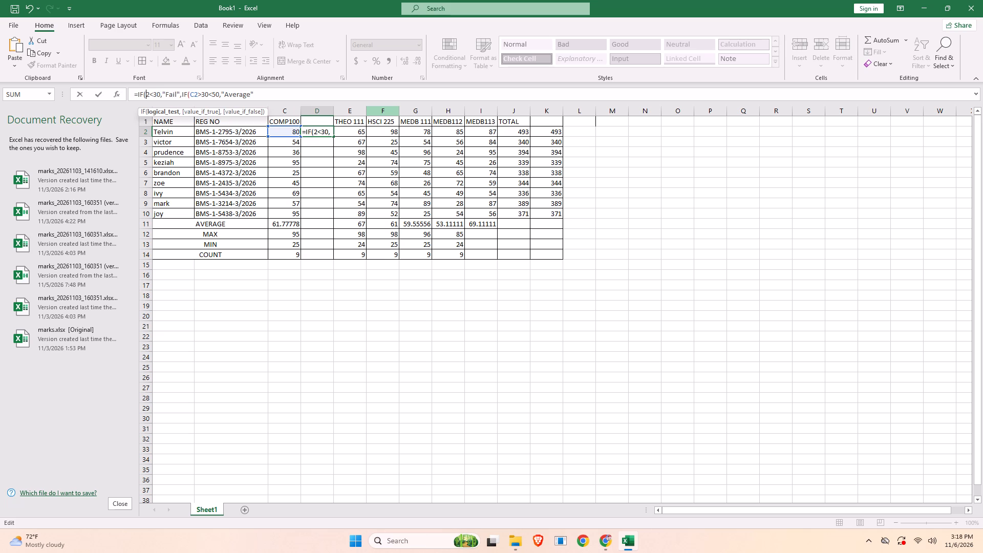
key(c)
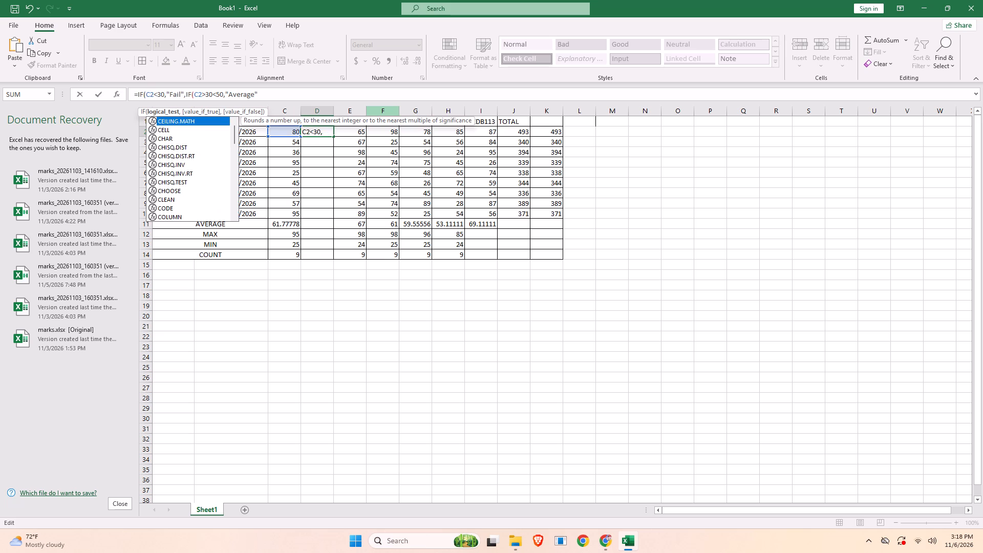
Append a comma and a third IF to the D2 formula with the condition C2>50<80 and the result text "Pass".
click(260, 92)
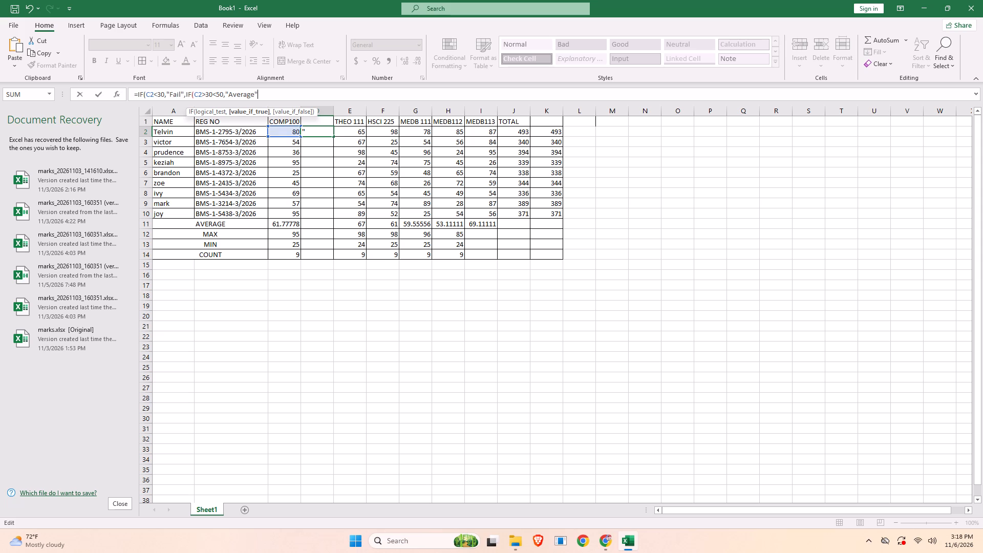
key(shift+less)
text(if)
key(shift+parenleft)
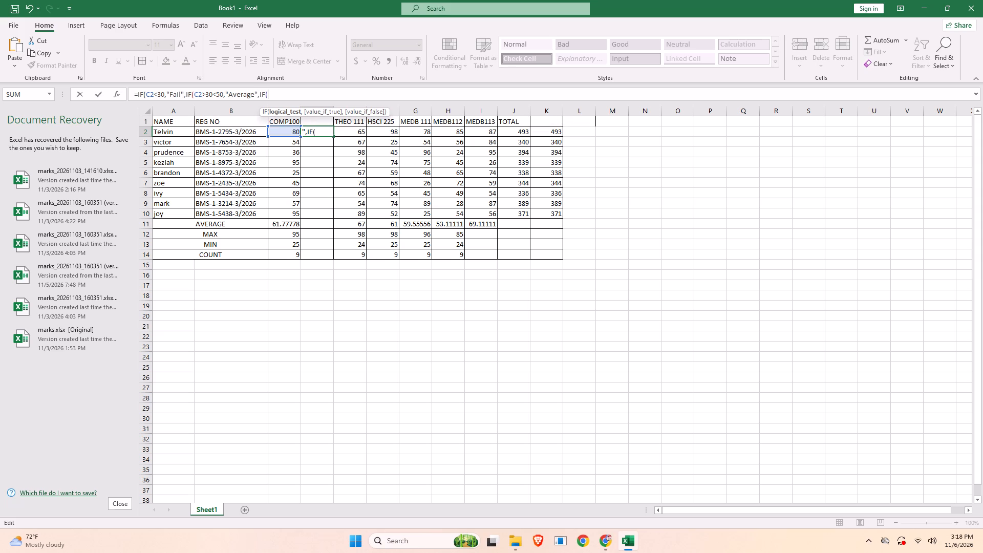
text(C2)
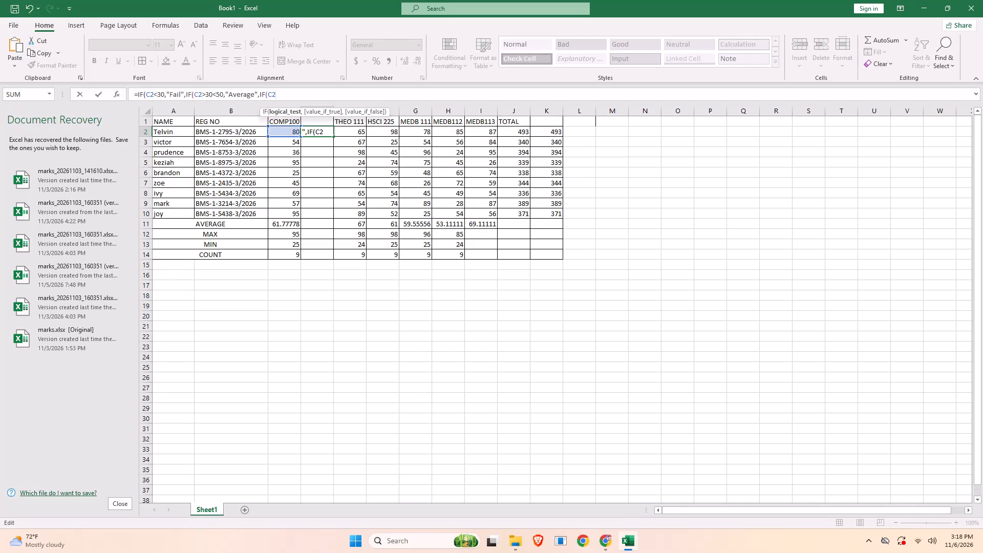
key(shift+greater)
text(50)
key(shift+less)
text(890)
key(BackSpace)
key(BackSpace)
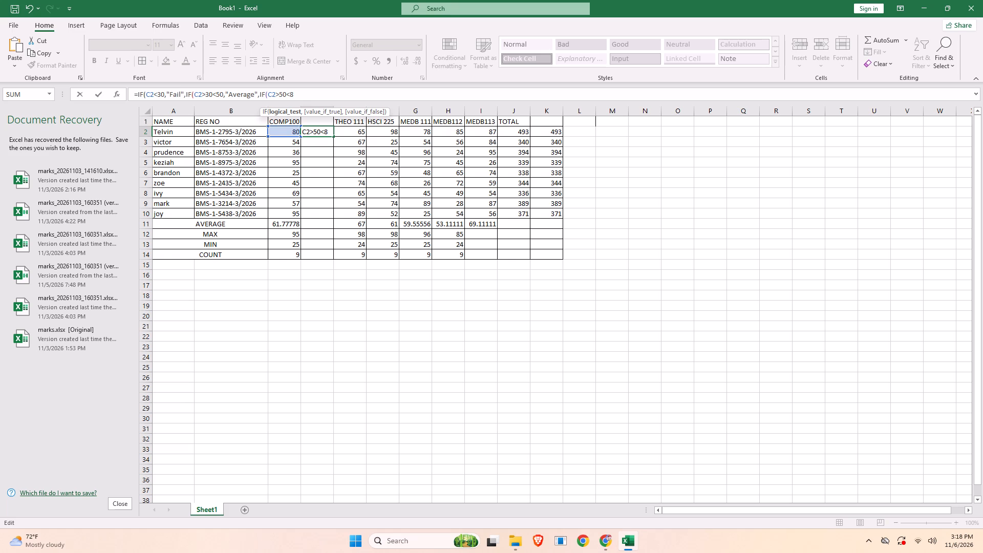
key(0)
text(,")
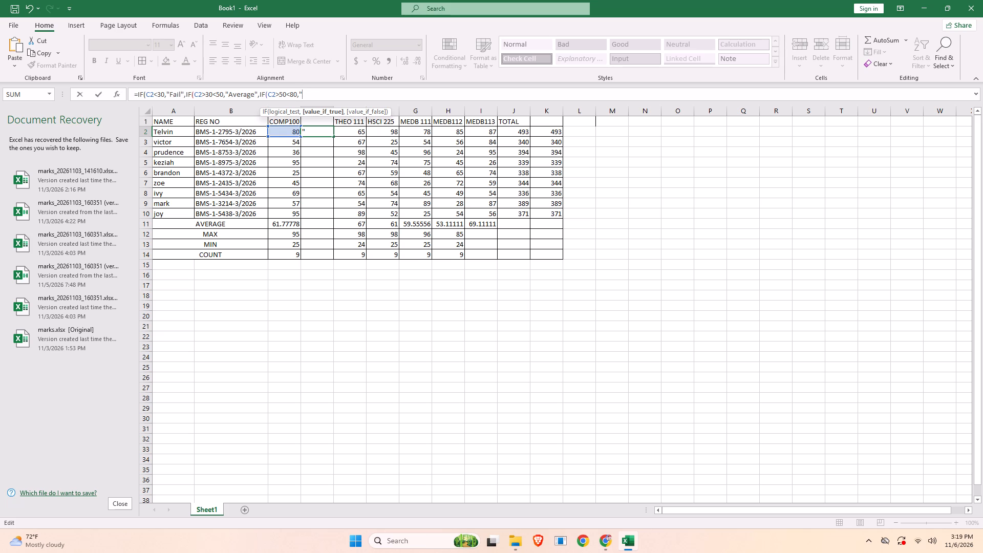
text(PASS)
key(BackSpace)
key(BackSpace)
text(ass)
key(shift+quotedbl)
Add "Exellent" as the final false result, close all three IFs with parentheses, and commit the D2 formula.
key(comma)
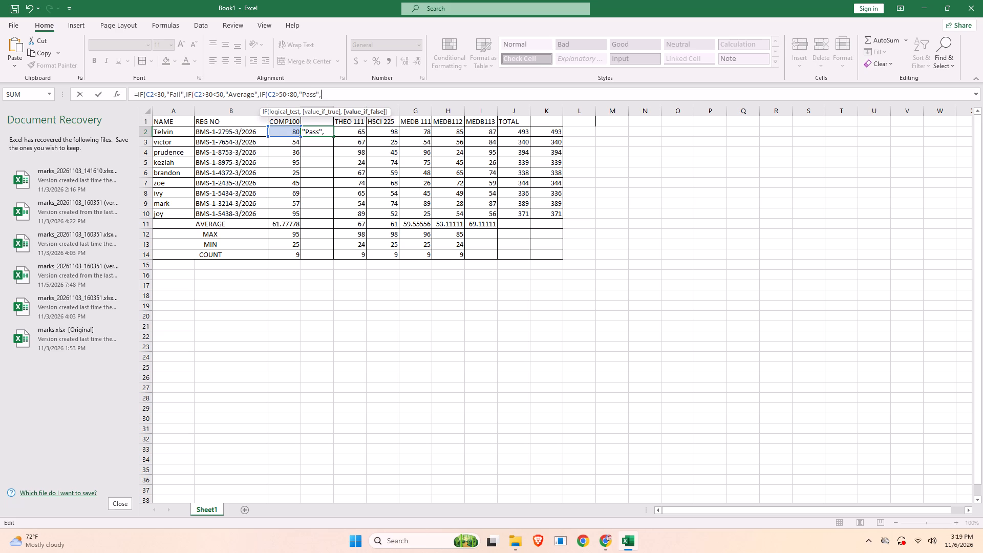
key(shift+quotedbl)
text(xe)
text(llent)
key(shift+quotedbl)
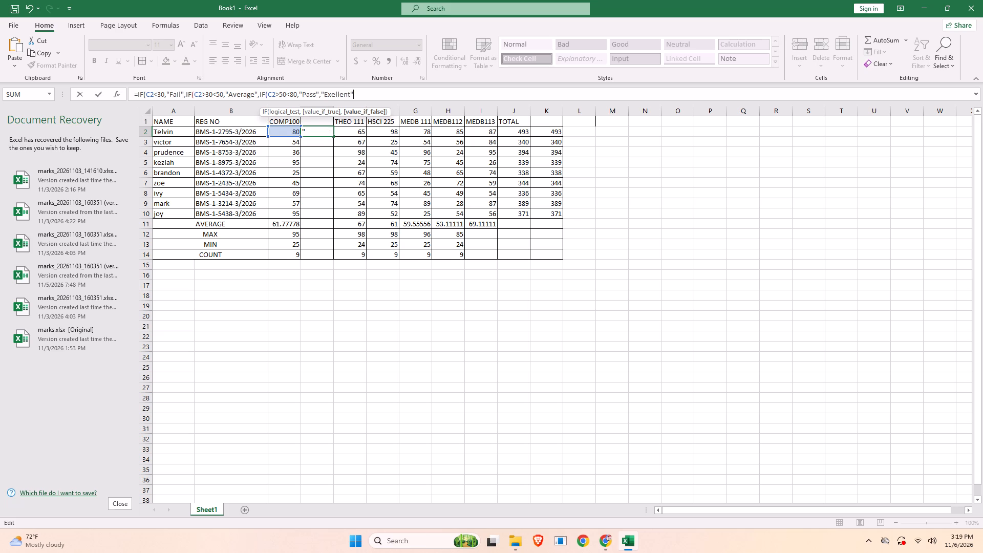
text()))
key(shift+parenright)
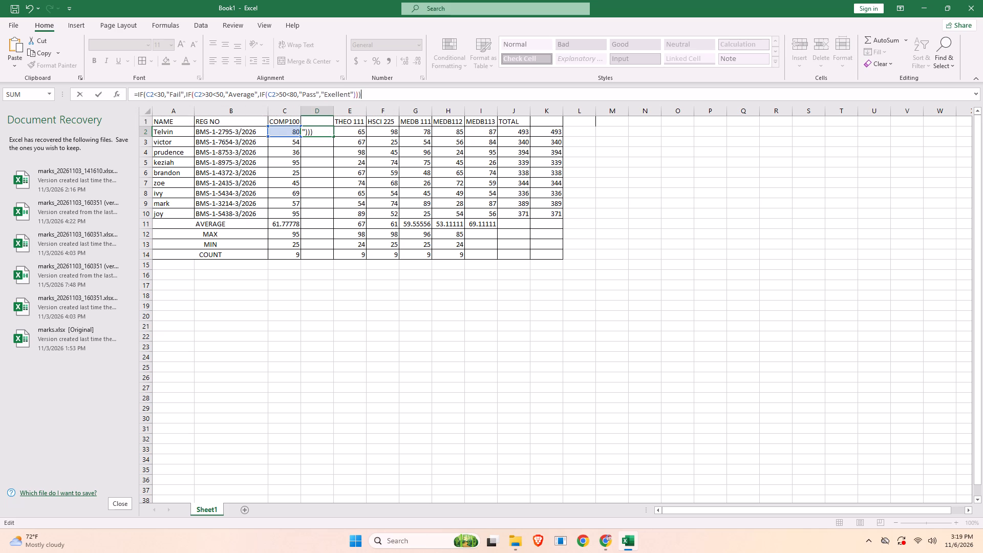
key(Return)
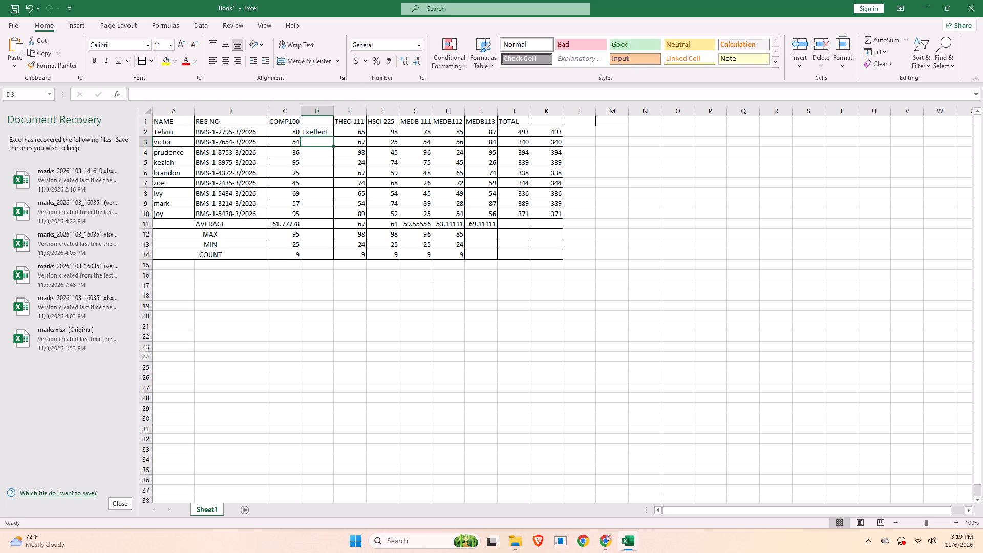
Fill the D2 grade formula down the column through D10.
click(311, 129)
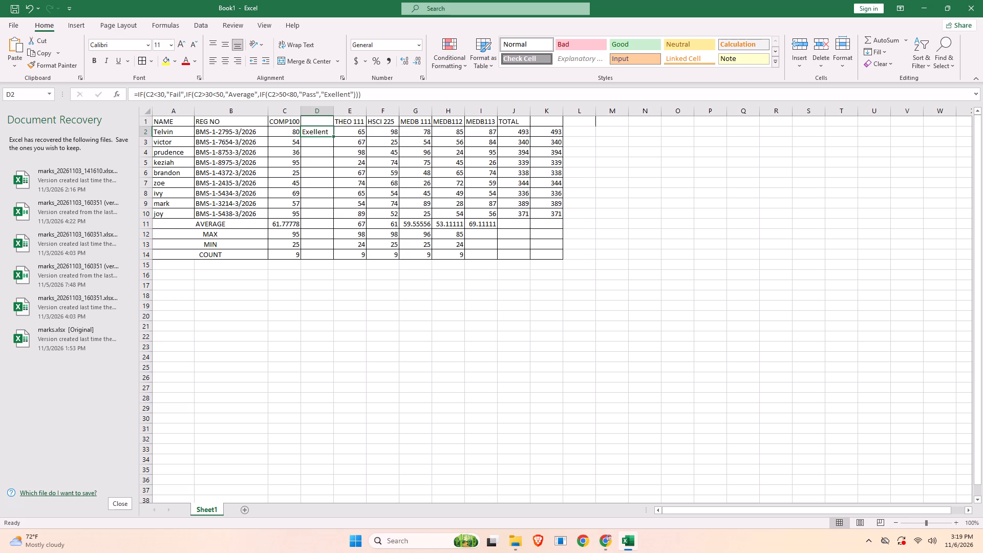
drag(334, 135, 324, 217)
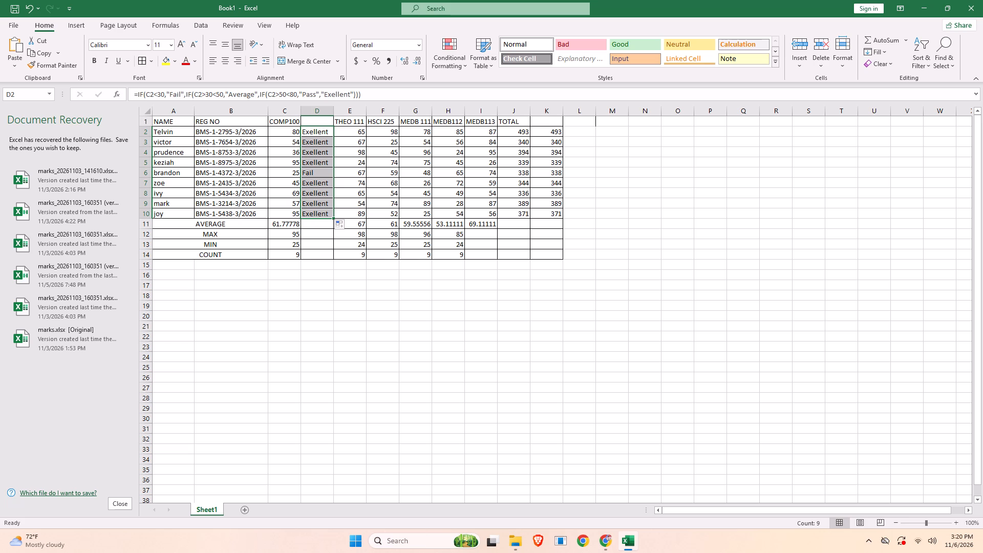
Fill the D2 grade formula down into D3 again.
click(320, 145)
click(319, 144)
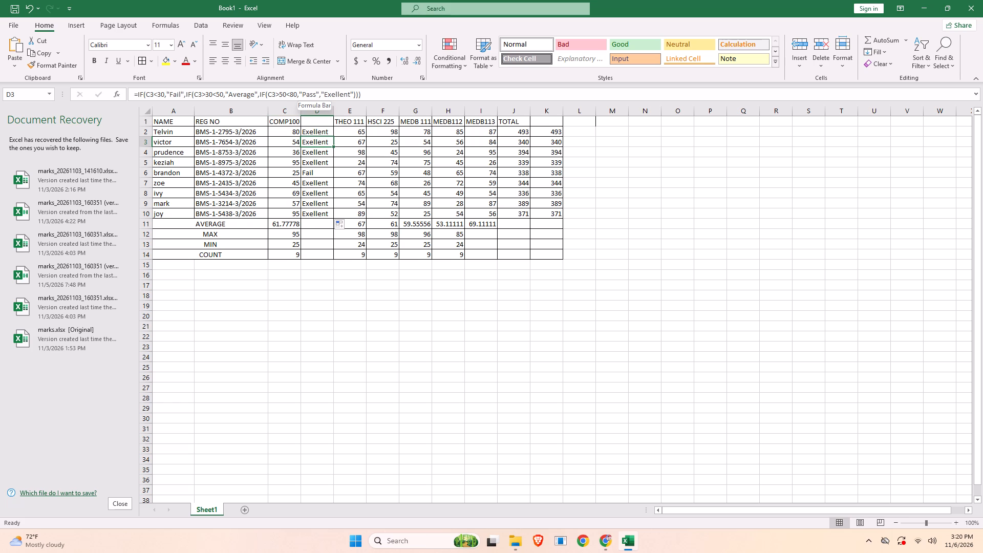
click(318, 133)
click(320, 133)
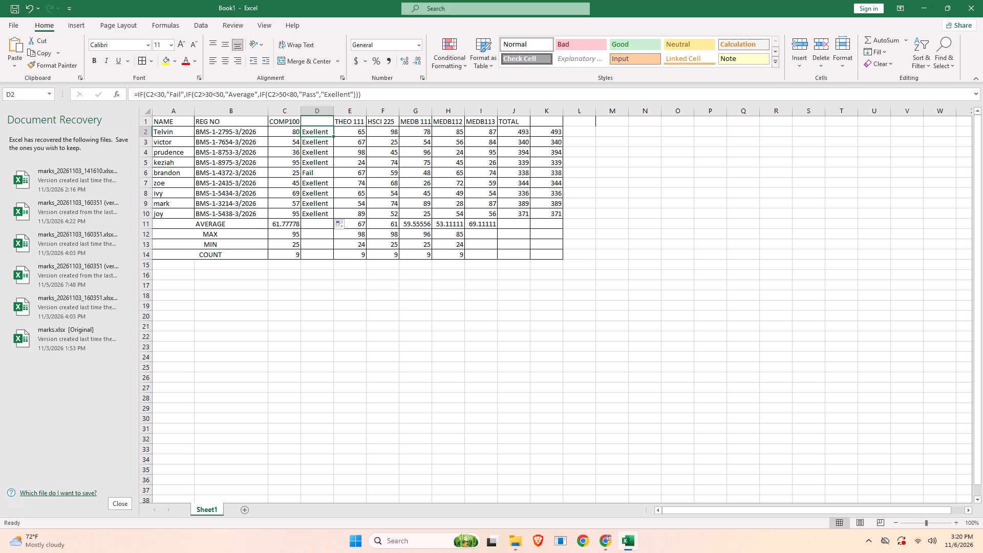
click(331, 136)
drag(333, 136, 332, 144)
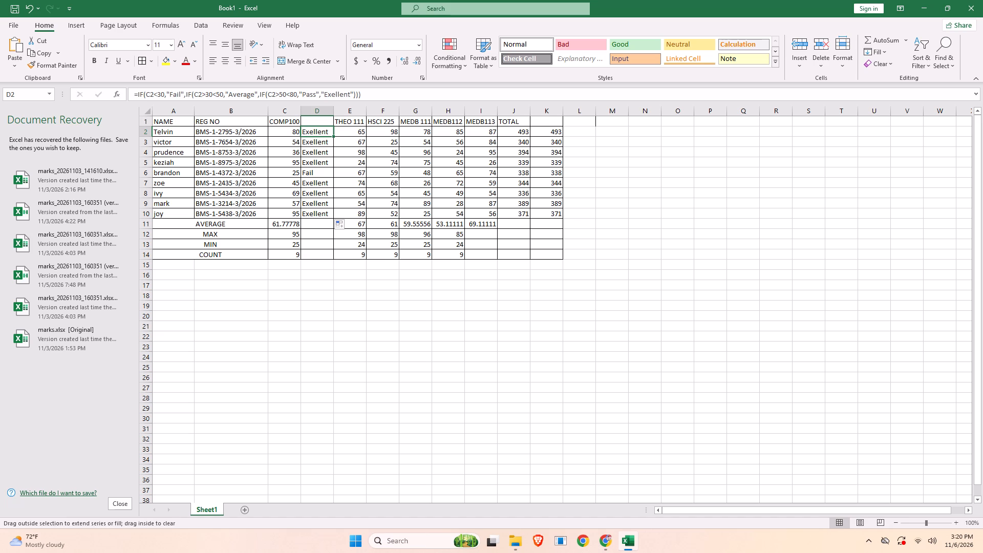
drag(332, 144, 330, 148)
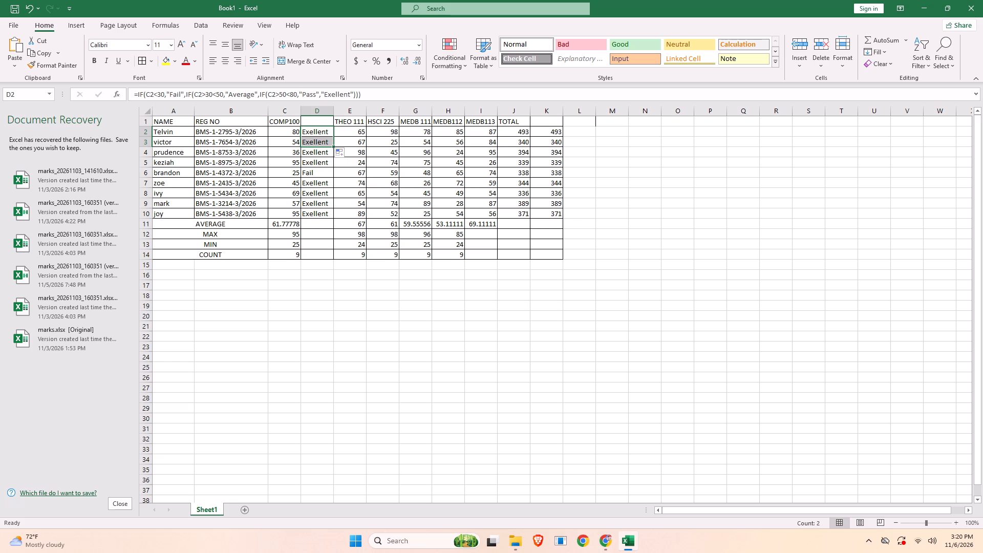
Examine the copied grade formulas in column D from row 6 up to row 2.
click(325, 177)
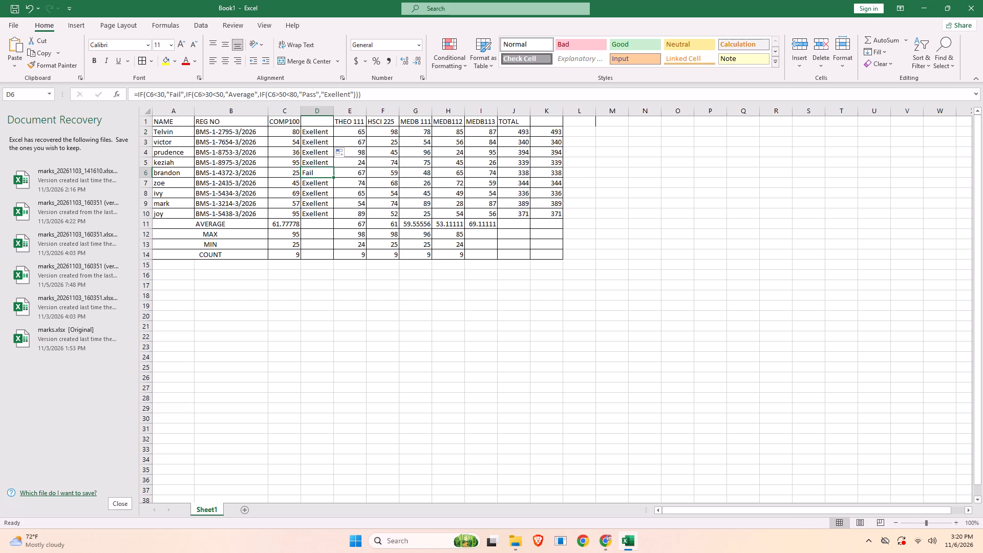
click(321, 161)
click(323, 153)
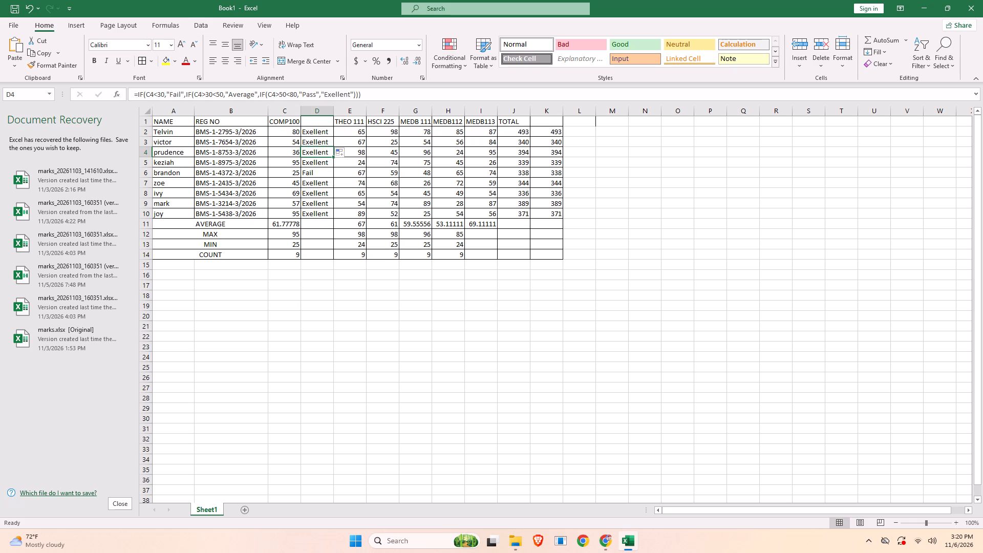
click(317, 140)
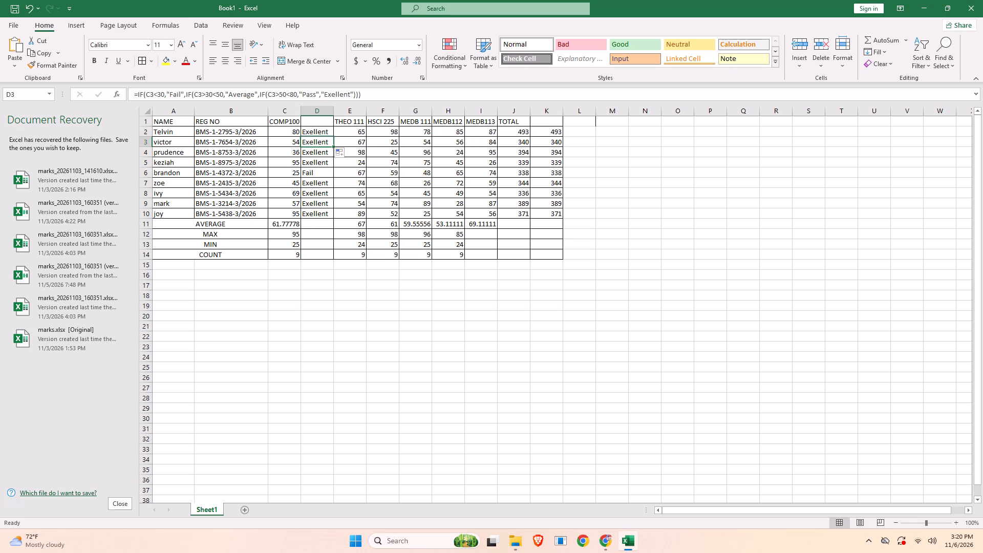
click(322, 134)
In the D3 formula, change the condition for "Average" to C3>29<50.
click(324, 139)
click(371, 94)
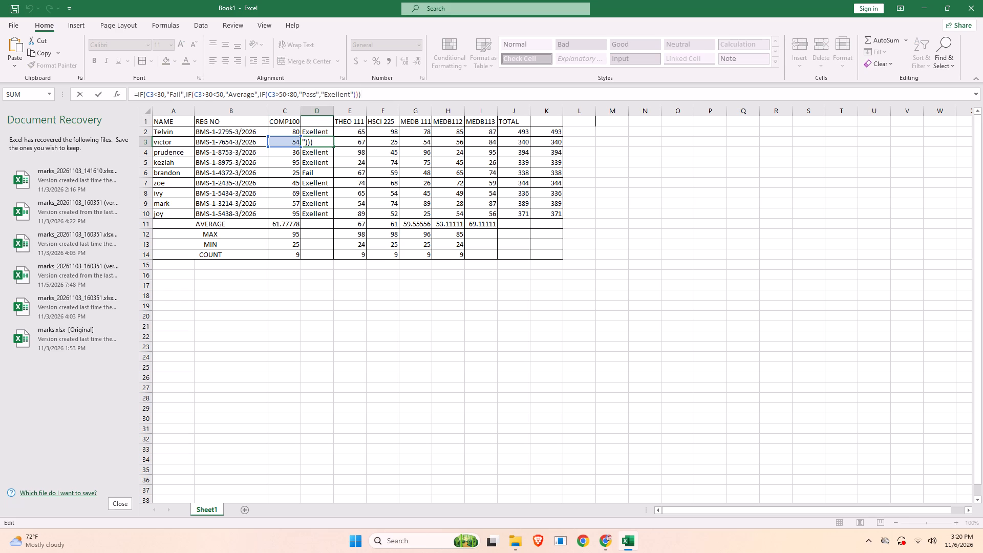
click(205, 95)
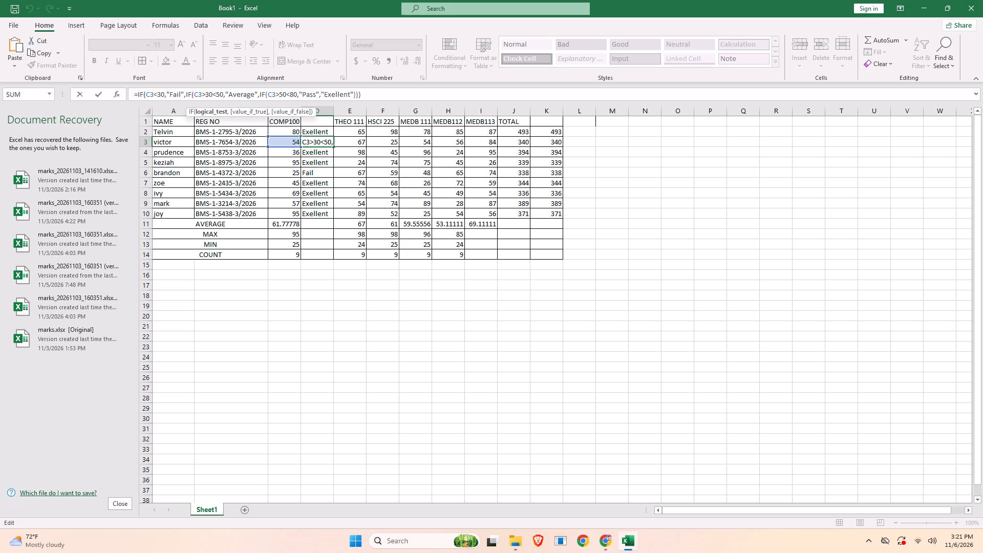
click(211, 94)
key(BackSpace)
key(BackSpace)
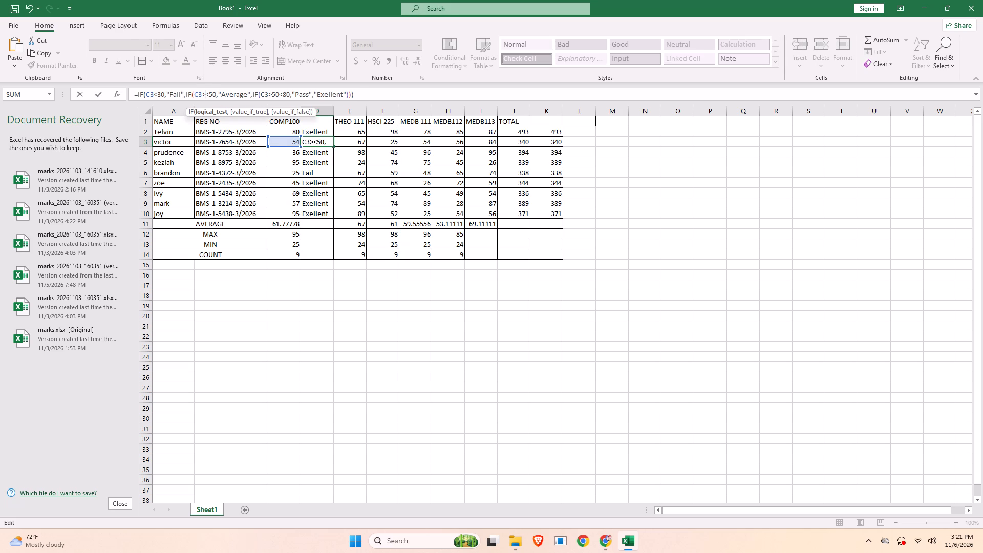
text(29)
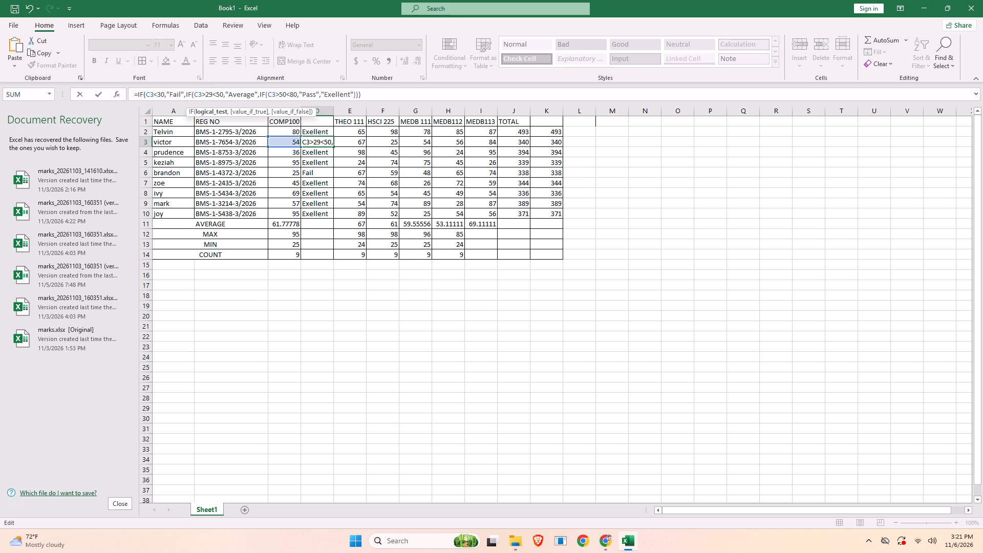
Change the condition for "Pass" in the D3 formula to C3>49<80 and commit the formula.
click(286, 94)
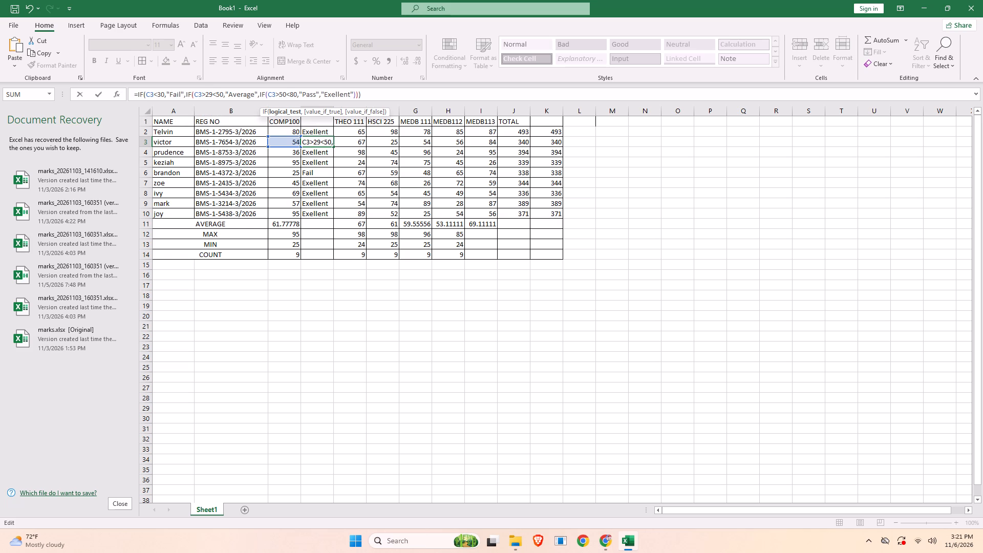
key(BackSpace)
key(BackSpace)
text(49)
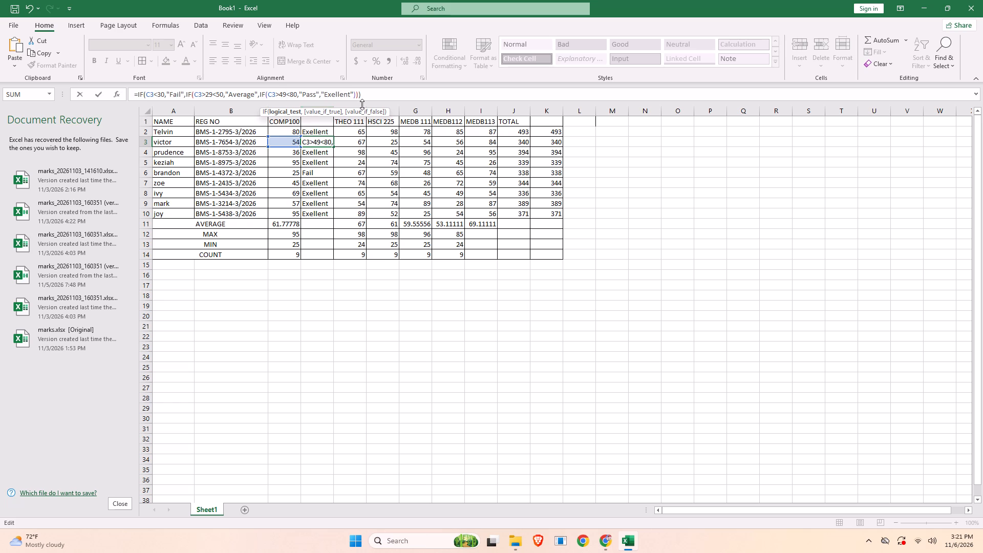
click(375, 95)
key(Return)
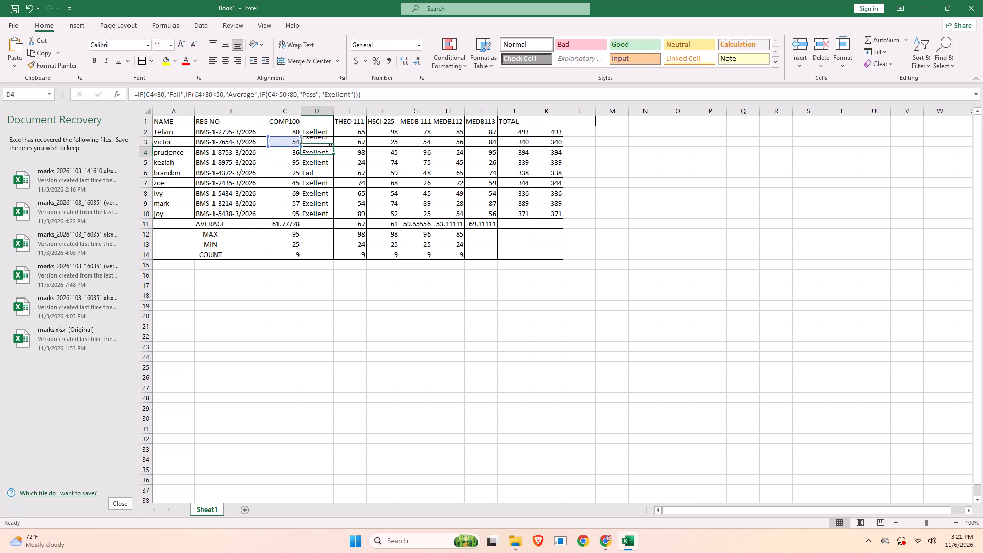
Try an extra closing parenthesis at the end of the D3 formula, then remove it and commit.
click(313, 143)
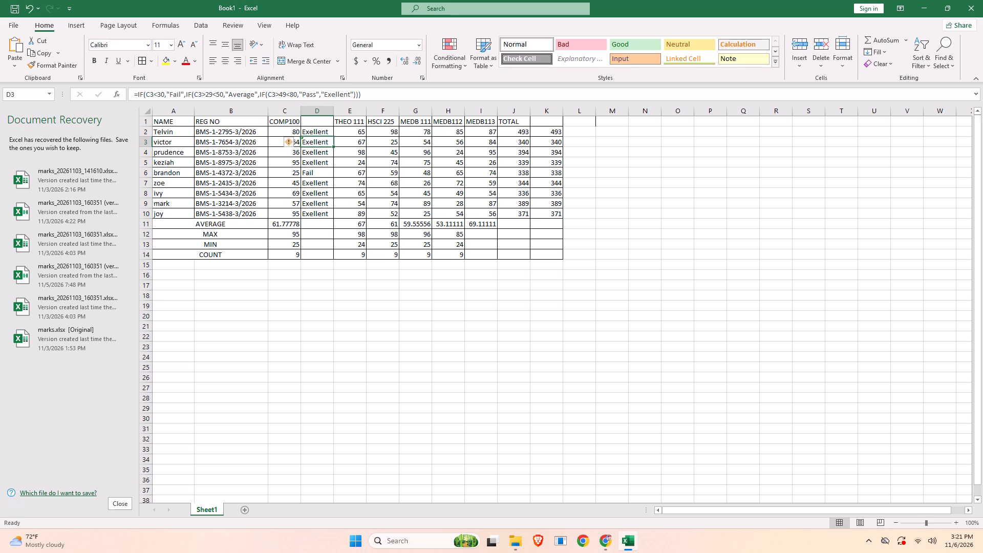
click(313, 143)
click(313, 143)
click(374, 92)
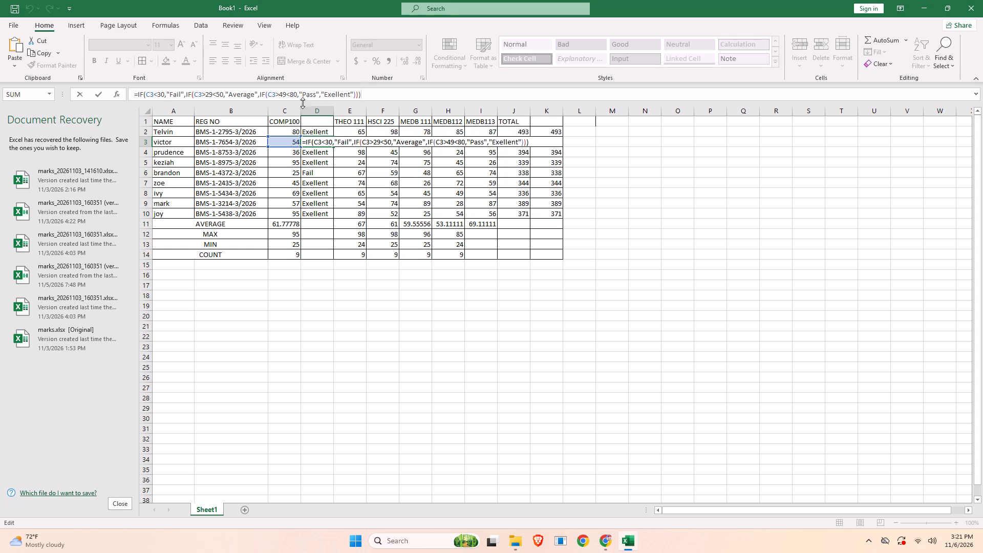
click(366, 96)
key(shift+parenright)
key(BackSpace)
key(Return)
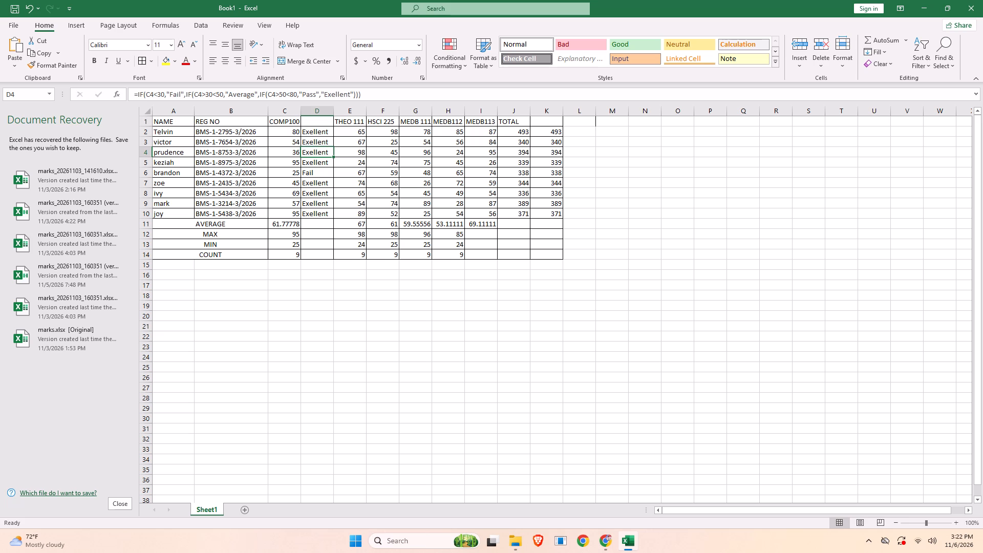
Examine the nested IF formula in D3 against the COMP100 mark in C3.
click(319, 140)
click(319, 140)
click(363, 97)
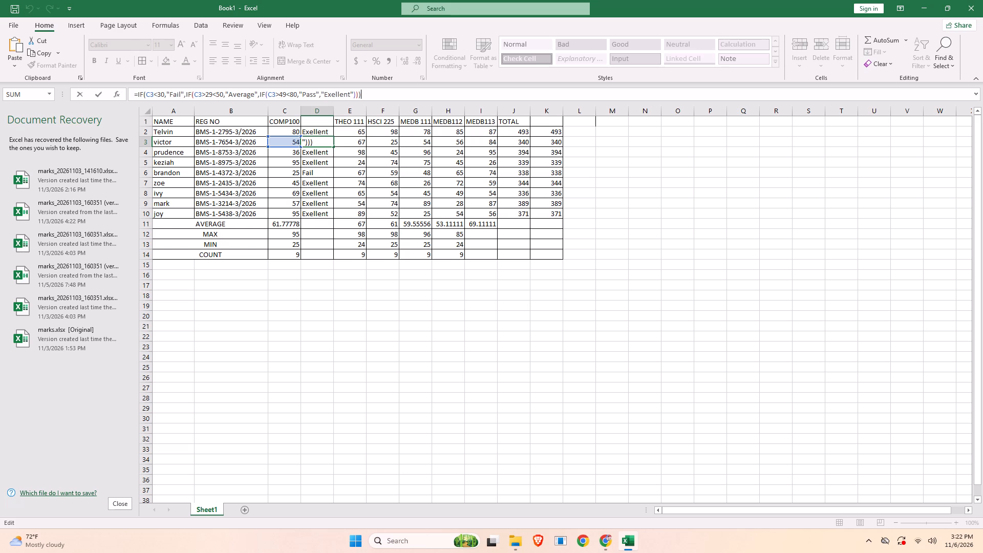
scroll(547, 303, down, 8)
scroll(545, 303, up, 17)
scroll(545, 303, up, 4)
click(52, 28)
click(369, 94)
key(Return)
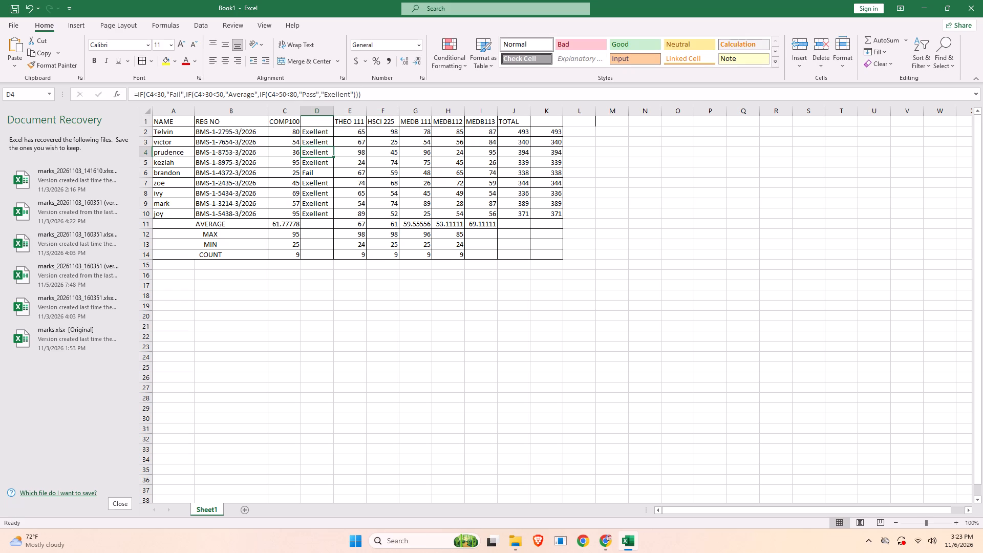
click(310, 141)
click(310, 141)
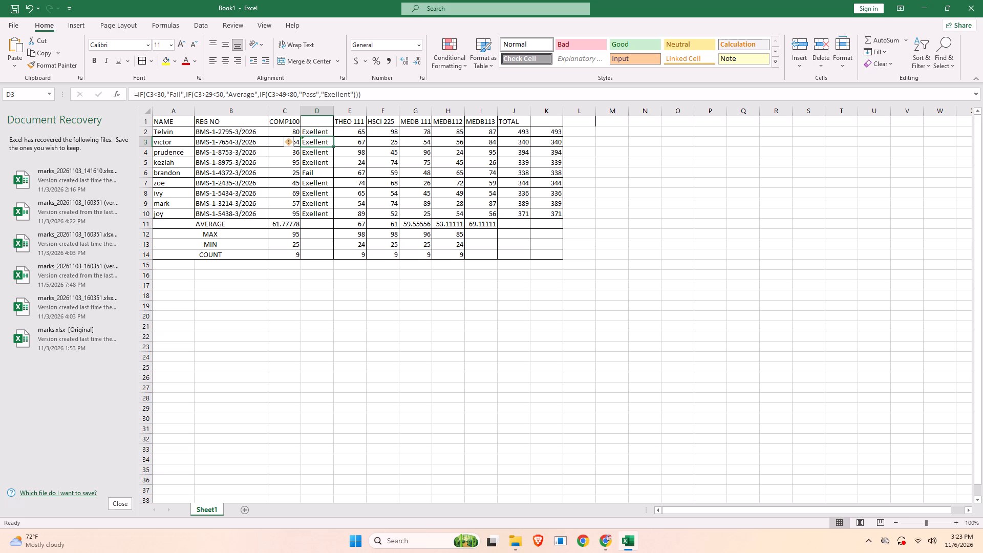
click(310, 141)
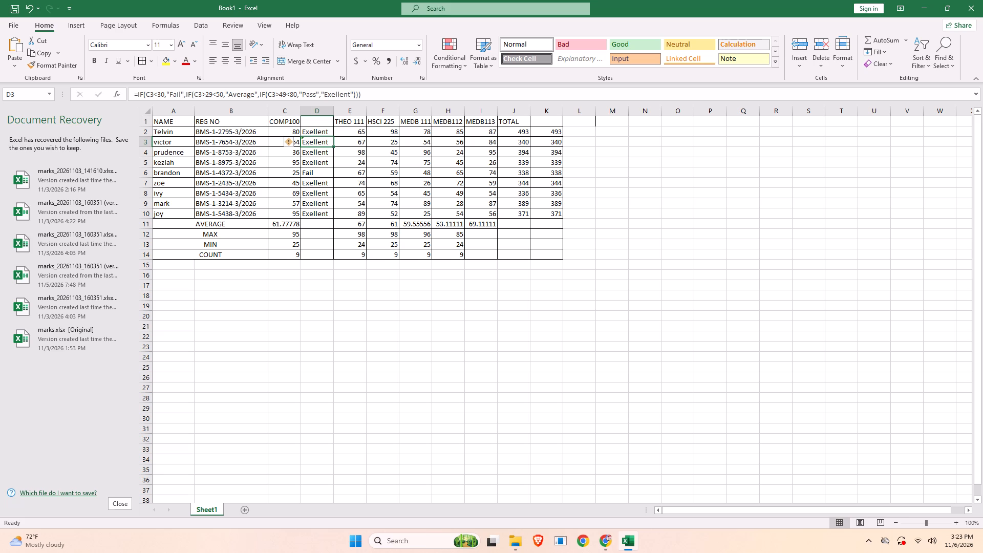
click(310, 141)
click(296, 141)
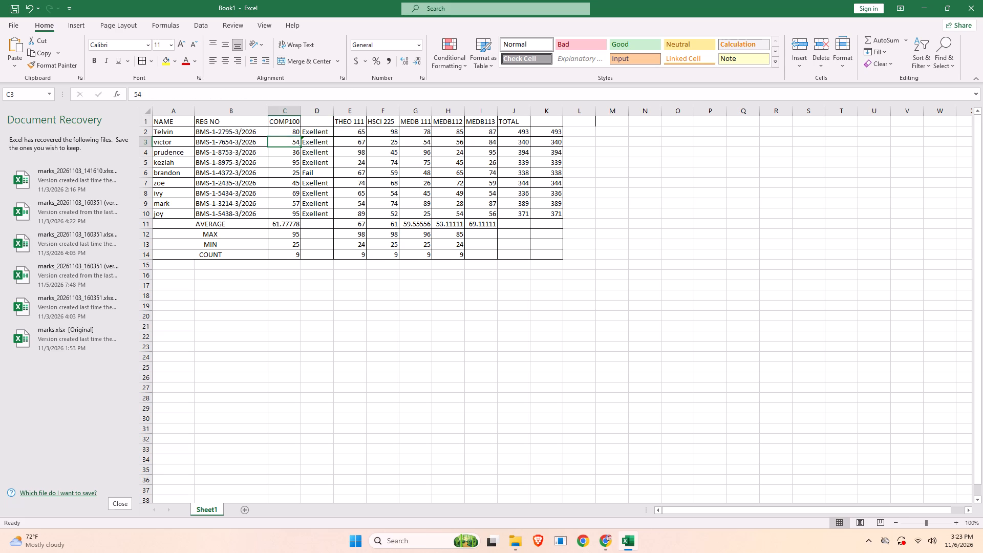
click(315, 145)
click(362, 95)
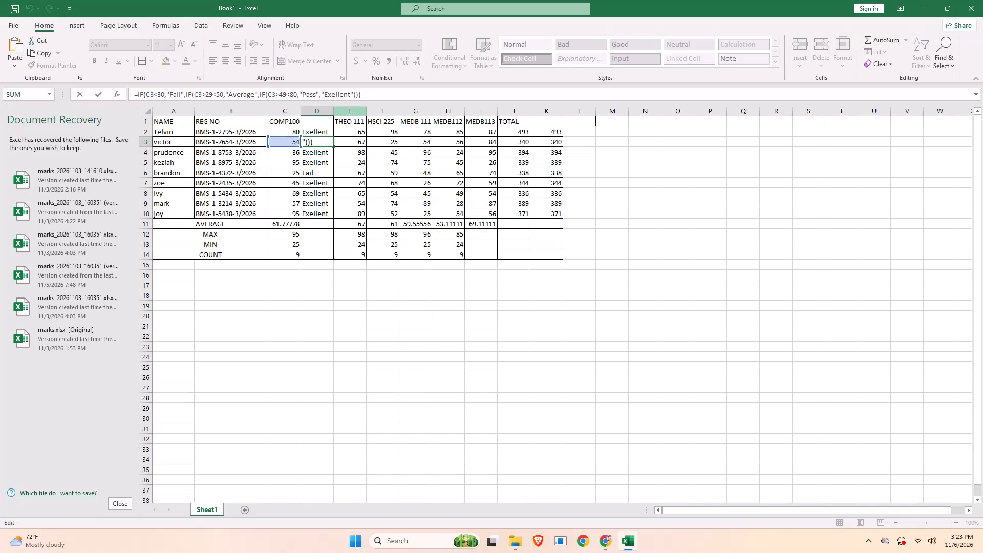
click(293, 138)
click(295, 140)
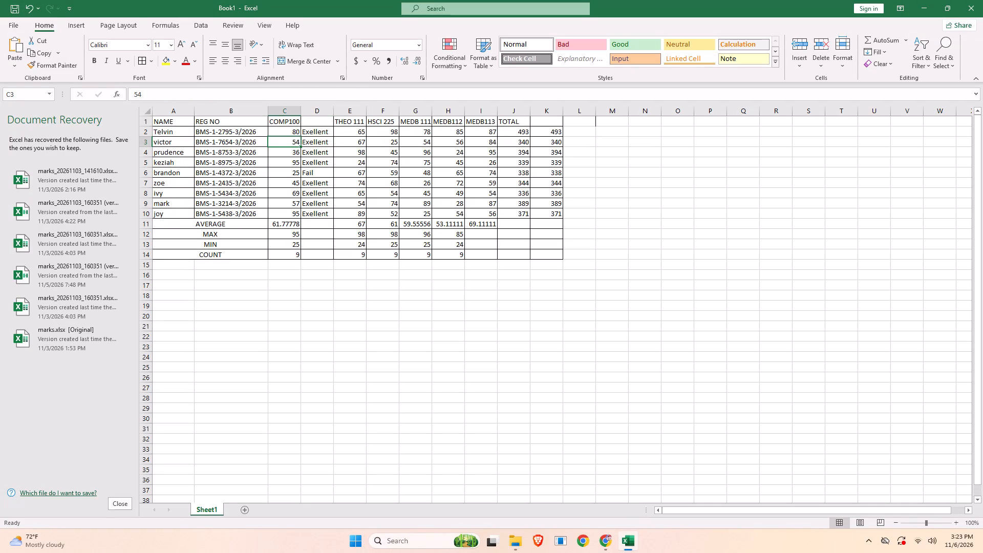
Open the D3 formula for editing just before the "Pass" result text.
click(310, 143)
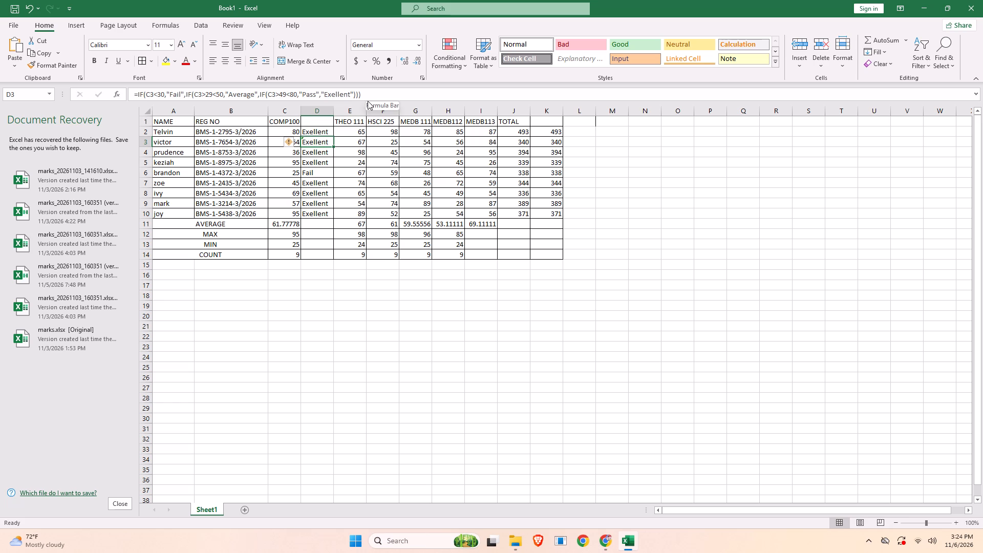
click(304, 102)
click(299, 96)
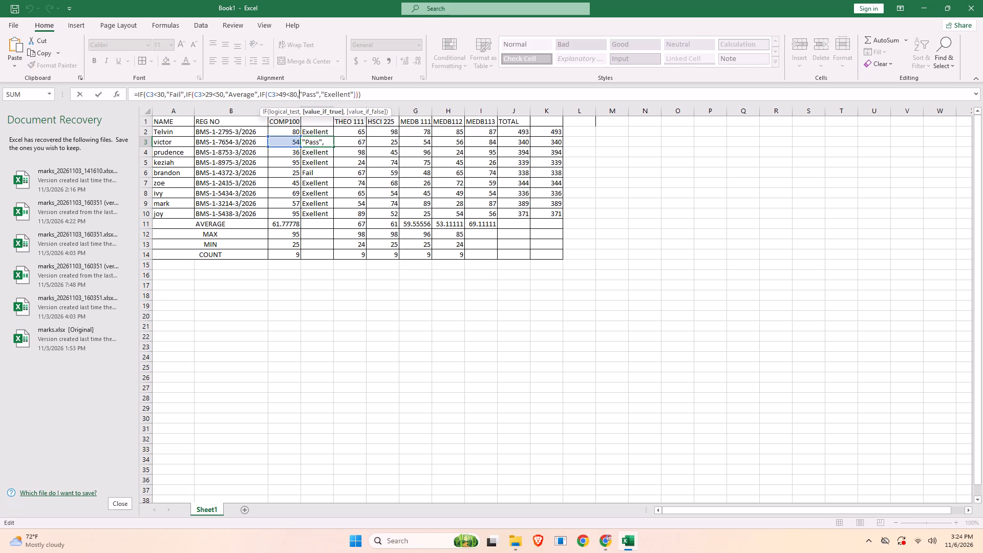
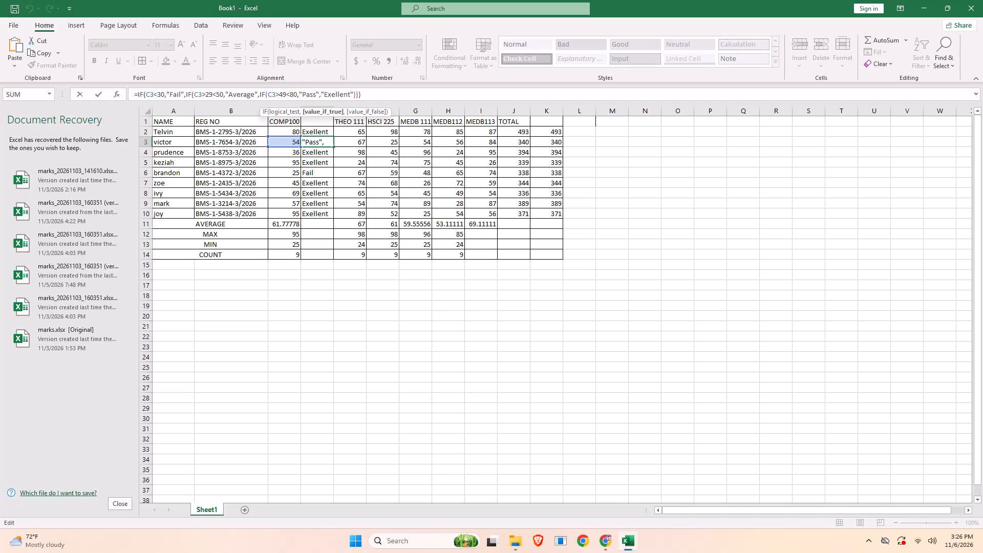
Remove the C3>49<80 condition and its "Pass" result from the formula in D3, accepting the suggested bracket correction.
click(318, 94)
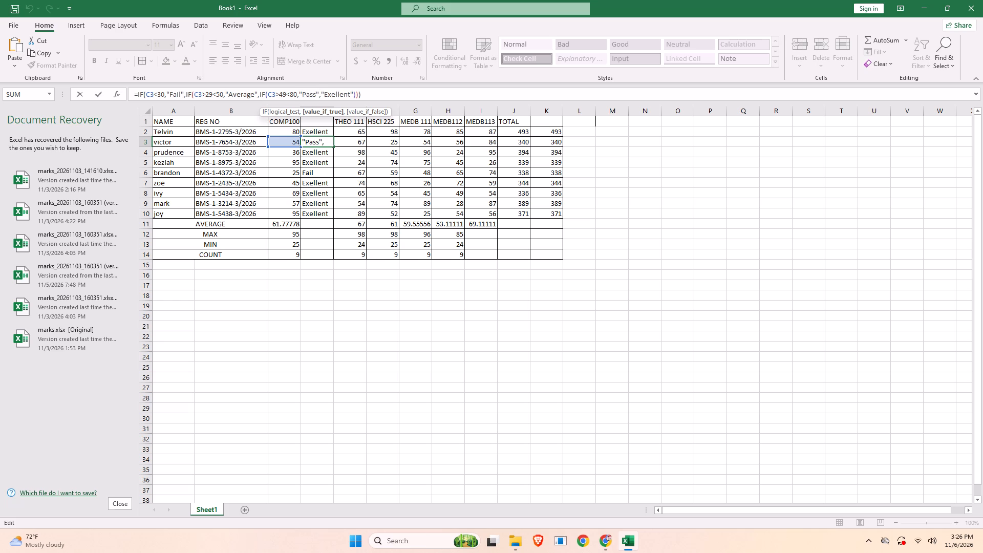
drag(298, 95, 260, 97)
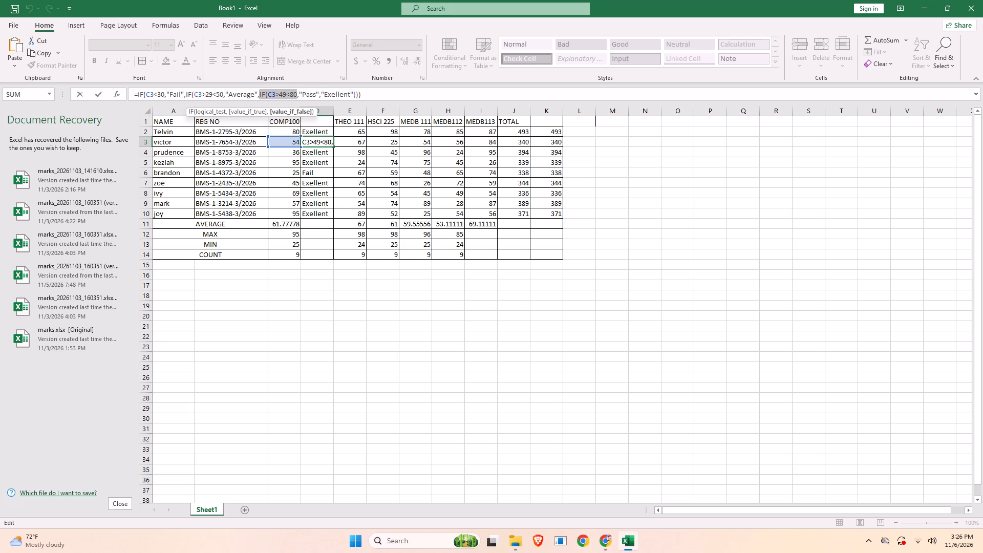
key(BackSpace)
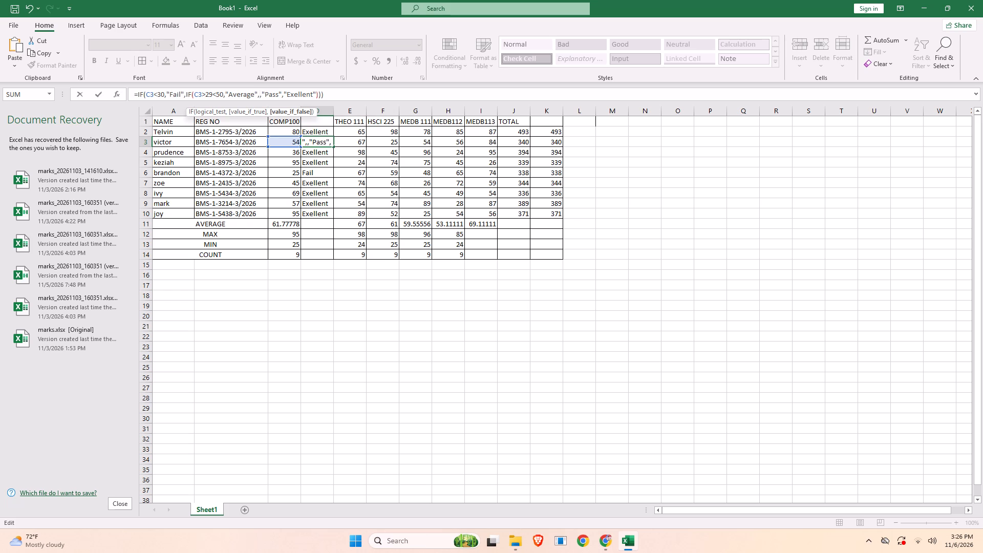
drag(282, 94, 273, 94)
drag(273, 94, 257, 94)
key(BackSpace)
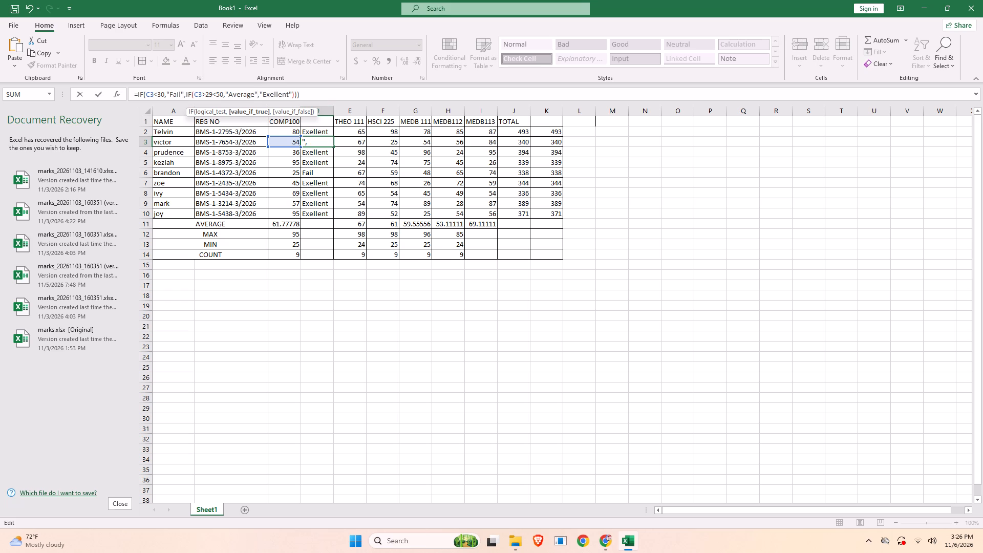
key(Return)
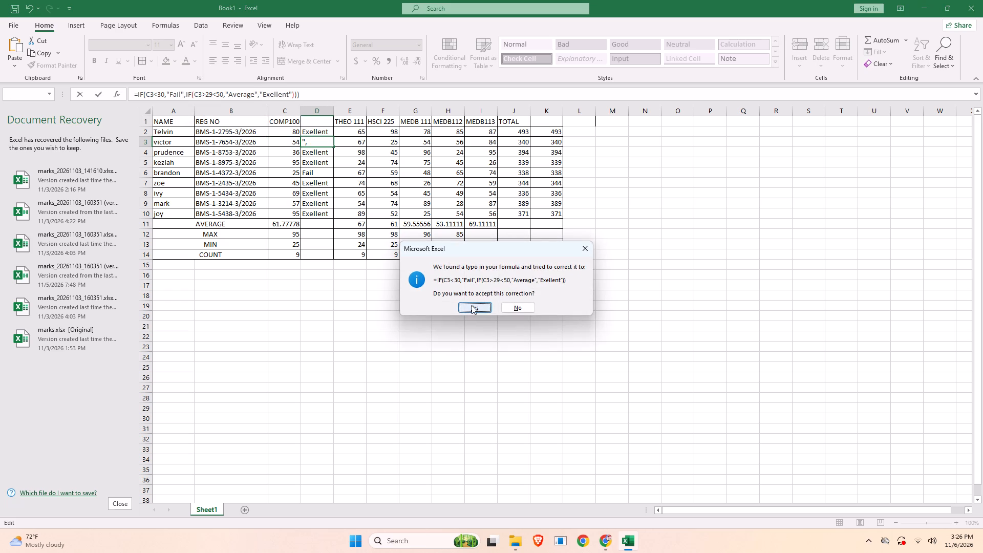
click(472, 305)
Delete the remaining nested IF with "Average" and "Exellent" from the formula in D3, keeping =IF(C3<30,"Fail",.
click(314, 142)
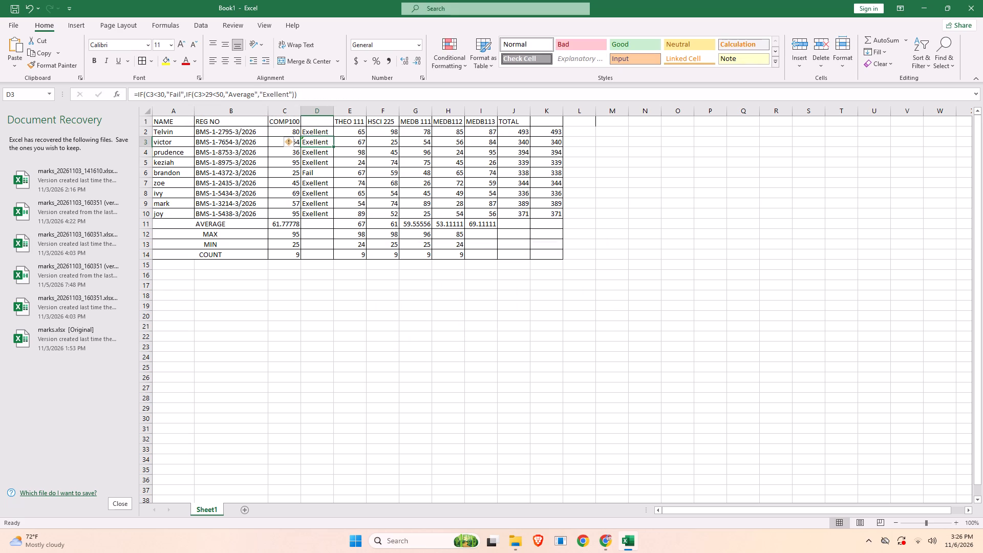
click(222, 93)
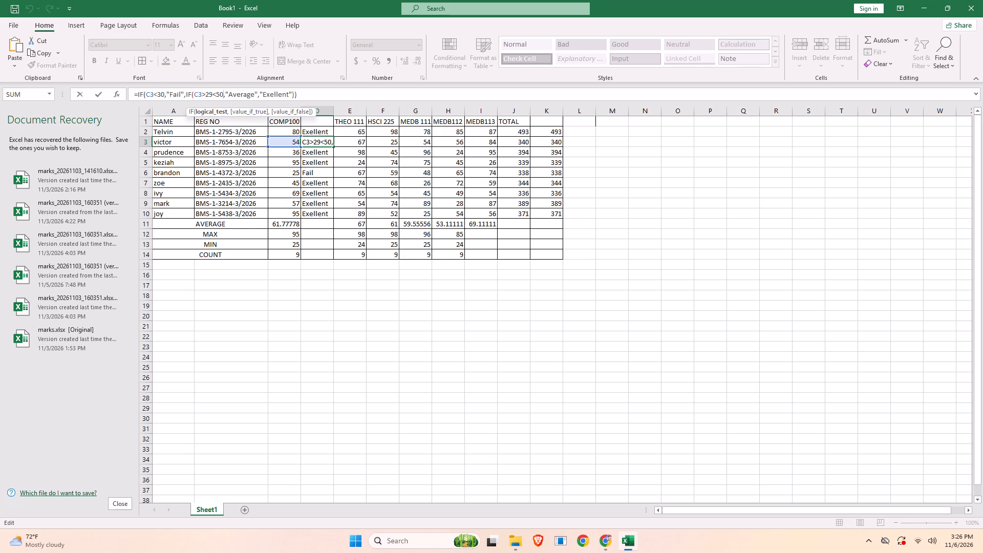
drag(298, 96, 269, 96)
drag(269, 96, 189, 96)
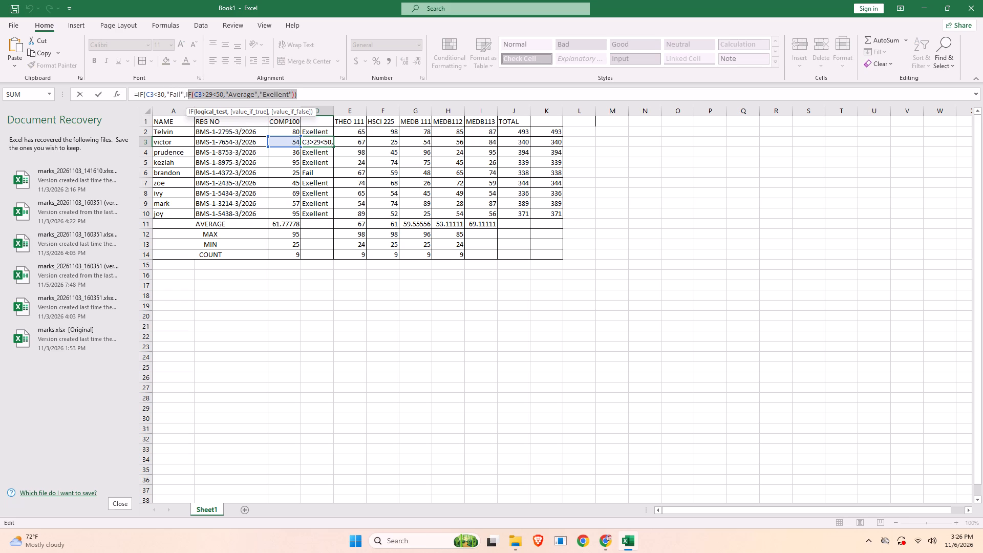
drag(189, 96, 186, 96)
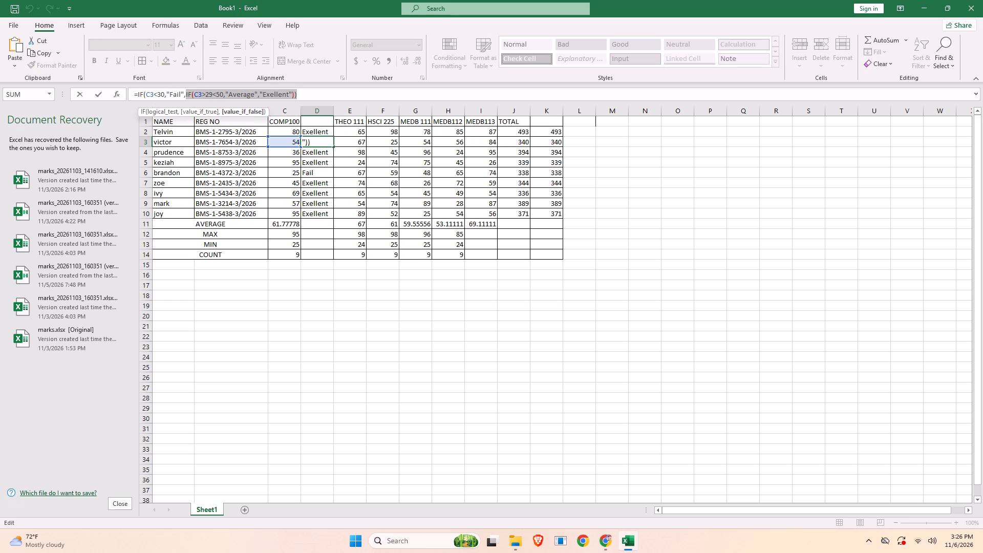
key(BackSpace)
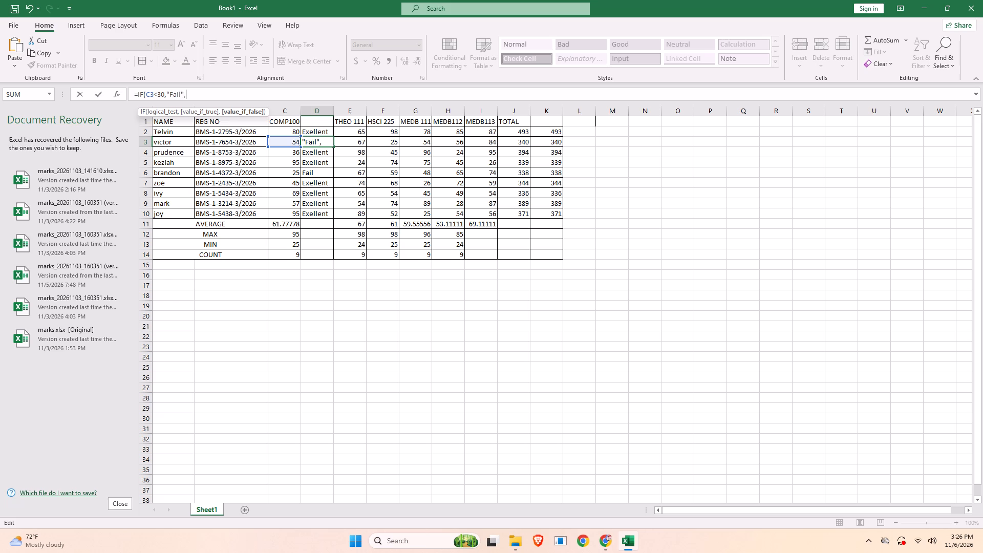
Complete the D3 formula as =IF(C3<30,"Fail","Pass"), accepting the suggested quotation mark correction.
click(183, 97)
key(shift+quotedbl)
text(ass)
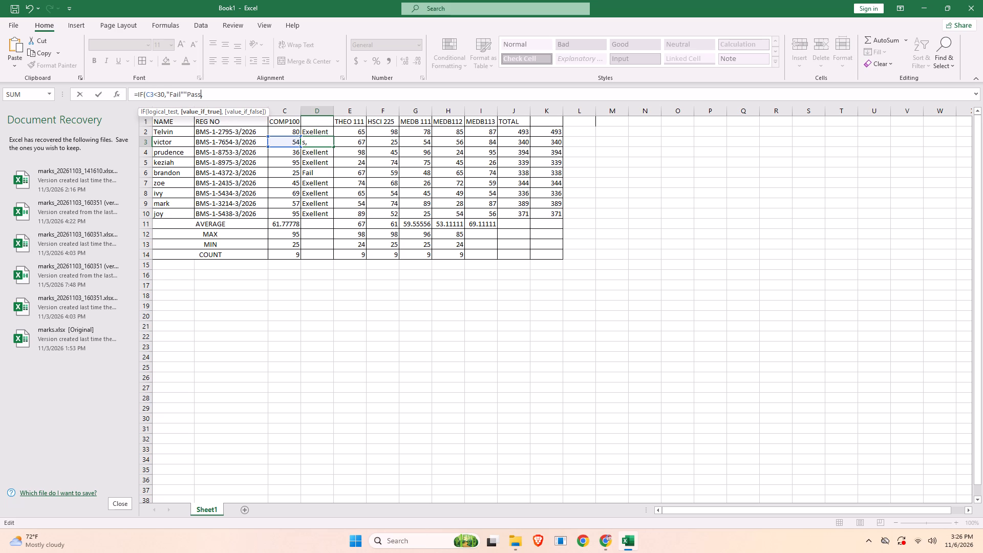
click(206, 96)
key(BackSpace)
key(Left)
key(Left)
key(Left)
key(Left)
key(Left)
key(Left)
key(Right)
key(comma)
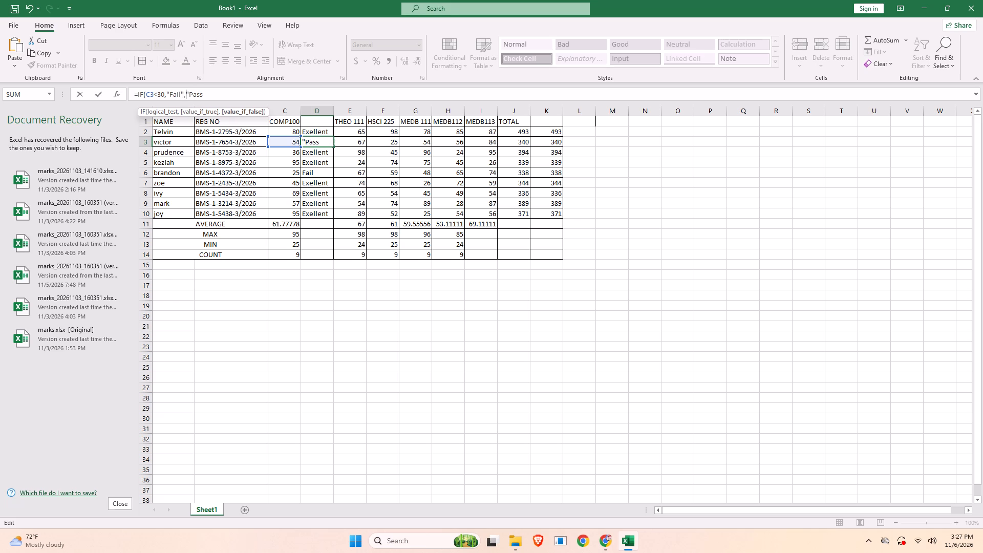
click(213, 95)
key(shift+parenright)
key(Return)
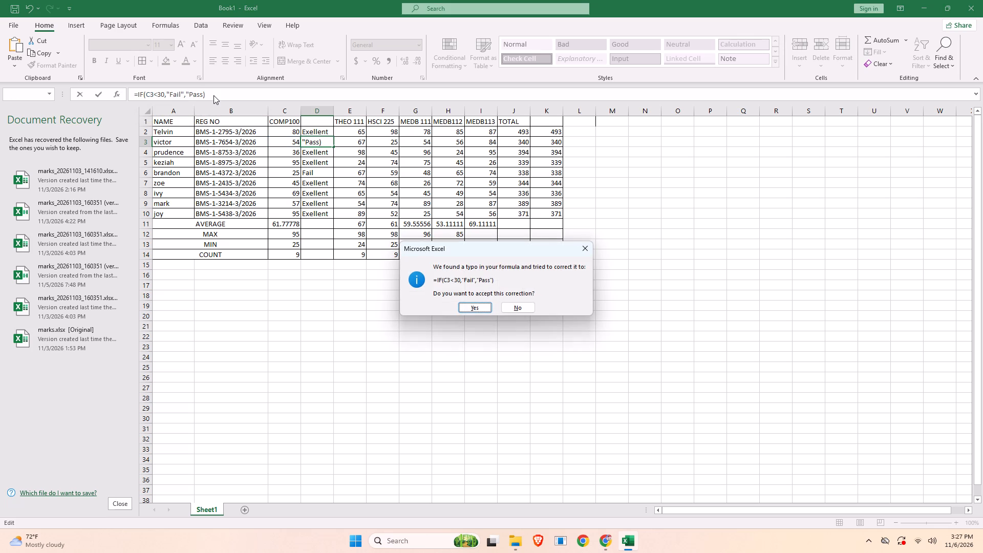
click(476, 304)
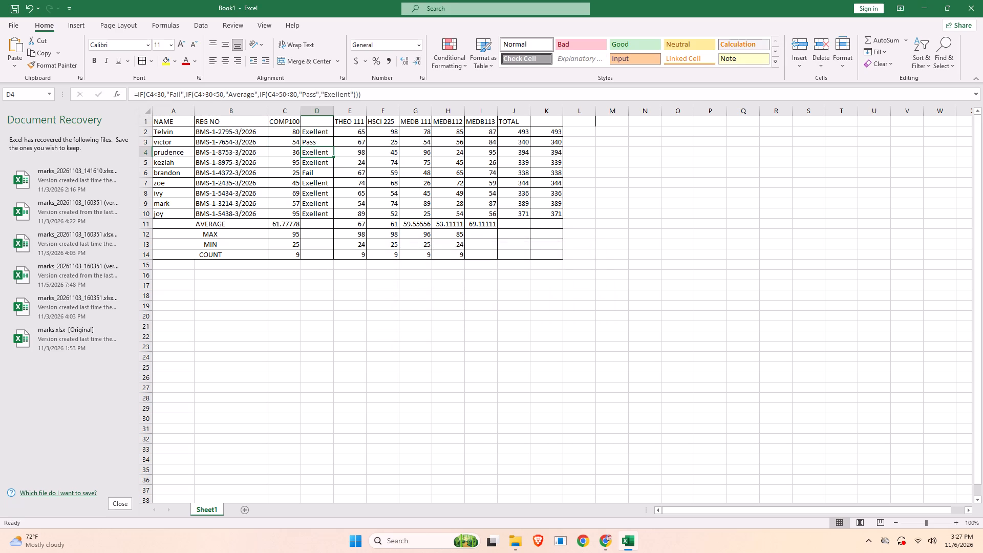
Insert an equals sign directly before the less-than sign in the C3<30 condition of the D3 formula.
click(325, 143)
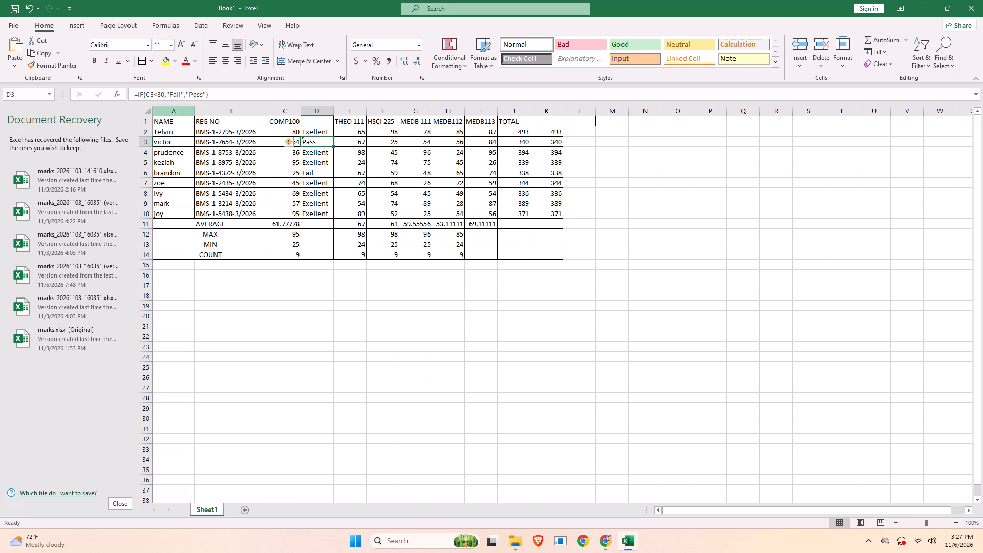
click(155, 96)
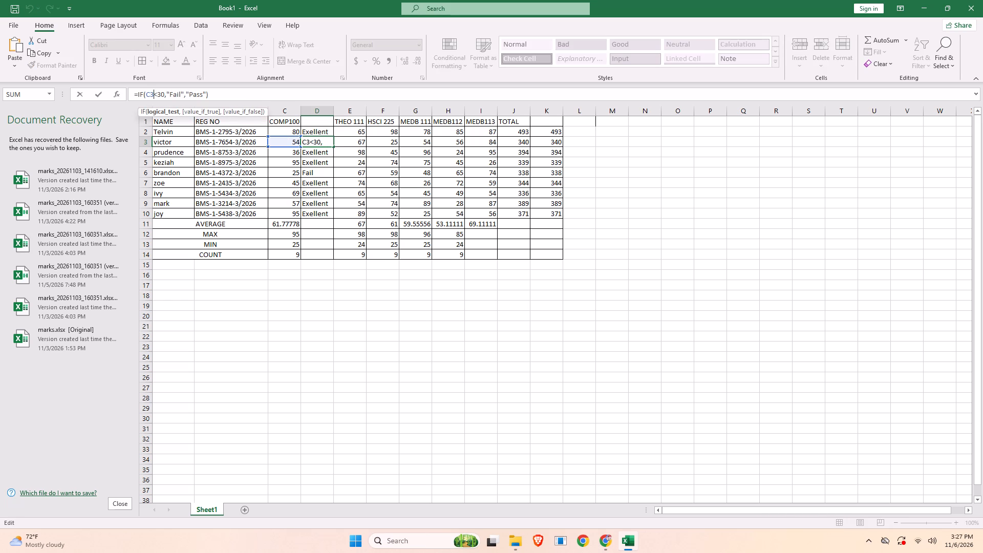
key(equal)
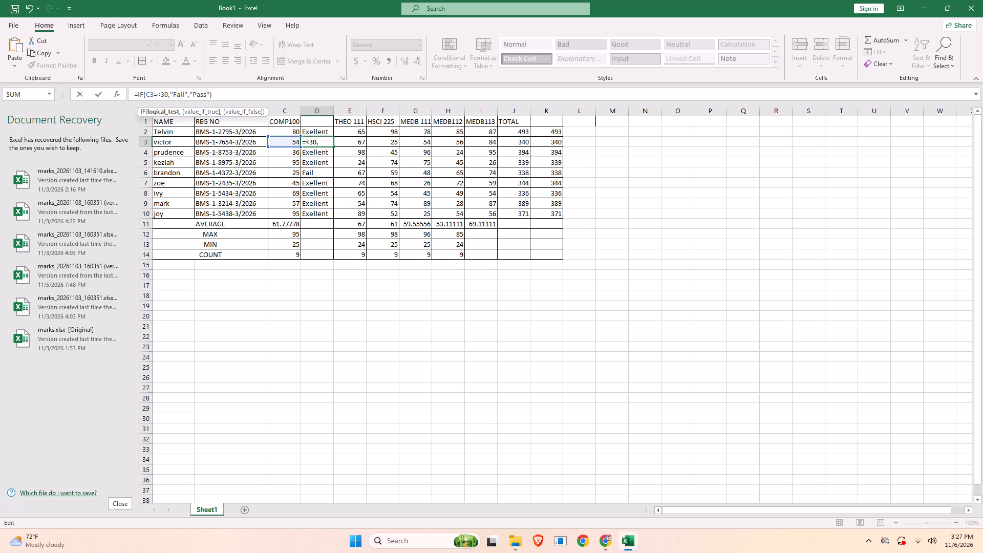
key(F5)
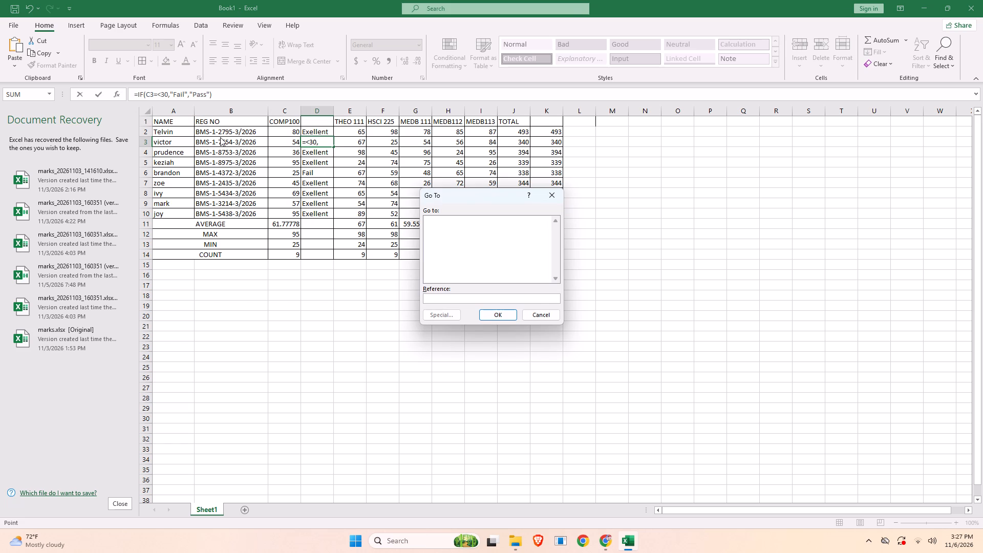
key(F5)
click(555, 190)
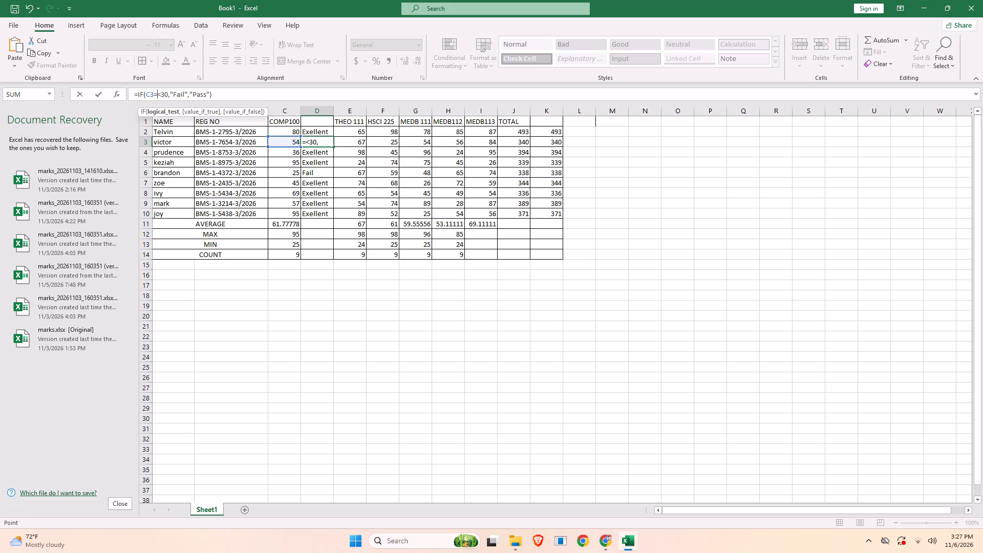
Lower the system sound volume slightly in the Windows quick settings.
click(938, 544)
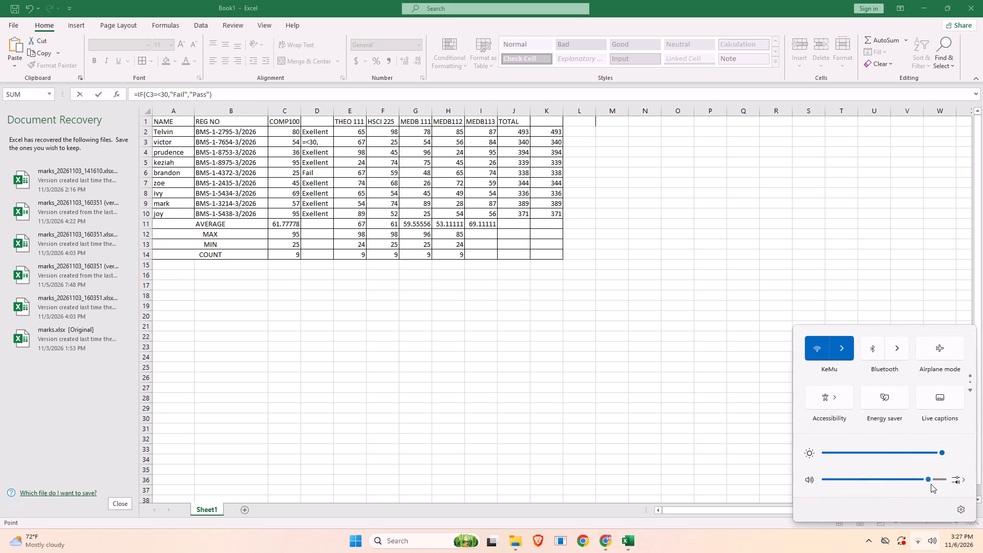
drag(931, 484, 921, 485)
drag(921, 485, 924, 485)
click(857, 284)
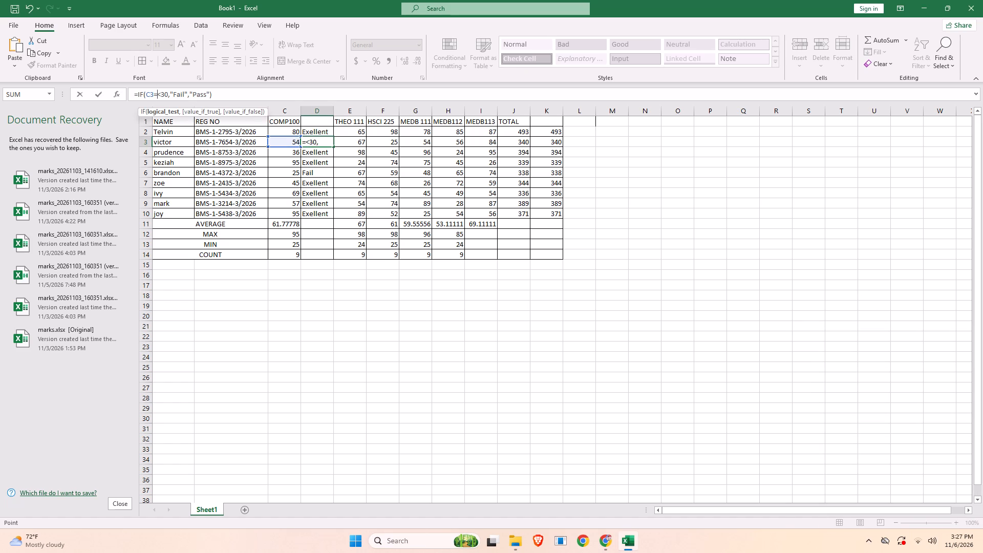
Commit the D3 formula as =IF(C3<=30,"Fail","Pass"), accepting the suggested operator correction.
click(317, 157)
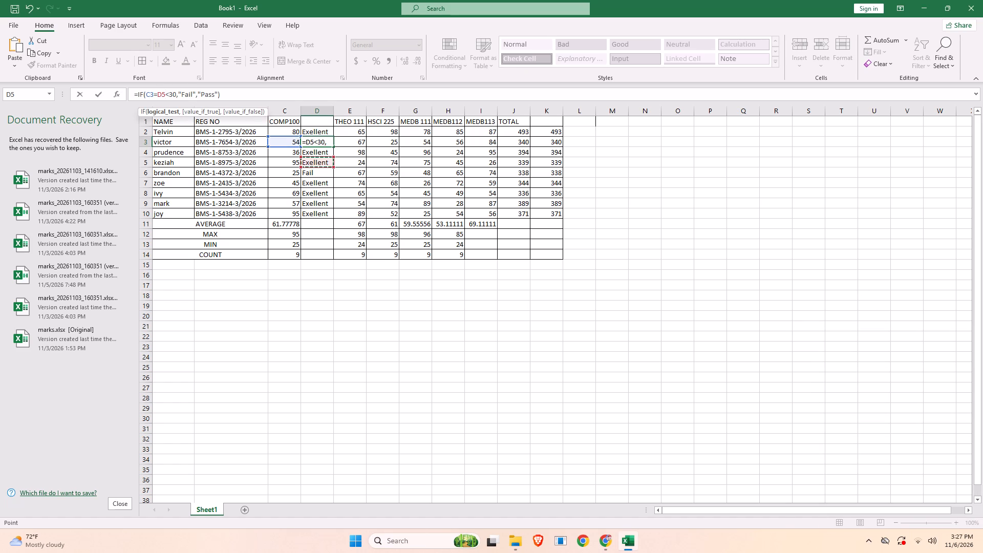
key(ctrl+z)
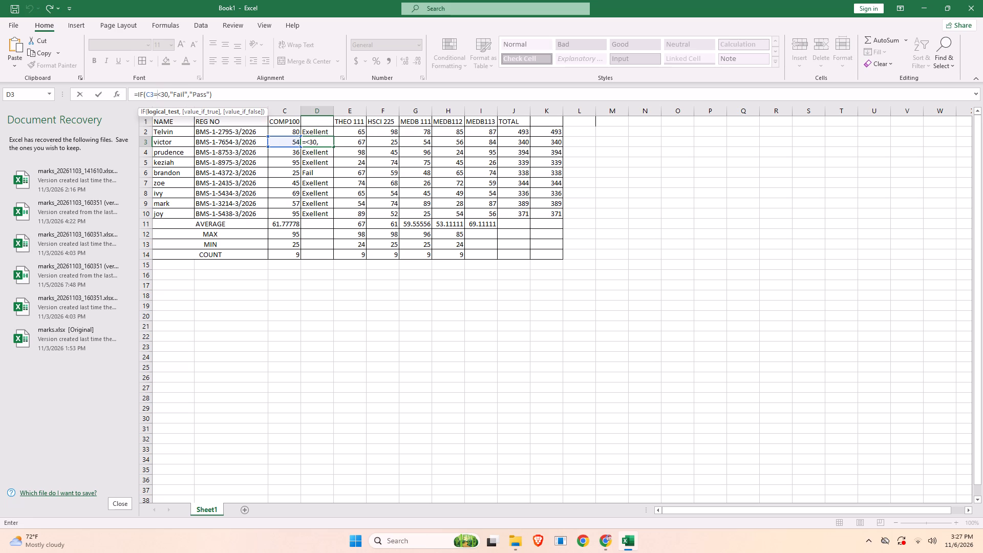
click(232, 94)
key(Return)
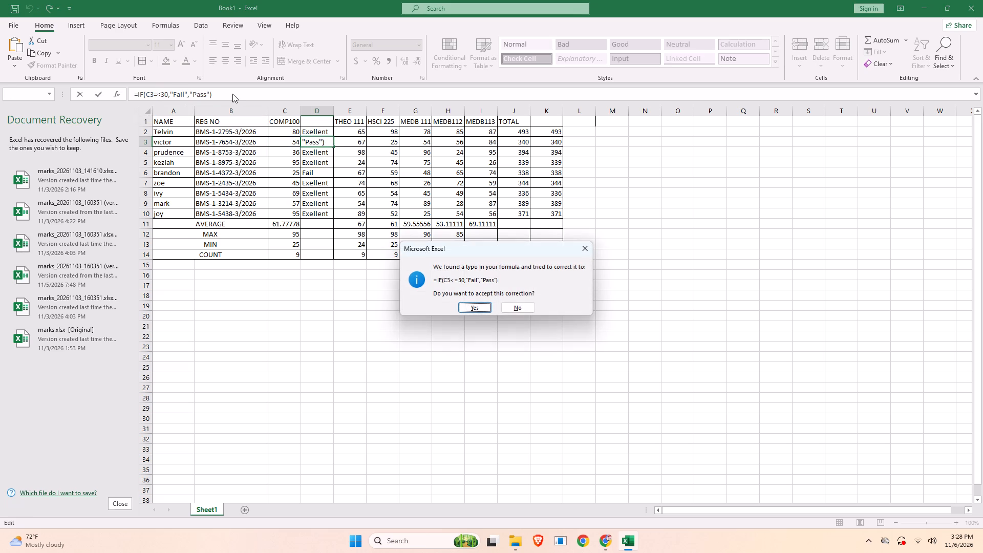
click(465, 302)
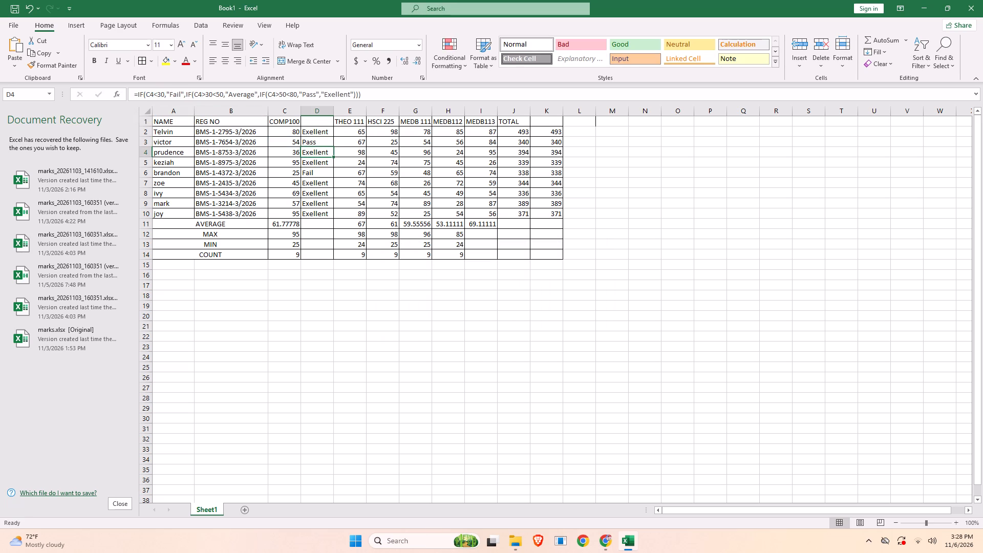
Fill the D3 formula down through D10 for the remaining students.
click(318, 143)
drag(333, 146, 338, 215)
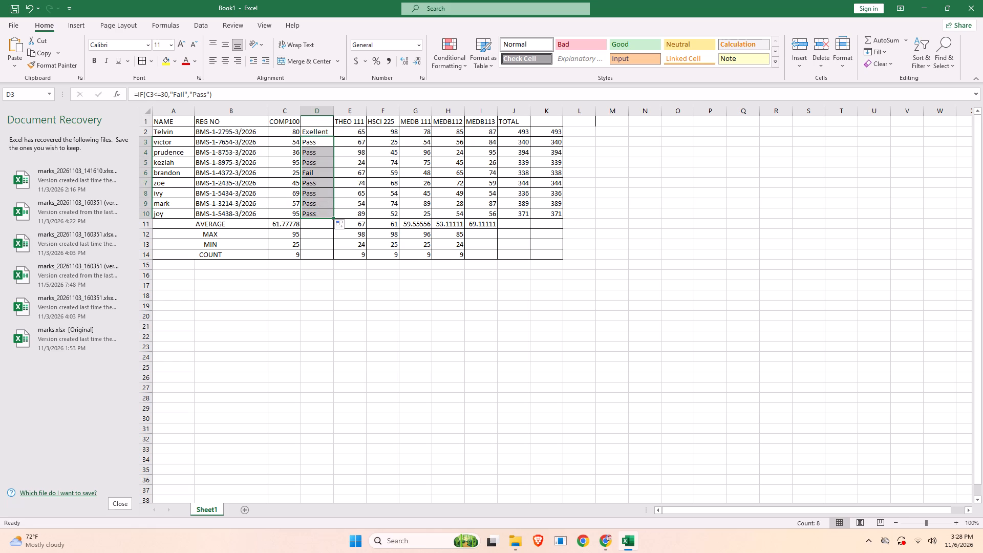
Fill the D3 formula up into D2 for the first student.
click(319, 130)
click(329, 140)
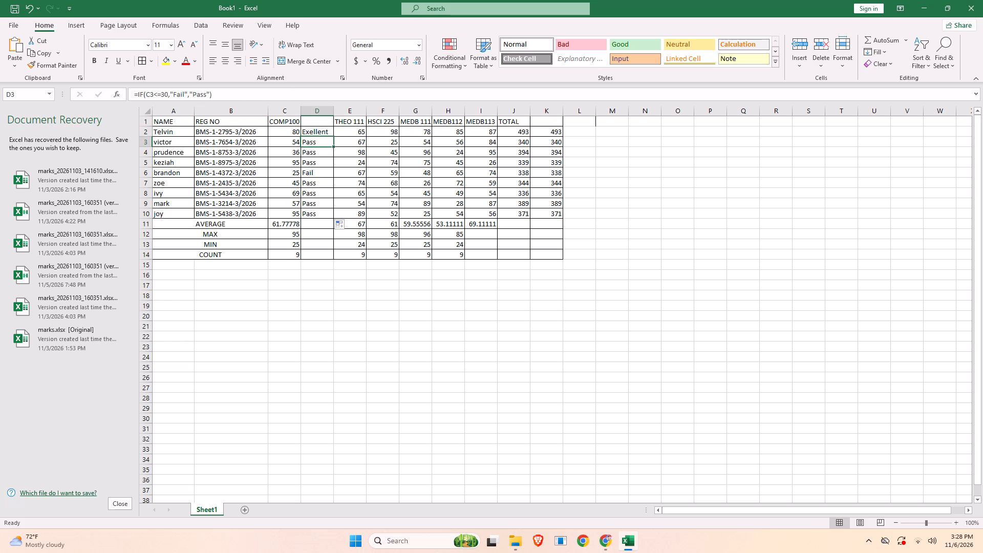
drag(332, 147, 331, 130)
Fill the D2 formula down through D10 so the whole grade column uses it.
click(332, 134)
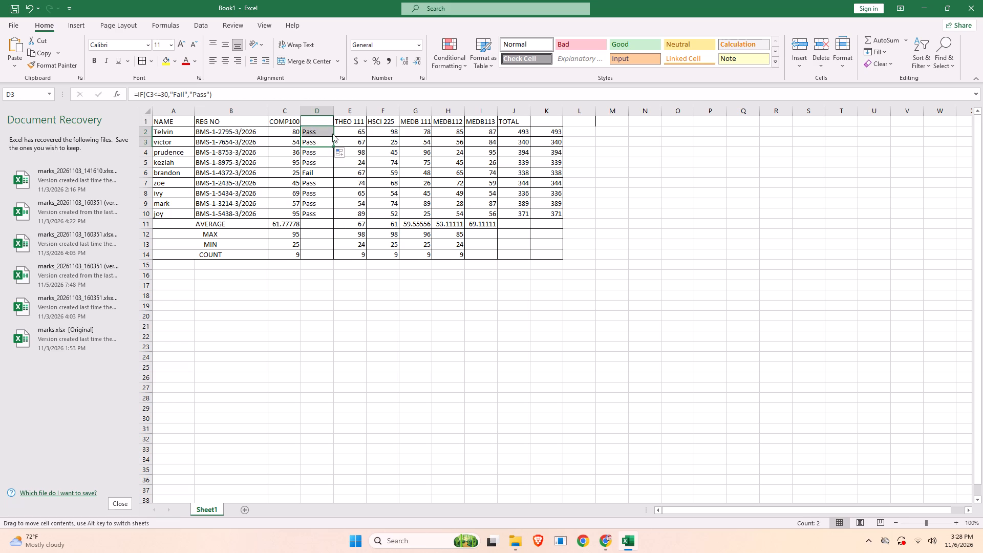
click(331, 135)
drag(333, 137, 333, 155)
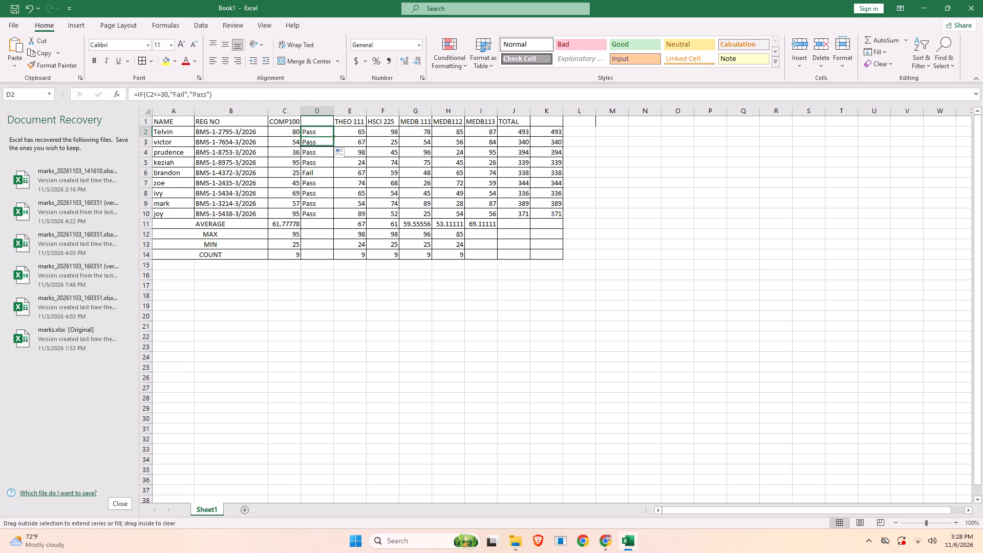
drag(333, 155, 332, 220)
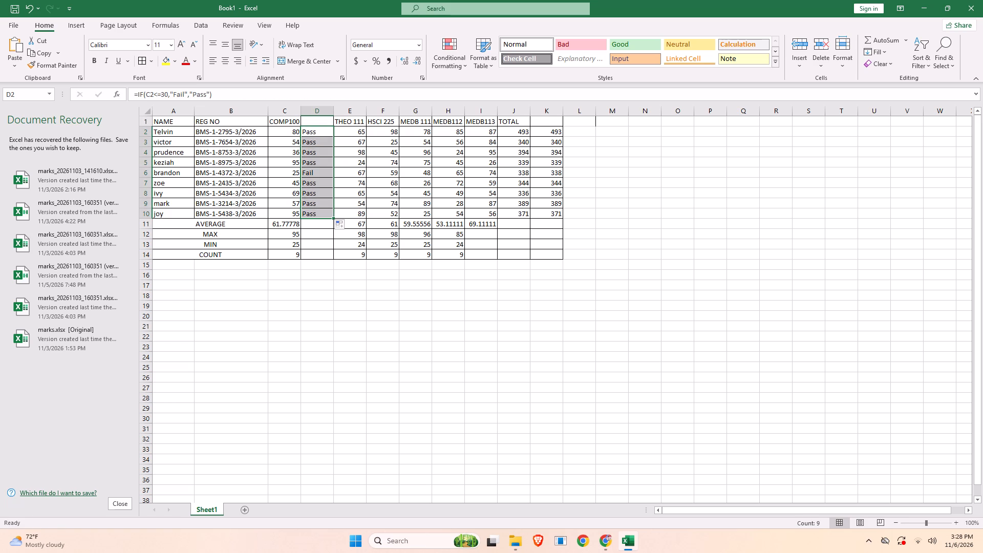
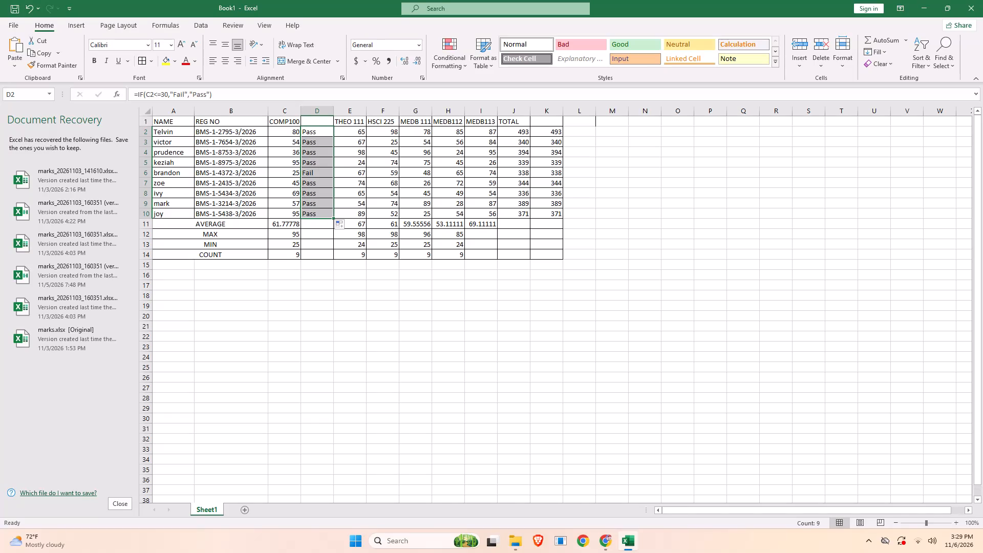
Change the pass threshold in the D2 formula to 50, so the condition reads C2<=50.
click(324, 231)
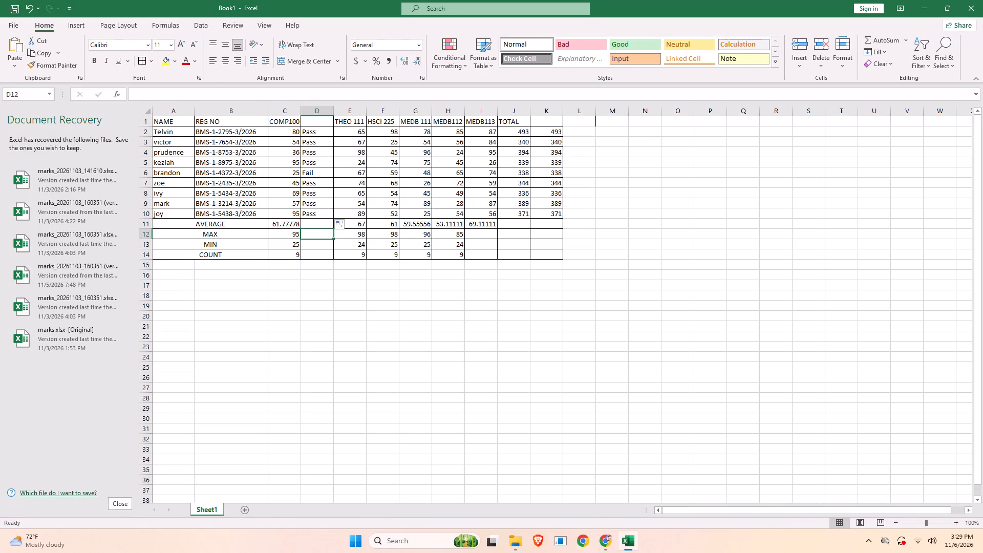
click(318, 223)
click(306, 153)
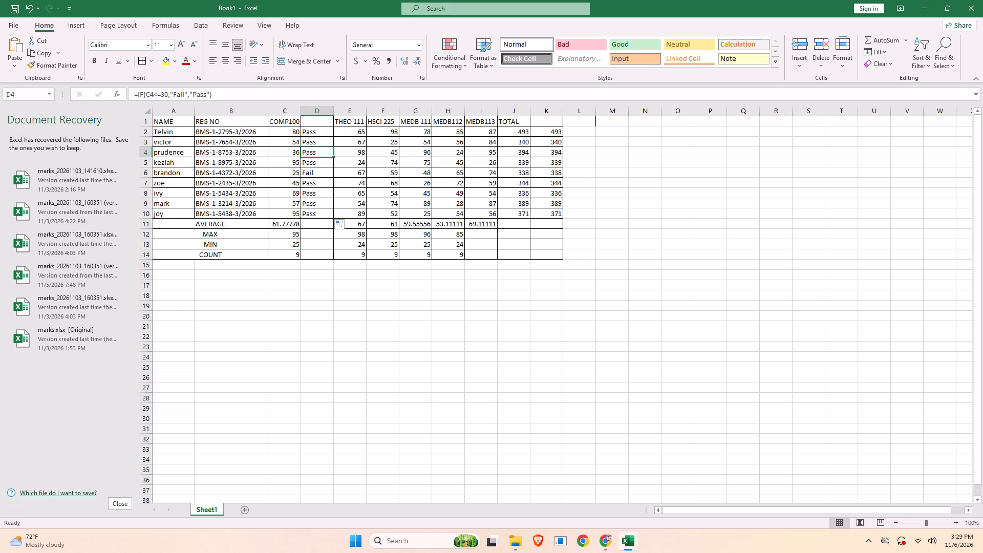
click(325, 131)
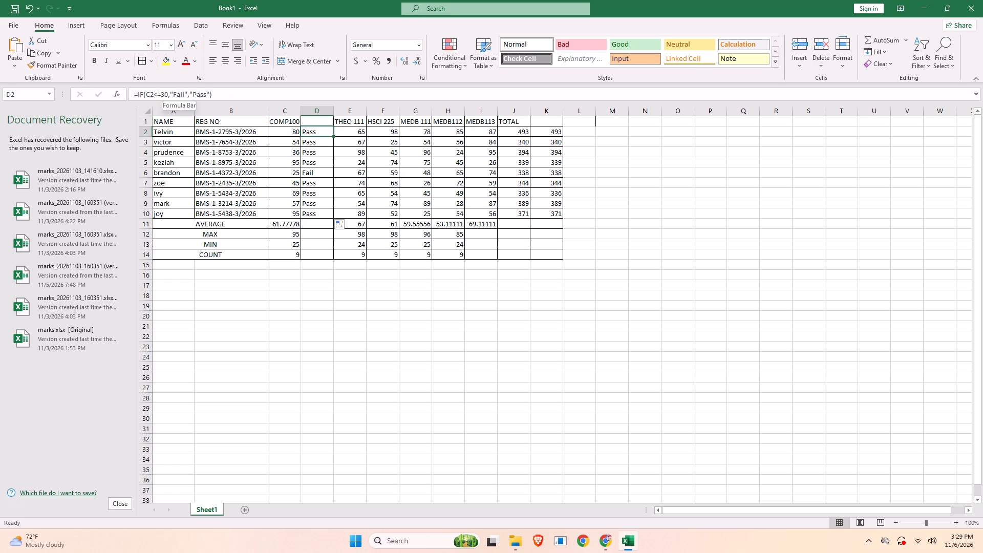
click(164, 96)
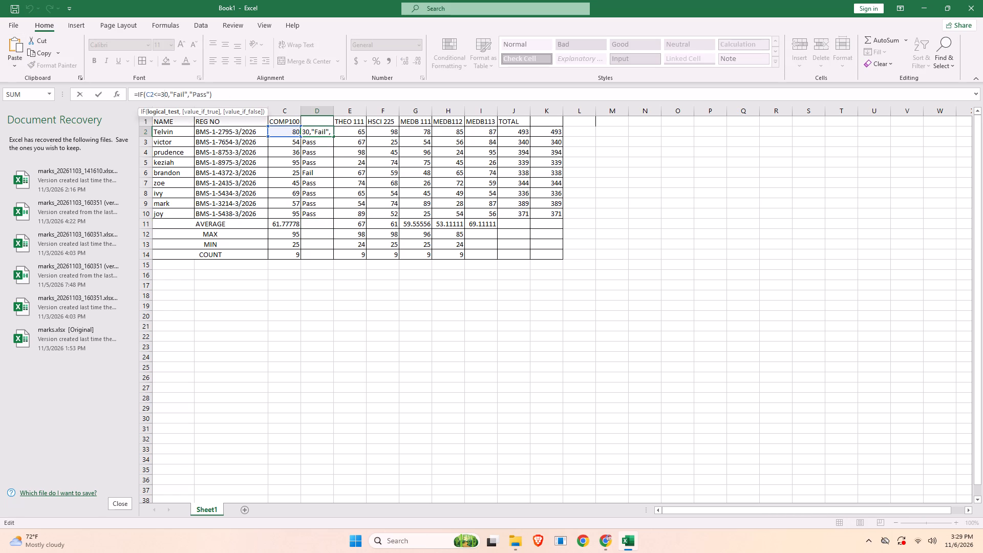
key(BackSpace)
key(5)
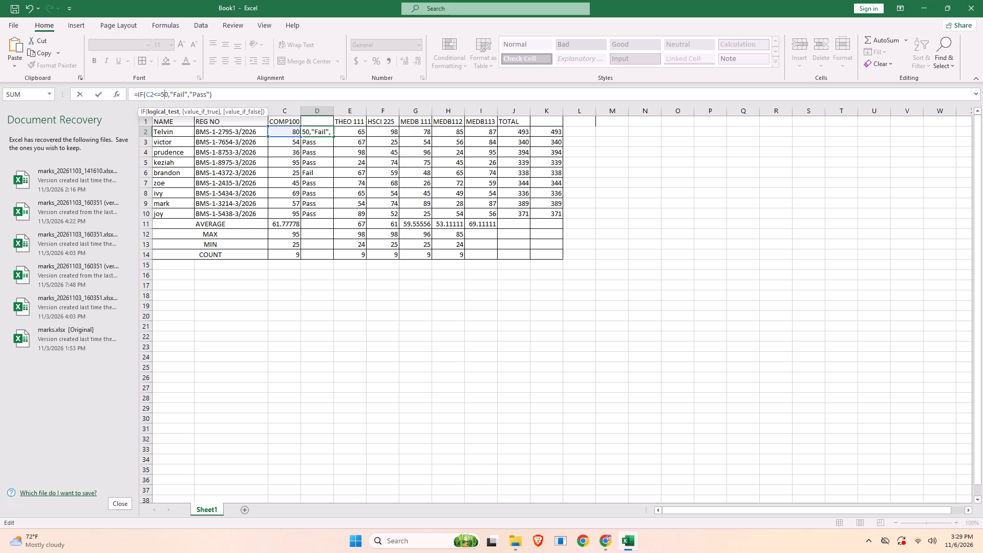
click(239, 96)
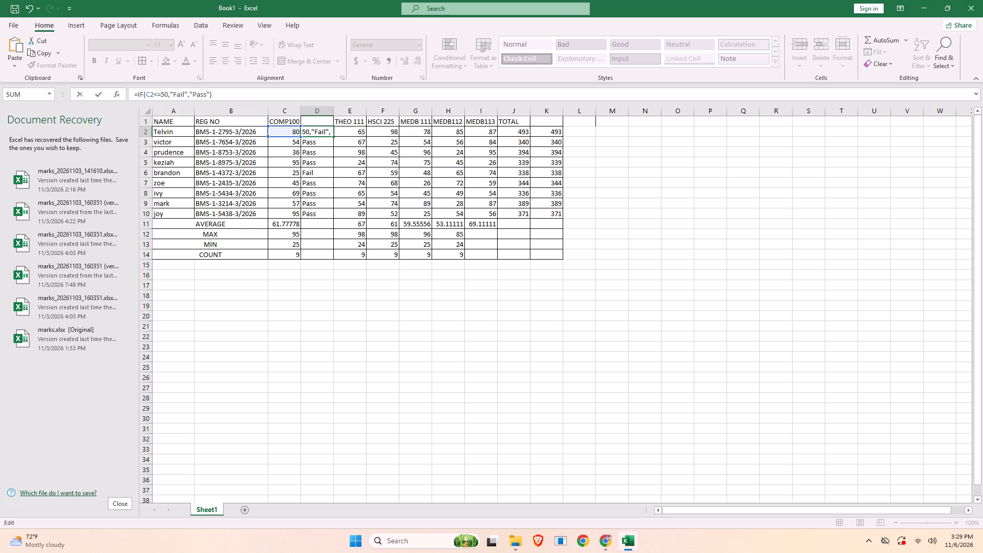
key(Return)
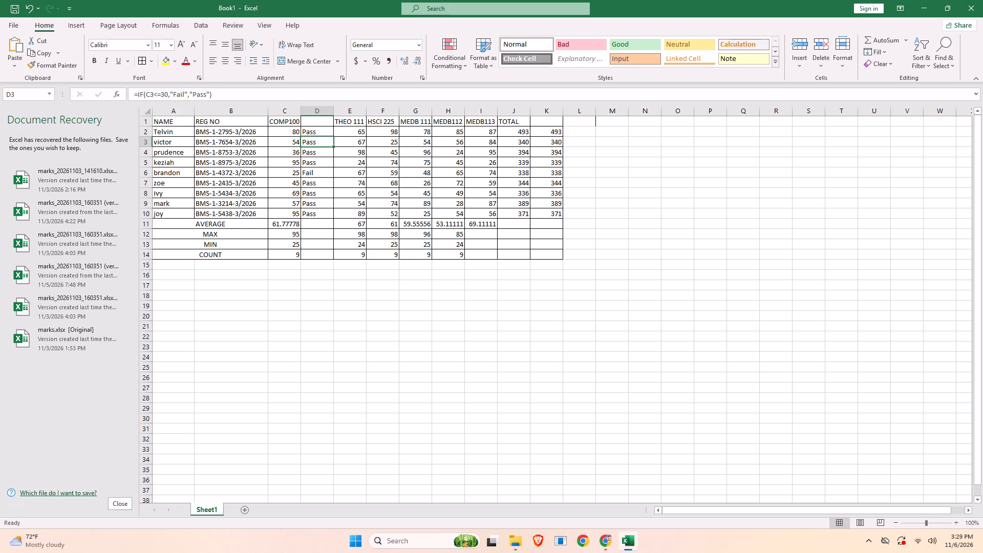
Fill the D2 formula down through D10 to regrade the remaining students.
click(320, 132)
drag(332, 136, 332, 149)
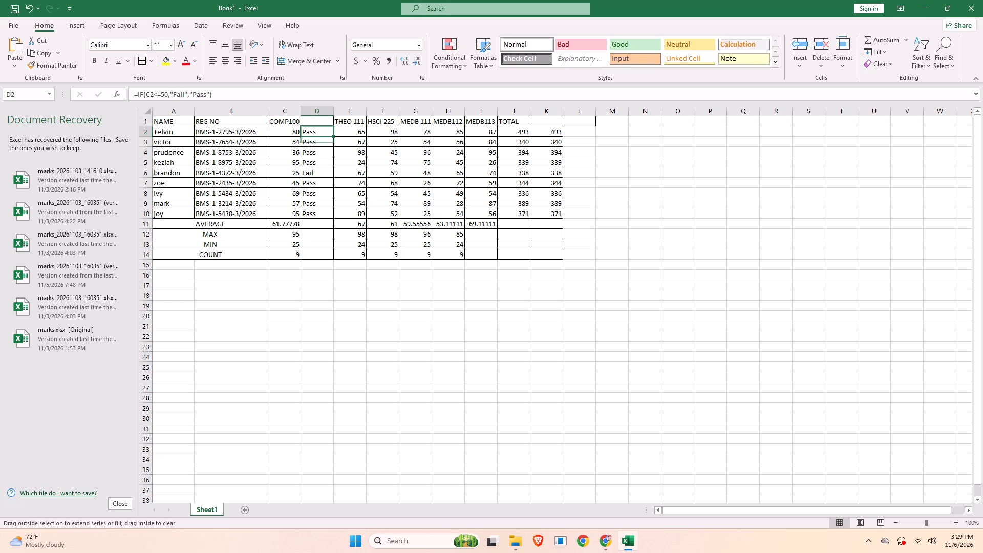
drag(332, 149, 331, 216)
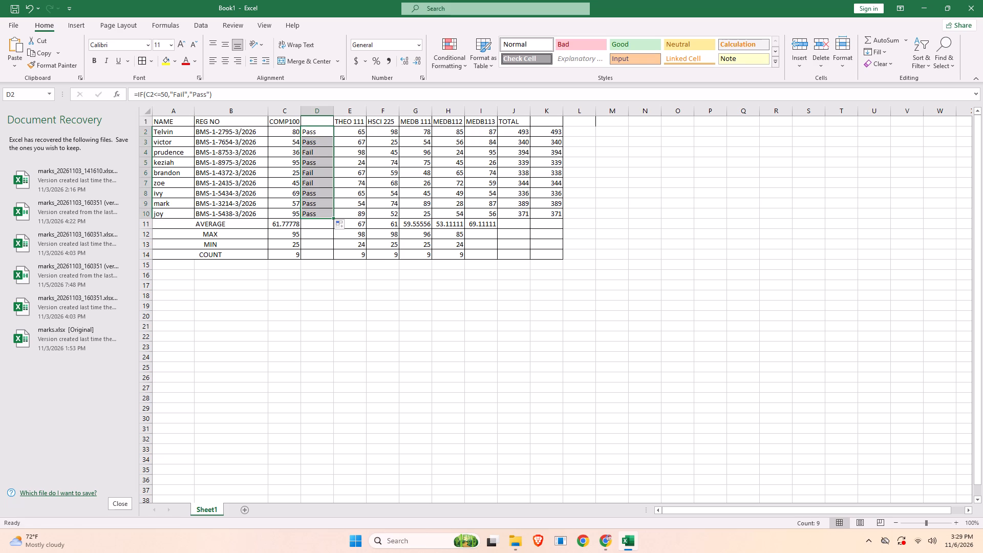
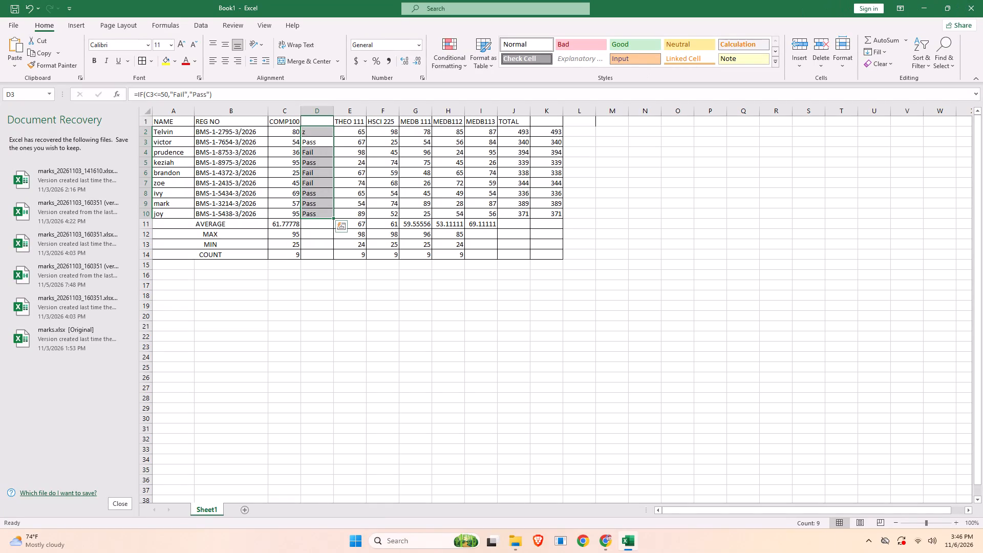
Clear the stray z from cell D2 and restore its Fail/Pass formula by filling the D3 formula up into it.
click(309, 135)
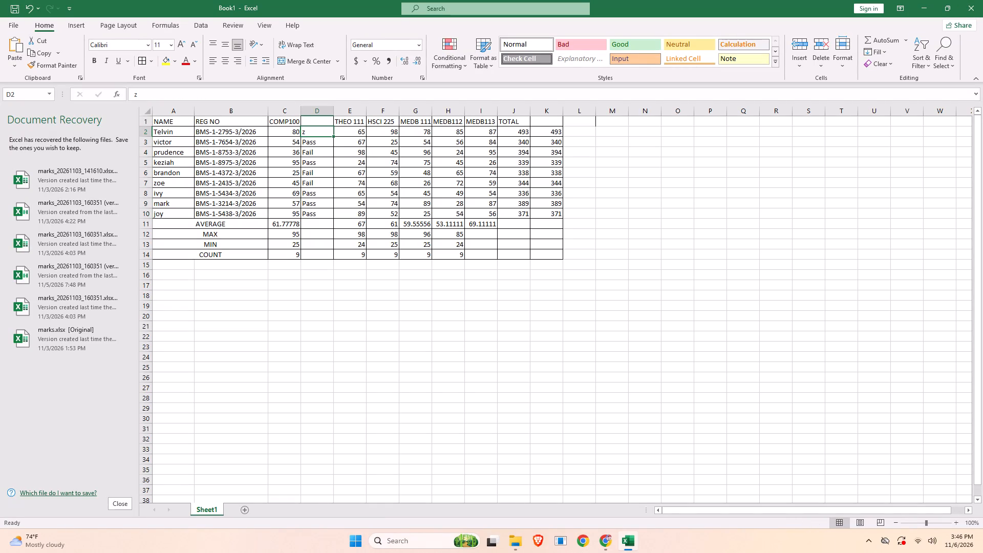
key(ctrl+x)
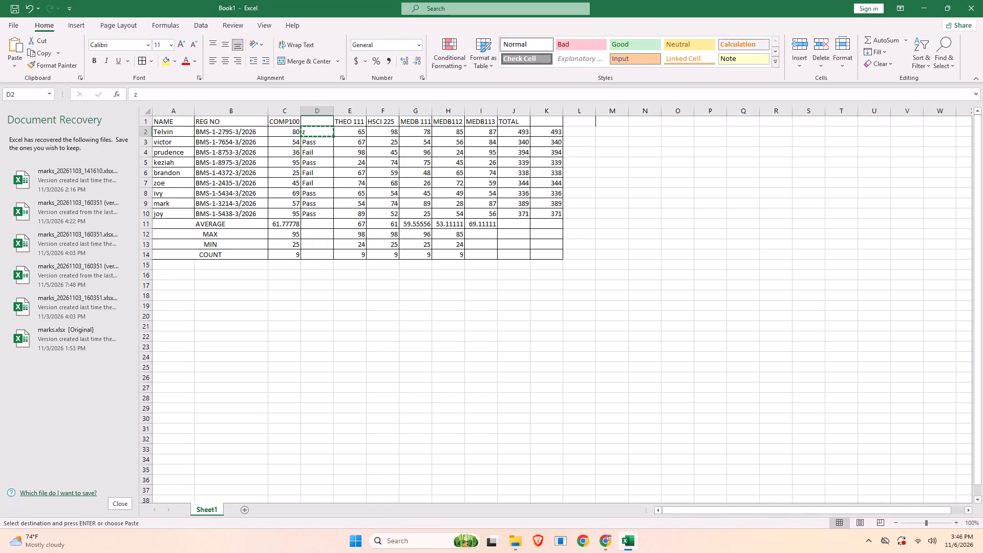
key(ctrl+c)
double_click(320, 133)
key(BackSpace)
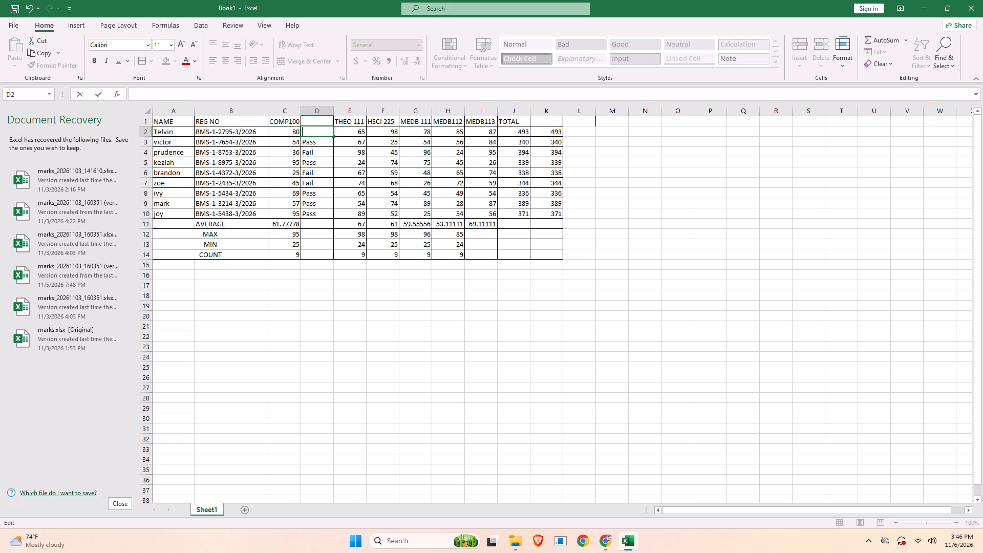
click(325, 142)
drag(332, 146, 330, 135)
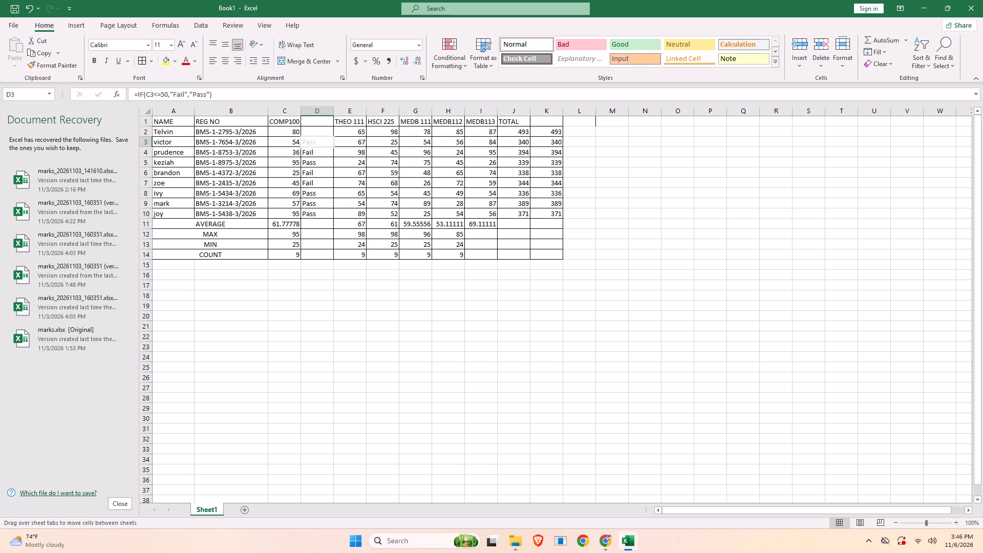
drag(330, 135, 330, 130)
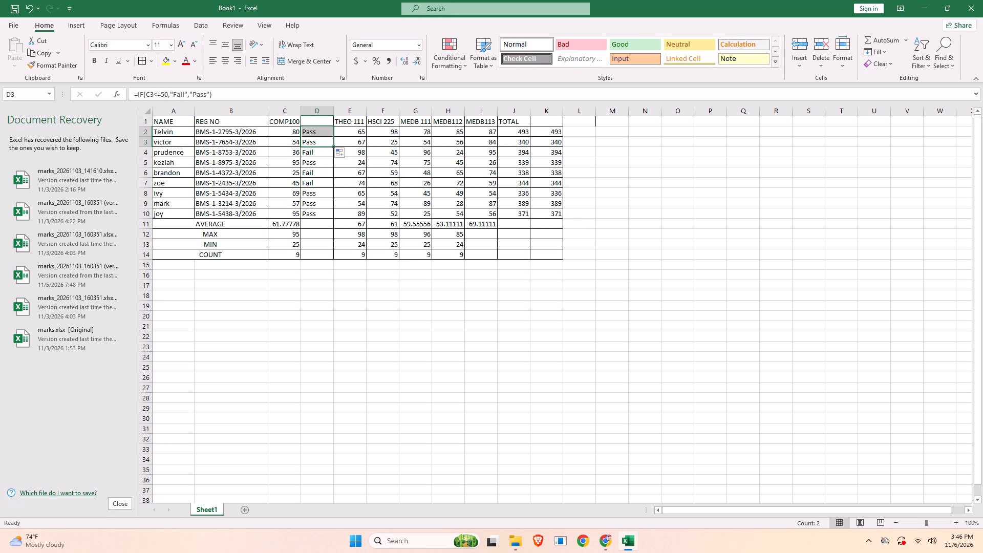
click(317, 140)
click(317, 140)
click(317, 134)
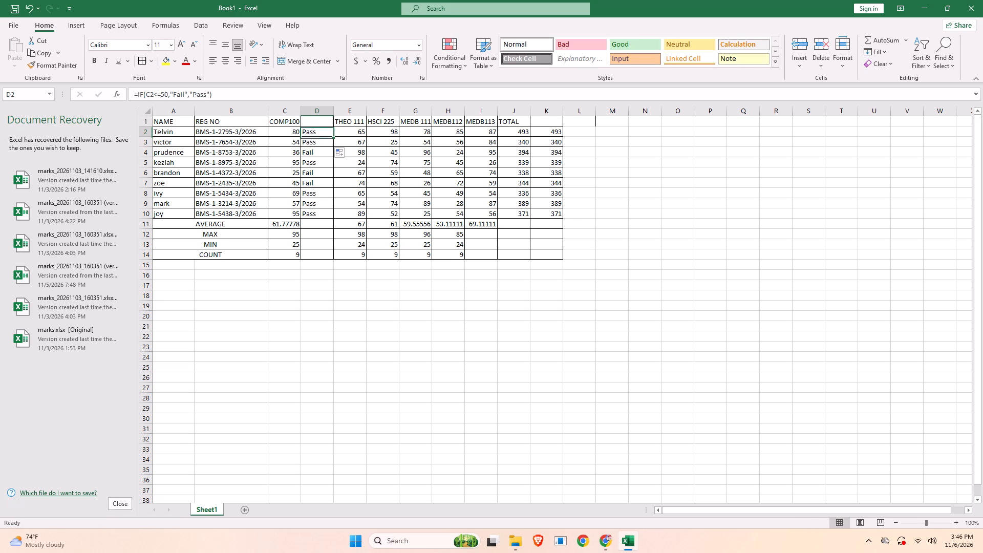
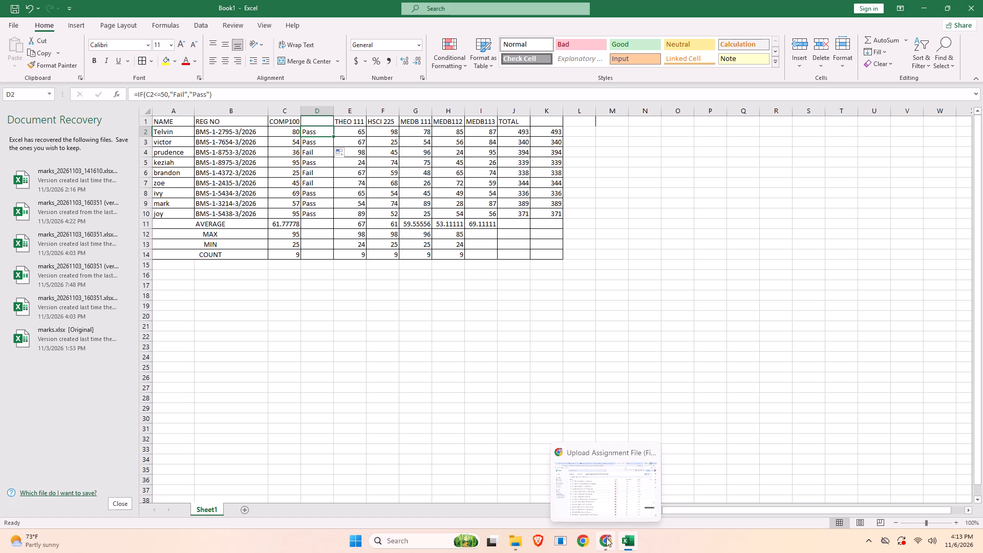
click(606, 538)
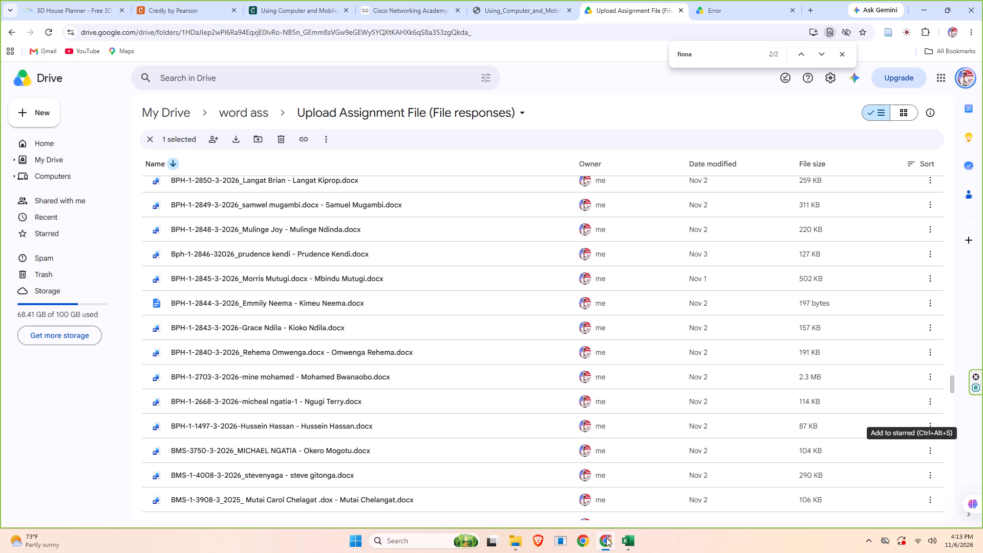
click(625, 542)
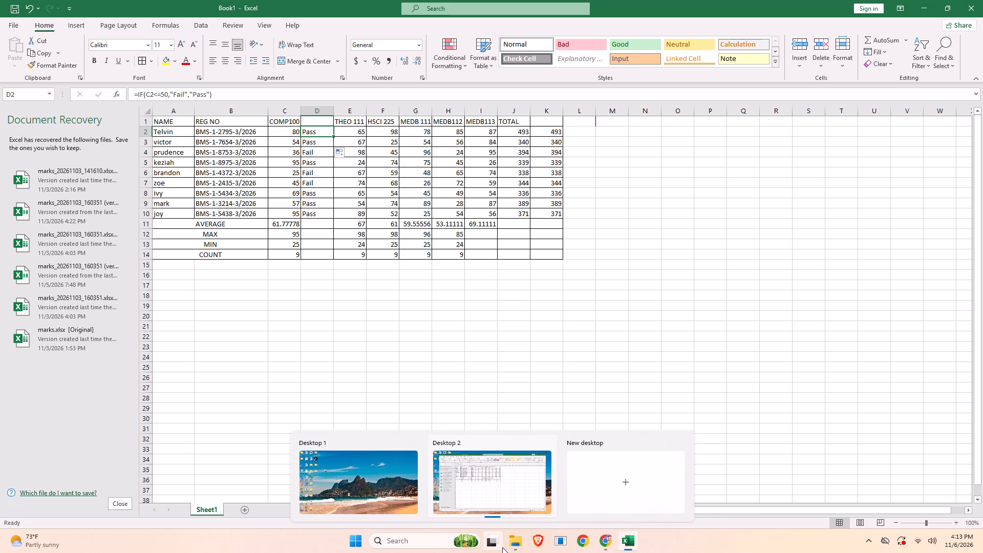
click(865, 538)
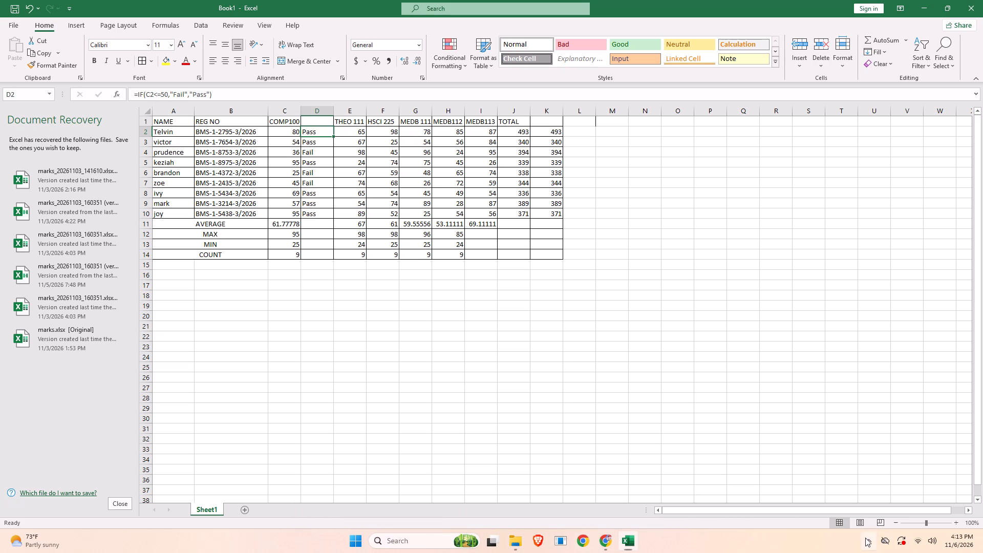